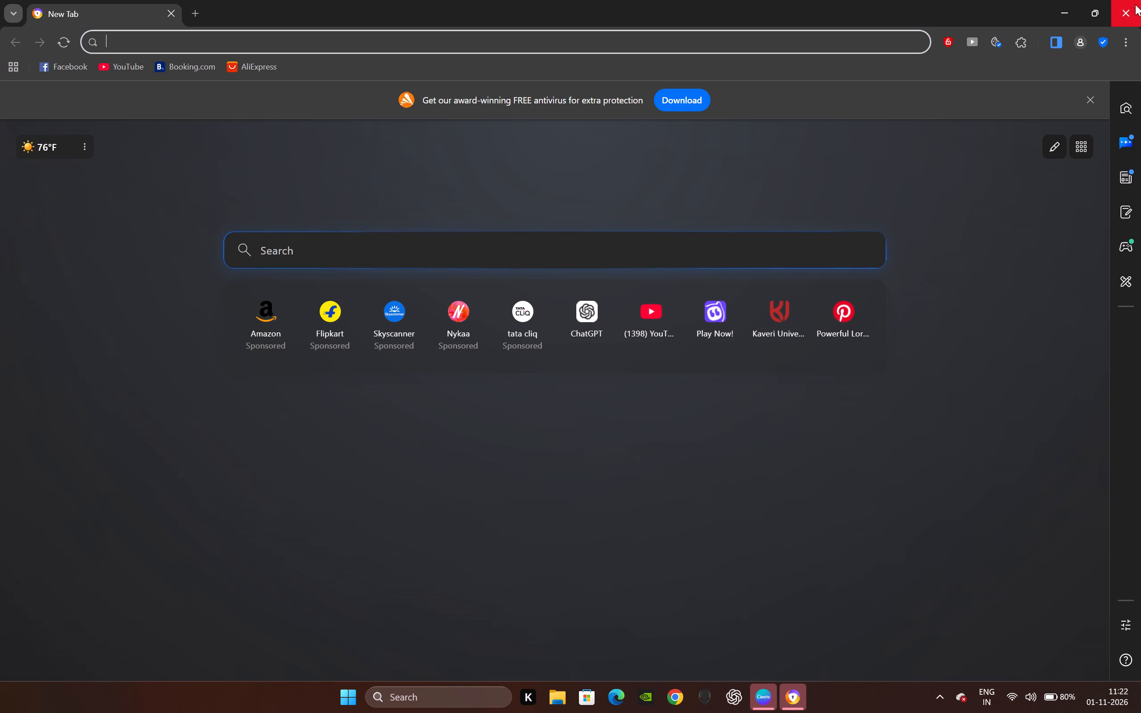
# Close the web browser window to get back to the Canva app.
pyautogui.click(1122, 15)
pyautogui.click(1115, 4)
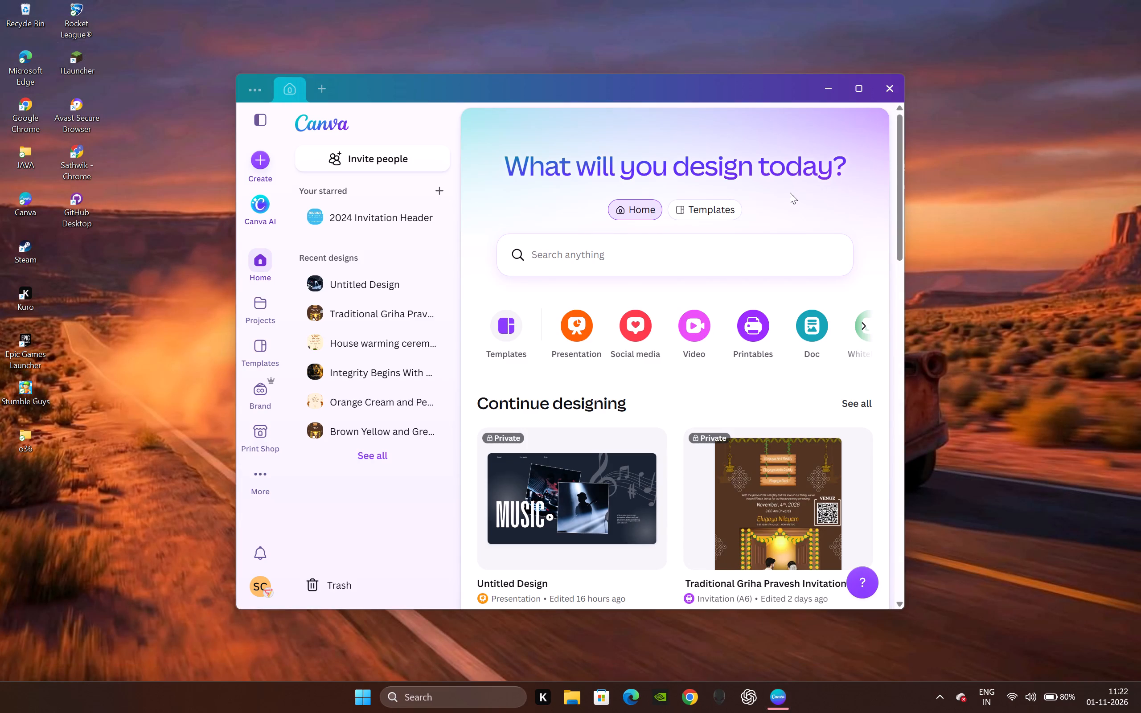
# Maximize the Canva window and open the recent music presentation named Untitled Design.
pyautogui.click(858, 90)
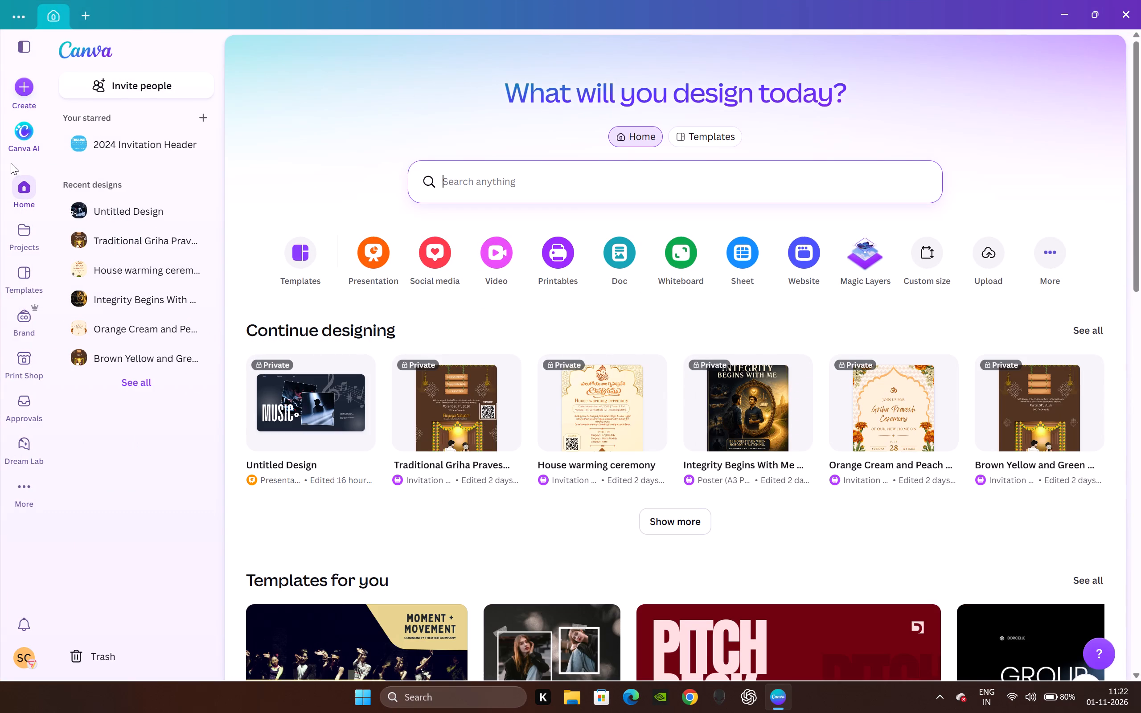
pyautogui.click(282, 420)
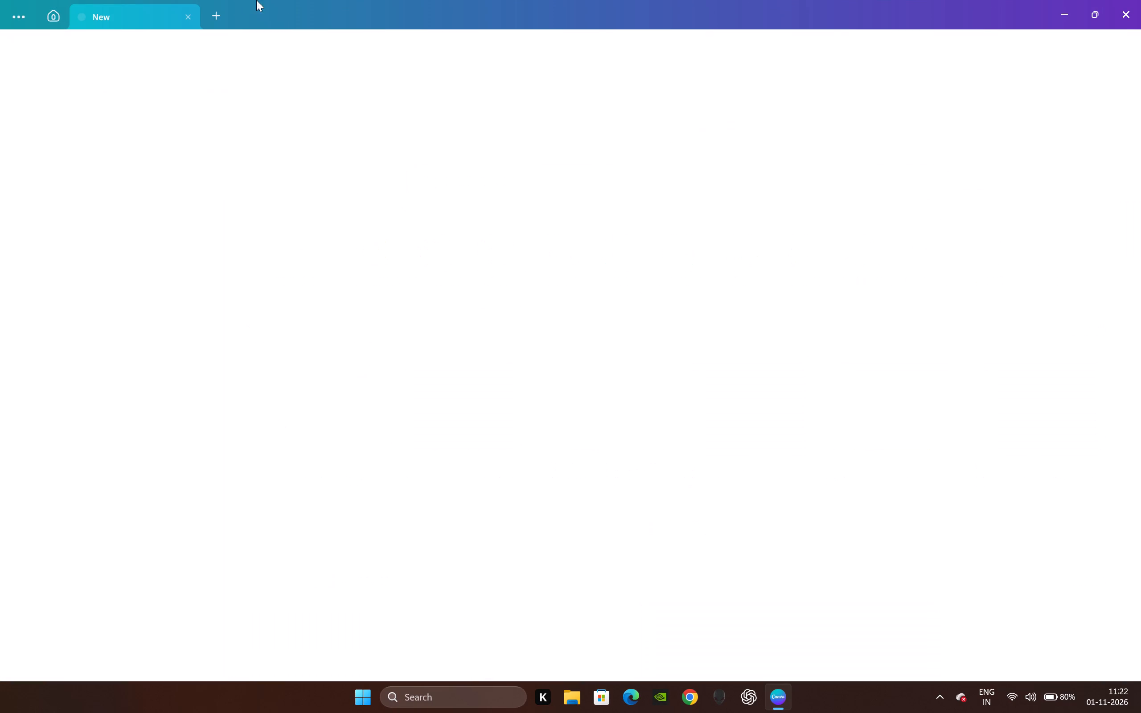
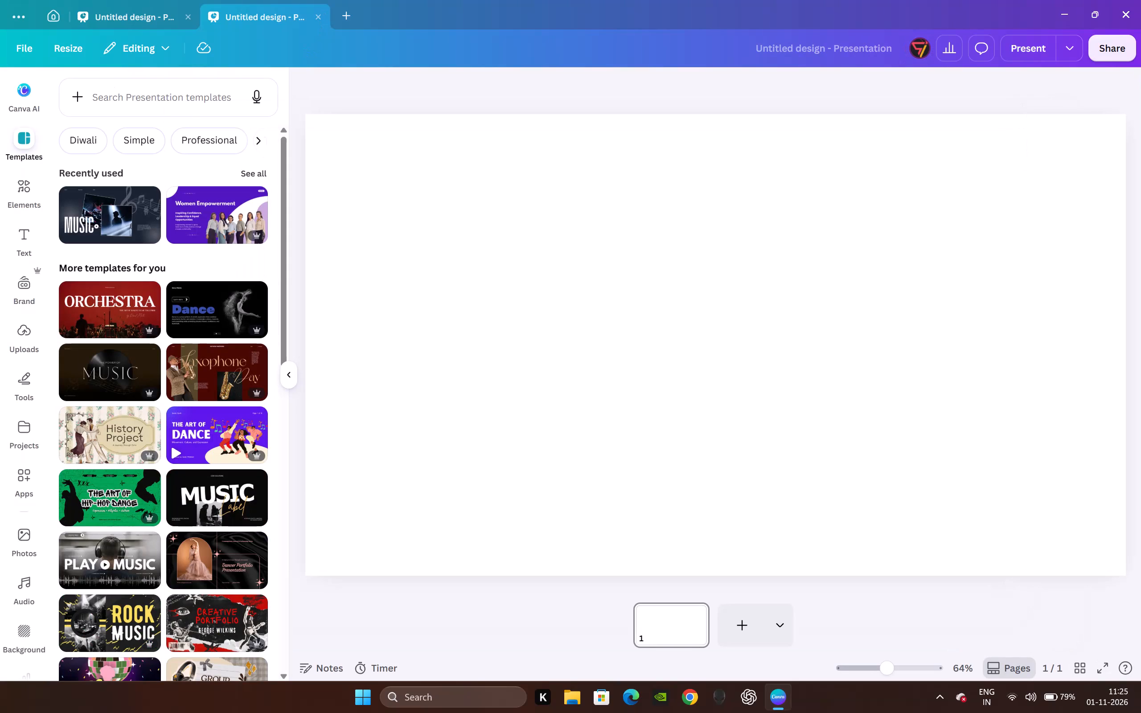
# Close the blank second untitled presentation, keeping the music presentation open.
pyautogui.click(318, 16)
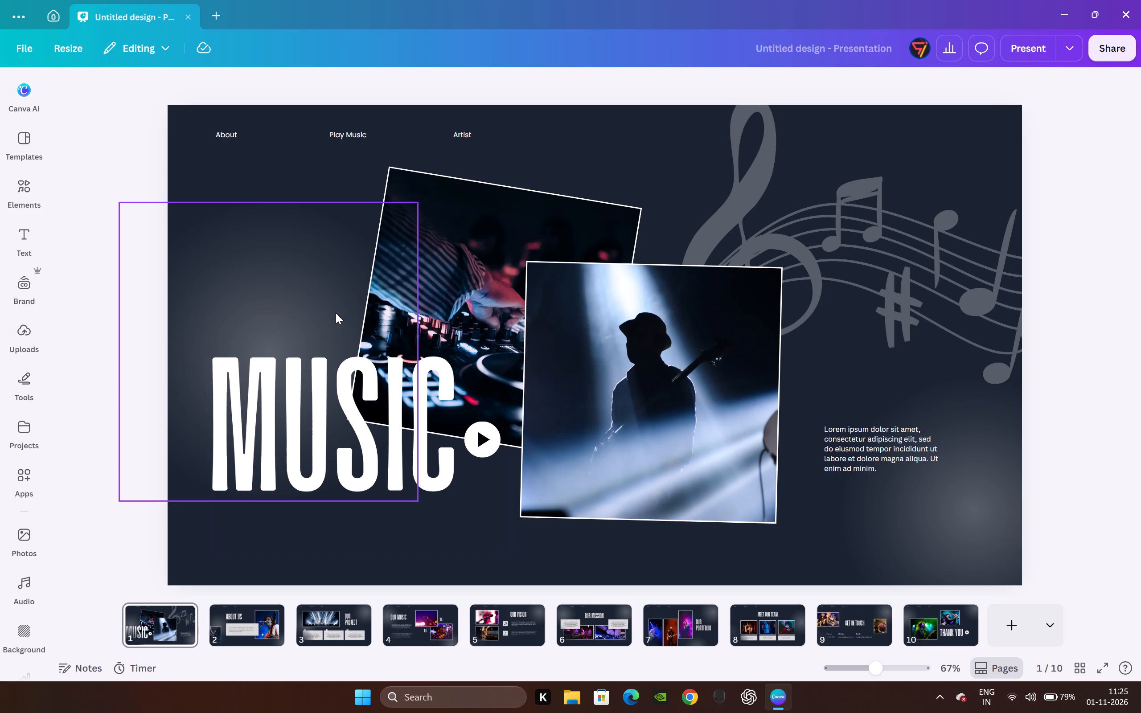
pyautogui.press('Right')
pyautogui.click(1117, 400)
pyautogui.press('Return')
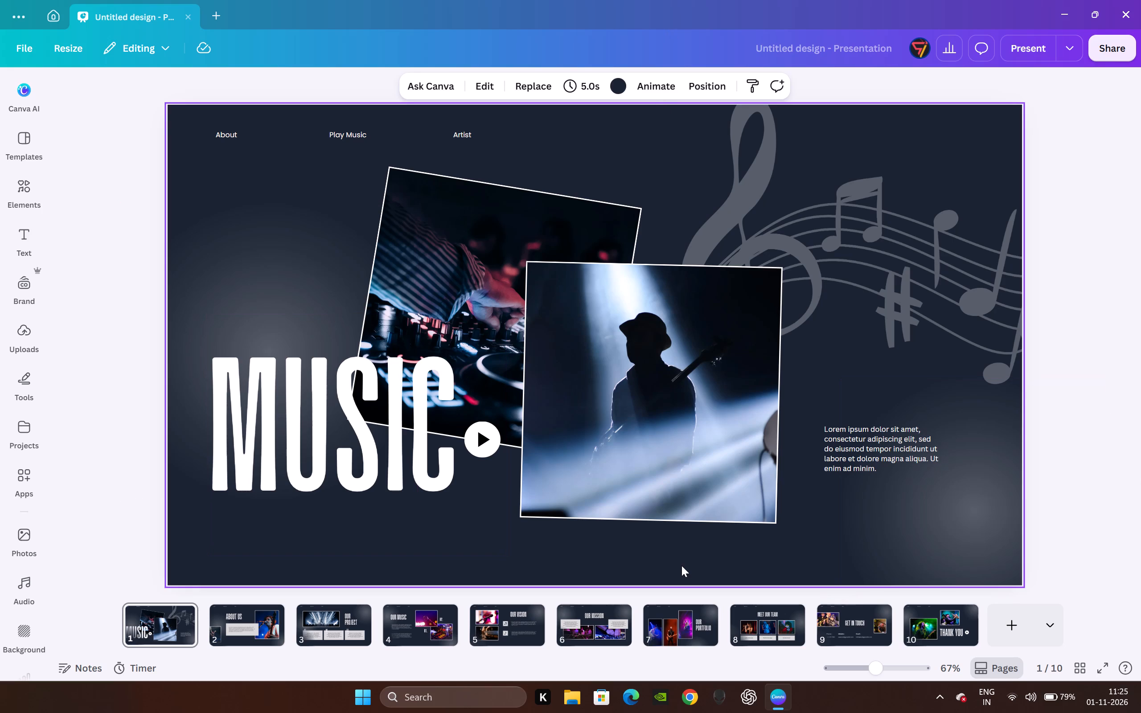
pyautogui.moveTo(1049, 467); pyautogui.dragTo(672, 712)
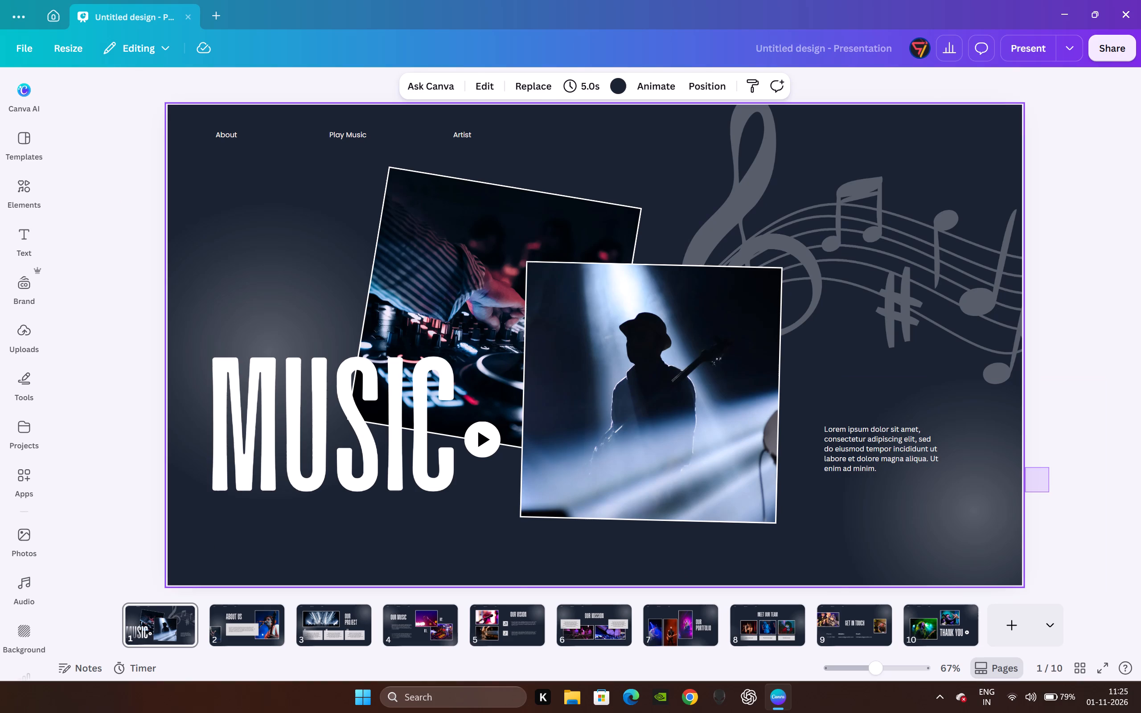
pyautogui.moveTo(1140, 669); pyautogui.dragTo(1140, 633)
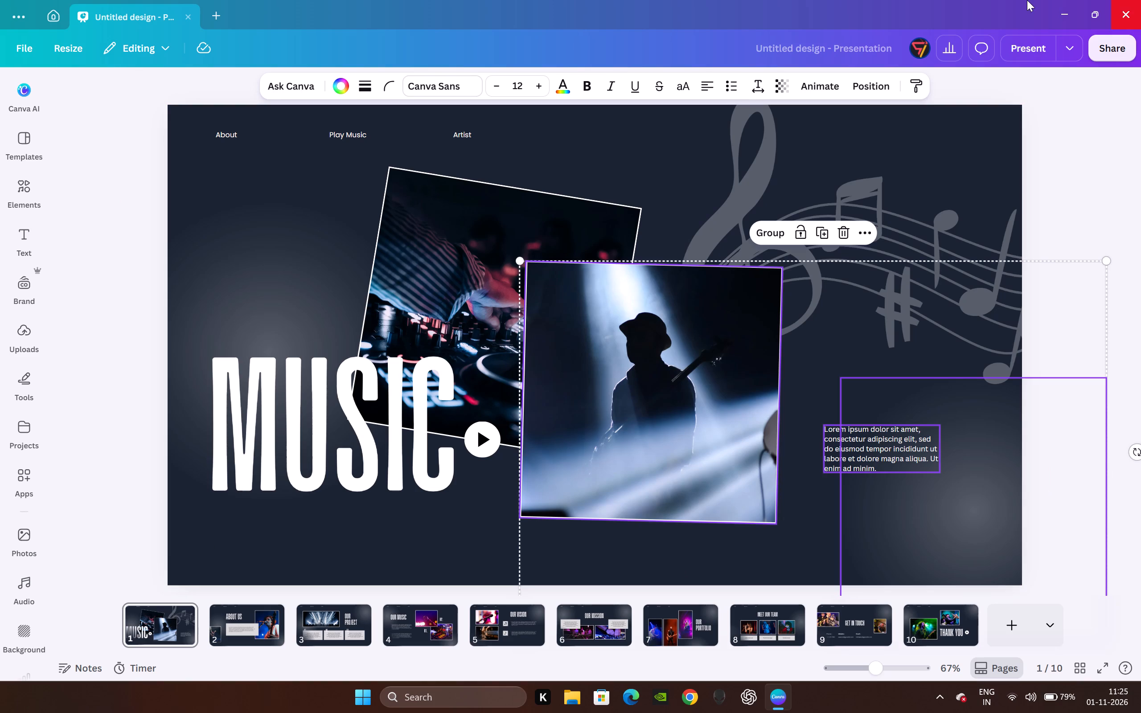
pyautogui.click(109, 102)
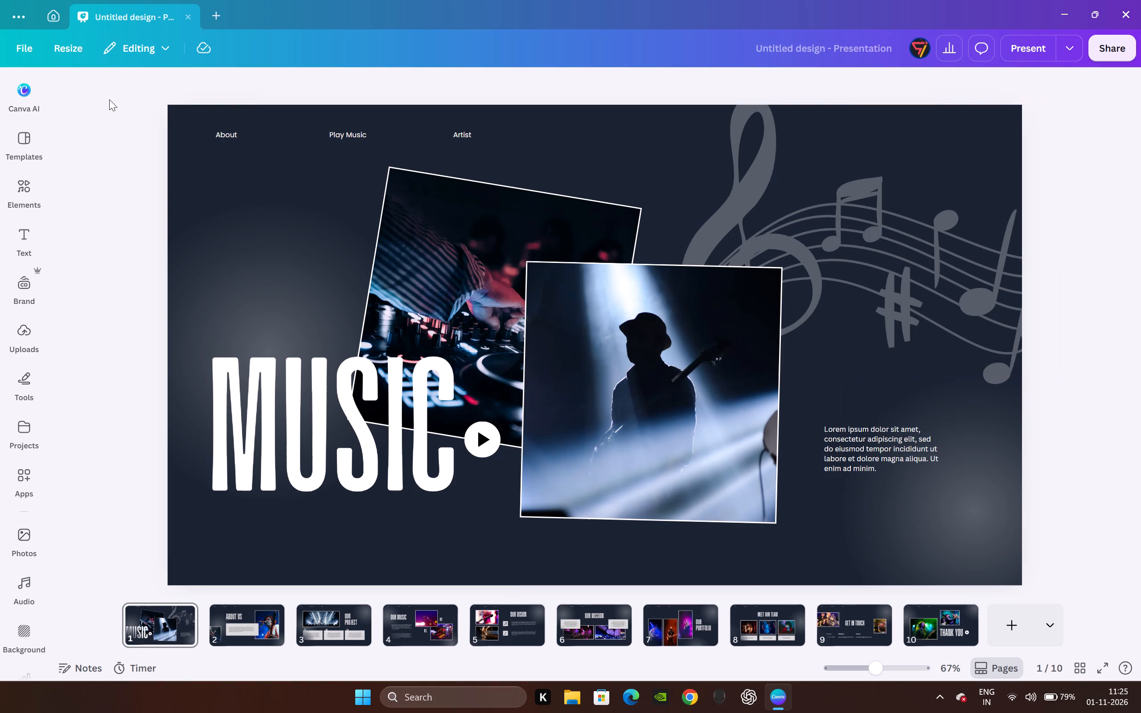
# Look through the music presentation slide by slide, from the Music cover to the Get in Touch slide.
pyautogui.press('Right')
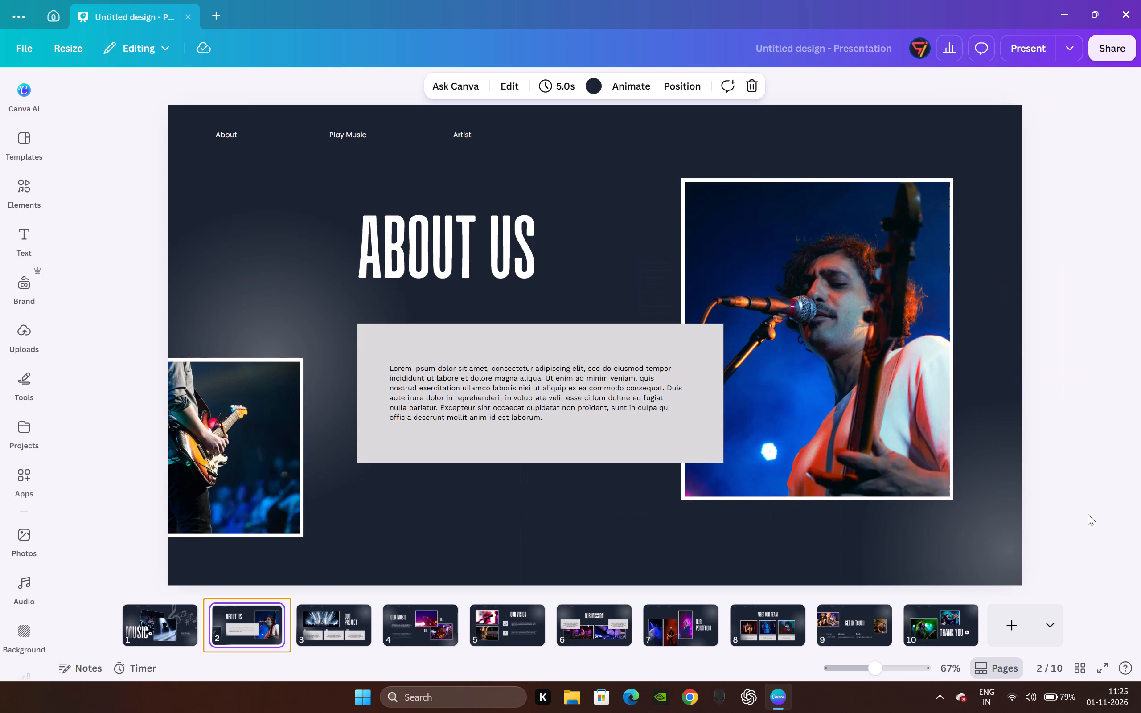
pyautogui.press('Right')
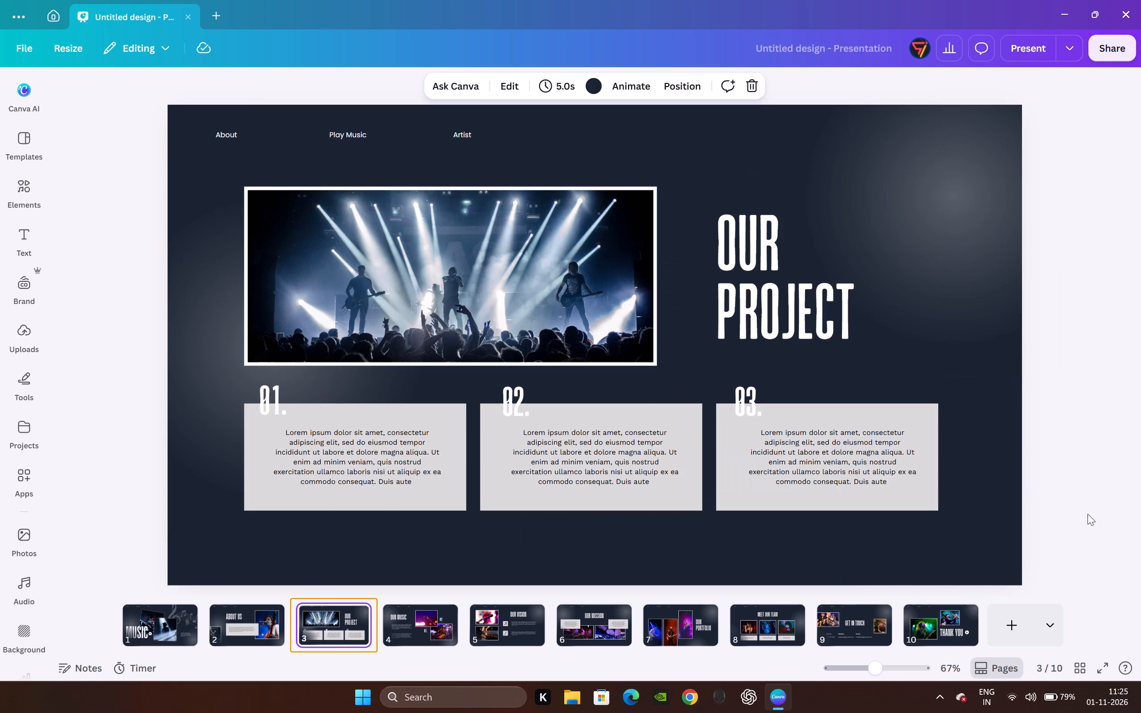
pyautogui.press('Right')
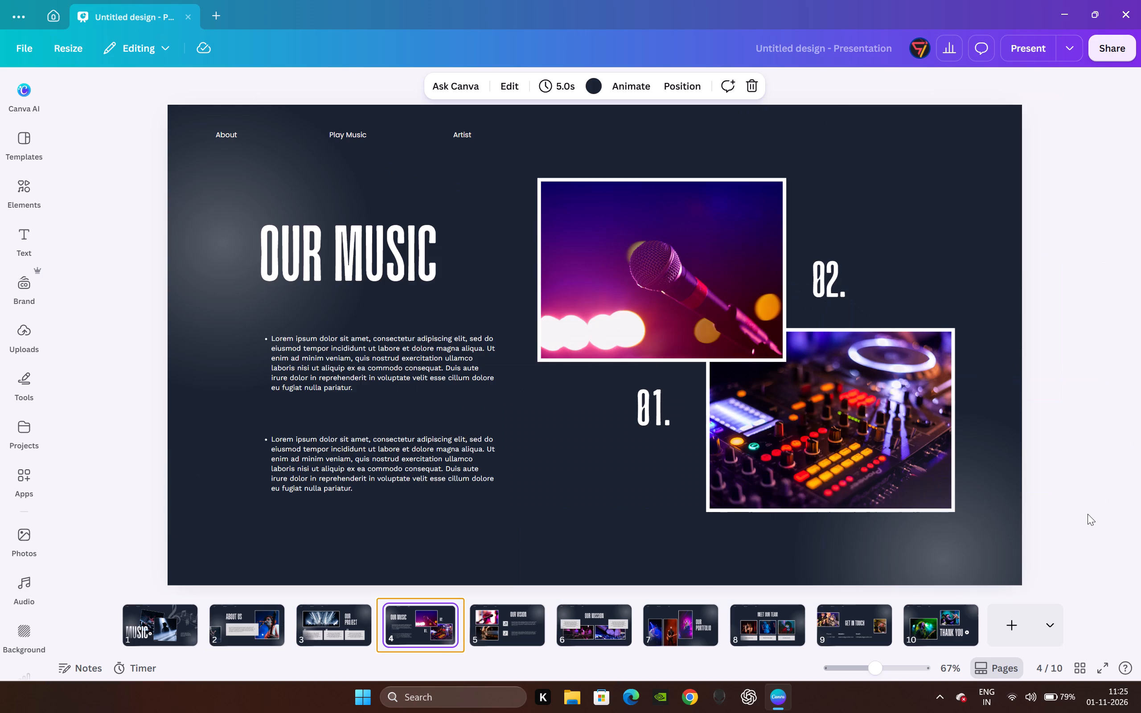
pyautogui.press('Right')
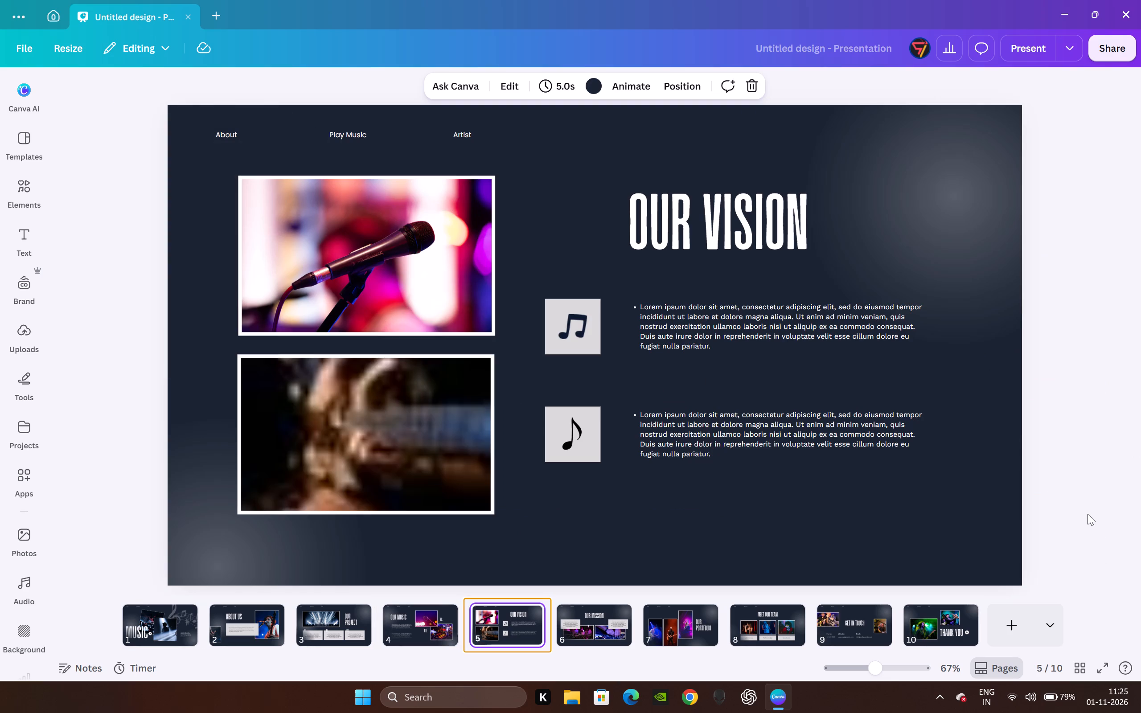
pyautogui.press('Right')
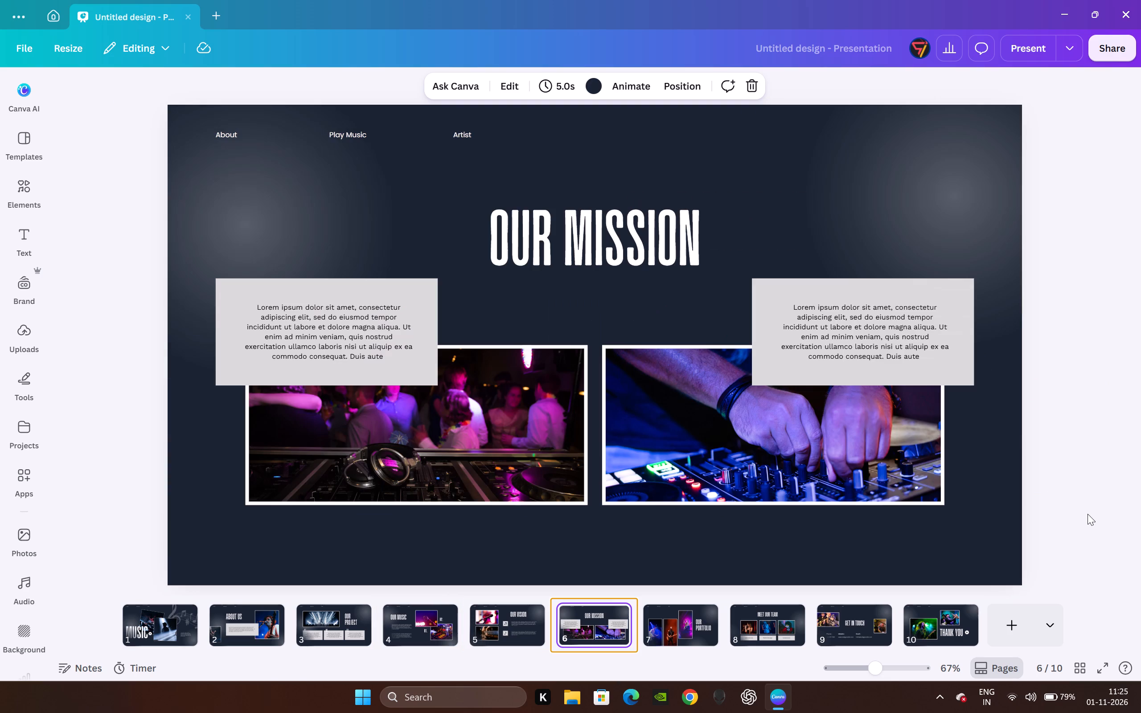
pyautogui.press('Right')
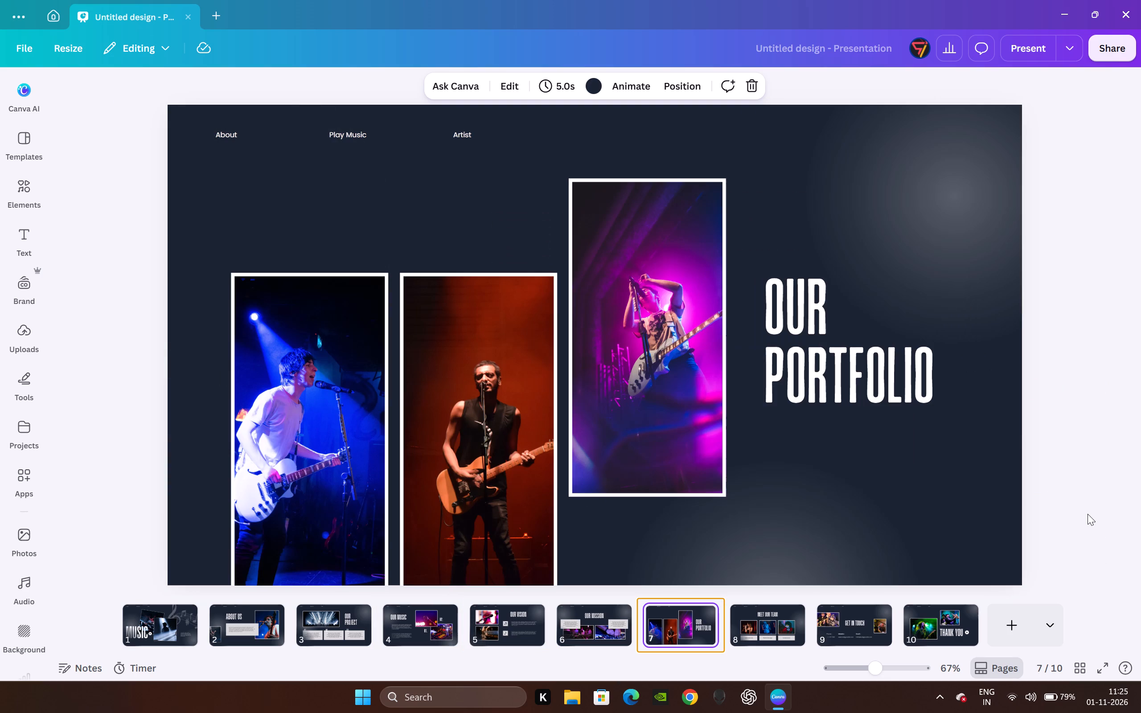
pyautogui.press('Right')
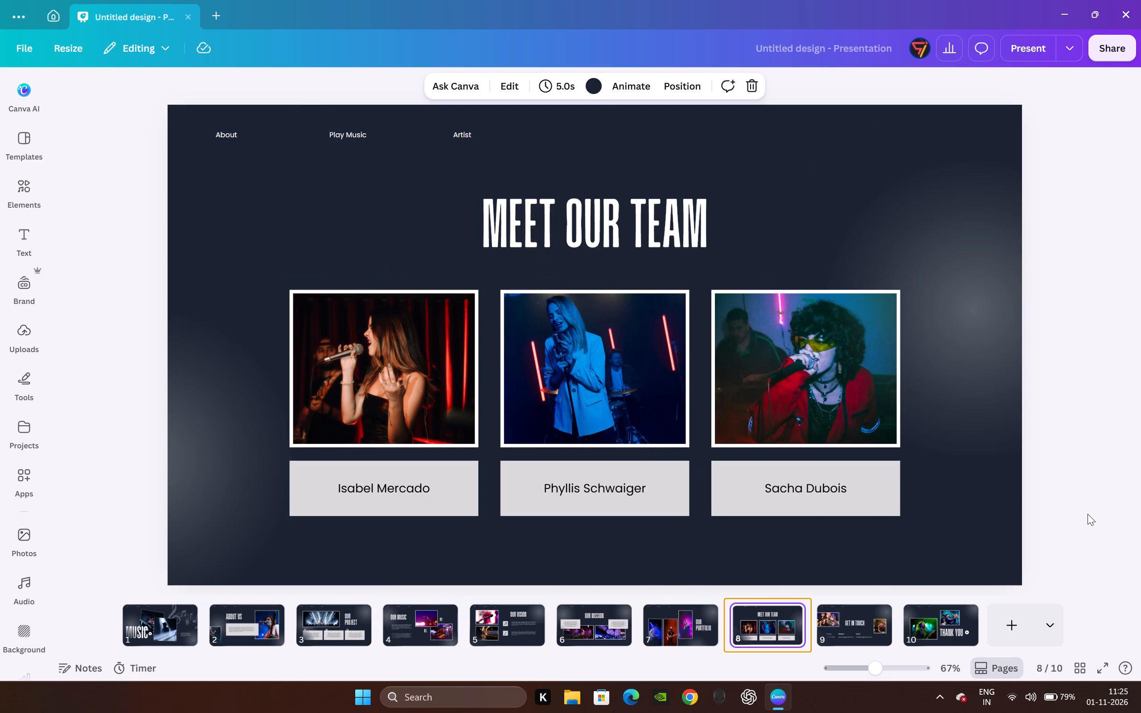
pyautogui.press('Right')
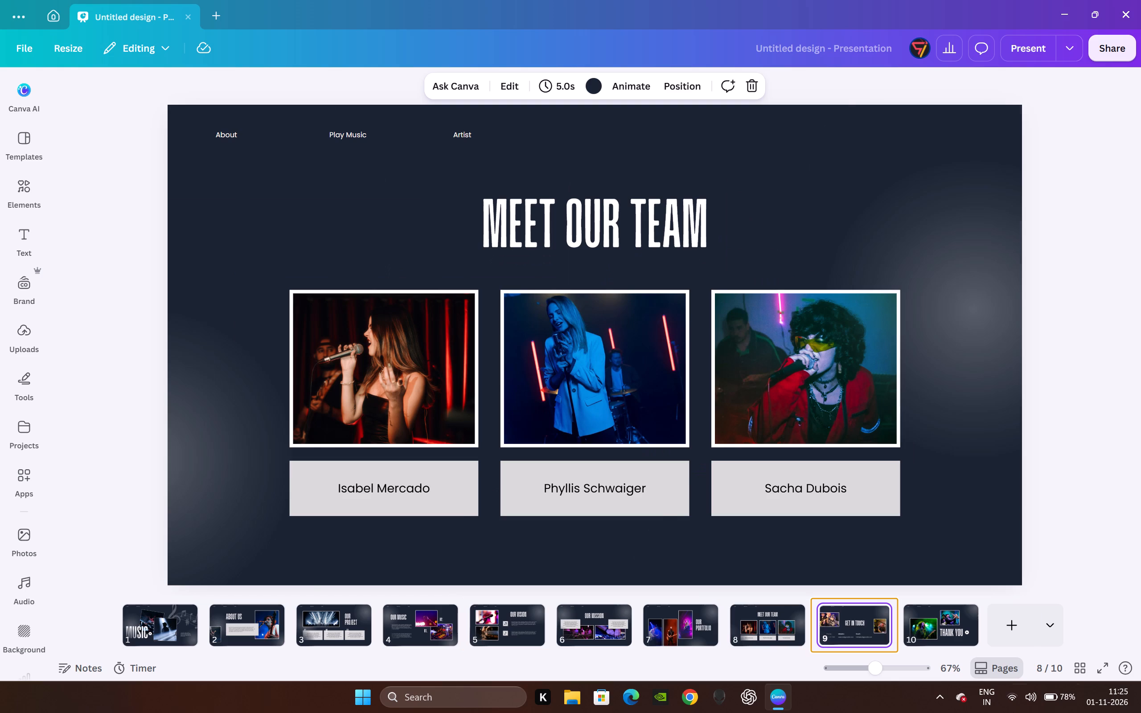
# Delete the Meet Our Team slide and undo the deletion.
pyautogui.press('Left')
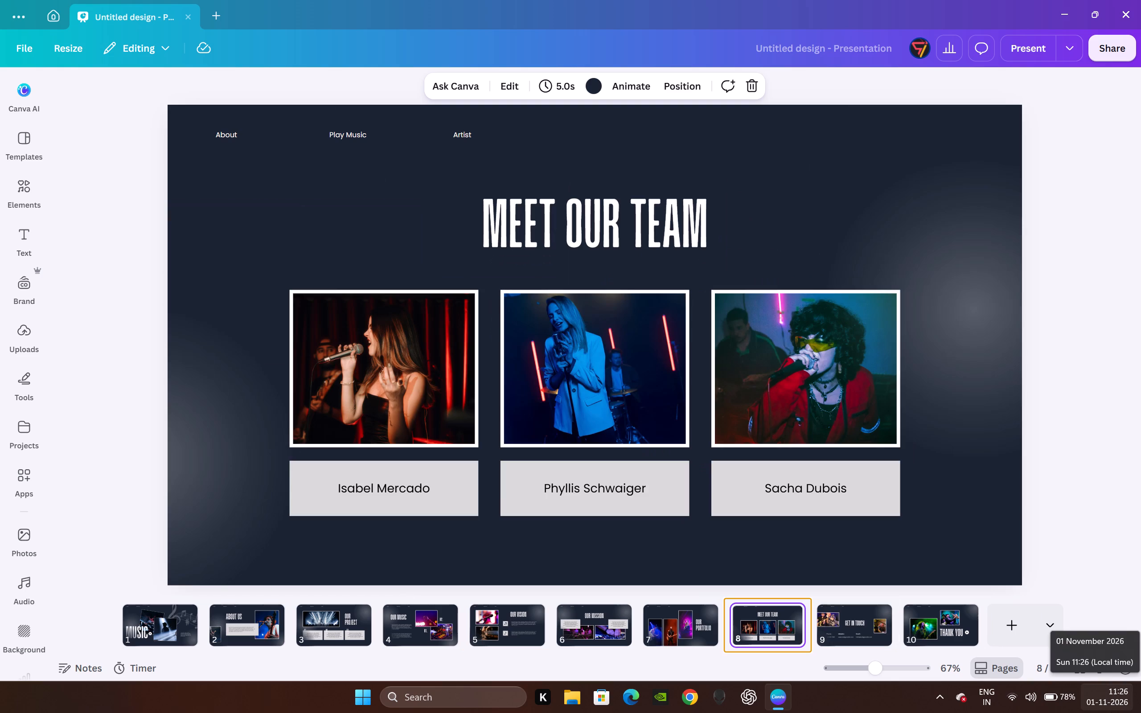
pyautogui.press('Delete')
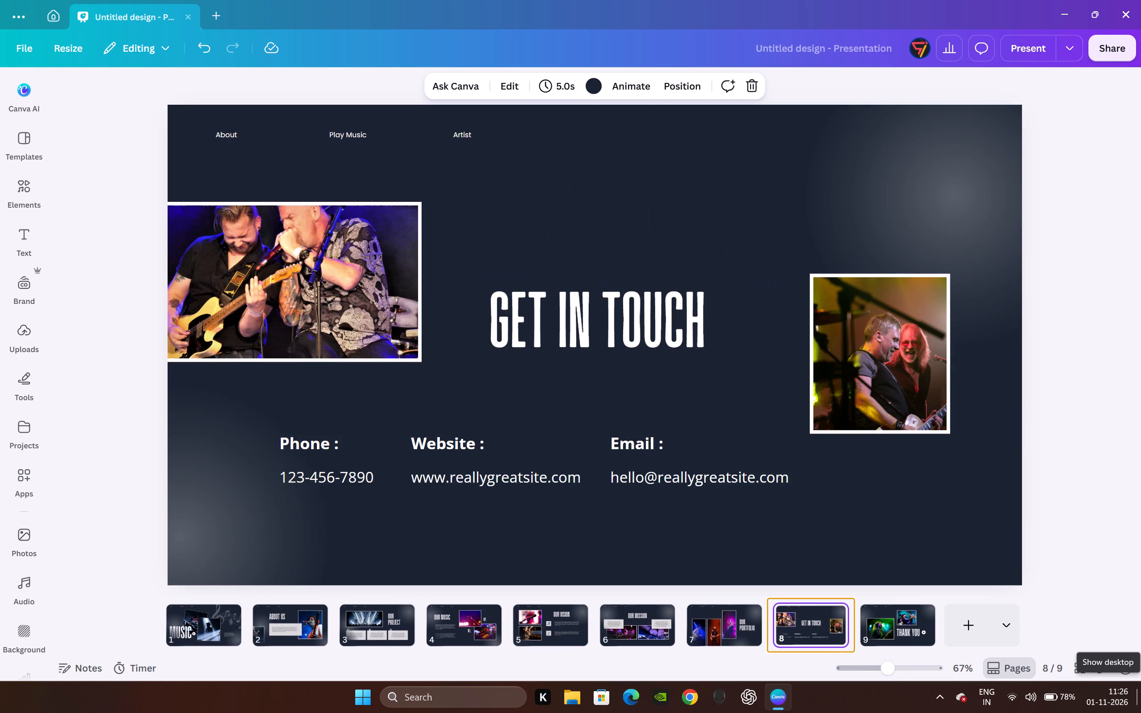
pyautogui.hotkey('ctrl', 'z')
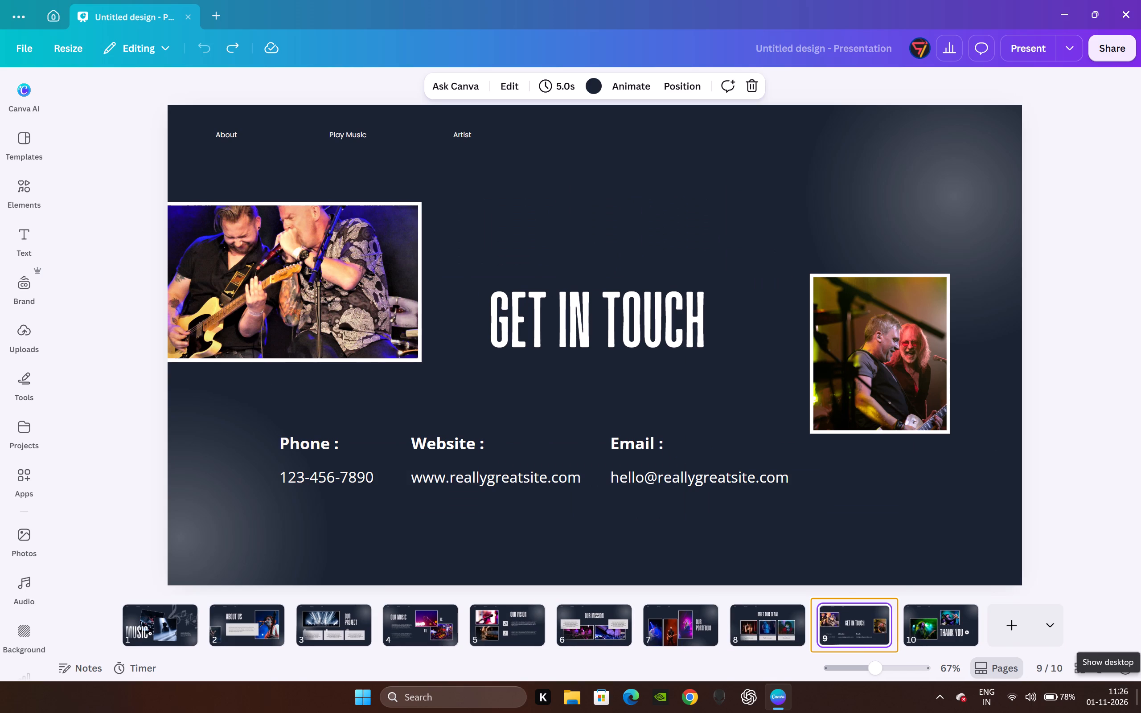
# Look at the closing Thank You slide and go back through the deck to the Our Portfolio slide.
pyautogui.press('Right')
pyautogui.press('Left')
pyautogui.press('Right')
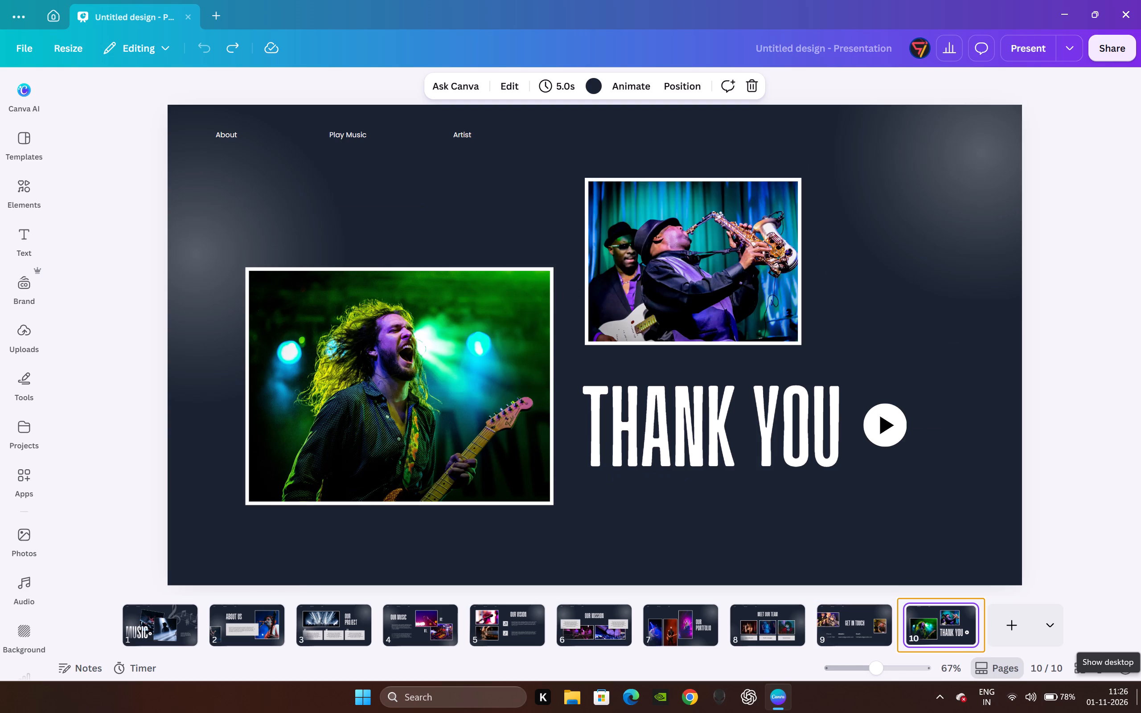
pyautogui.press('Left')
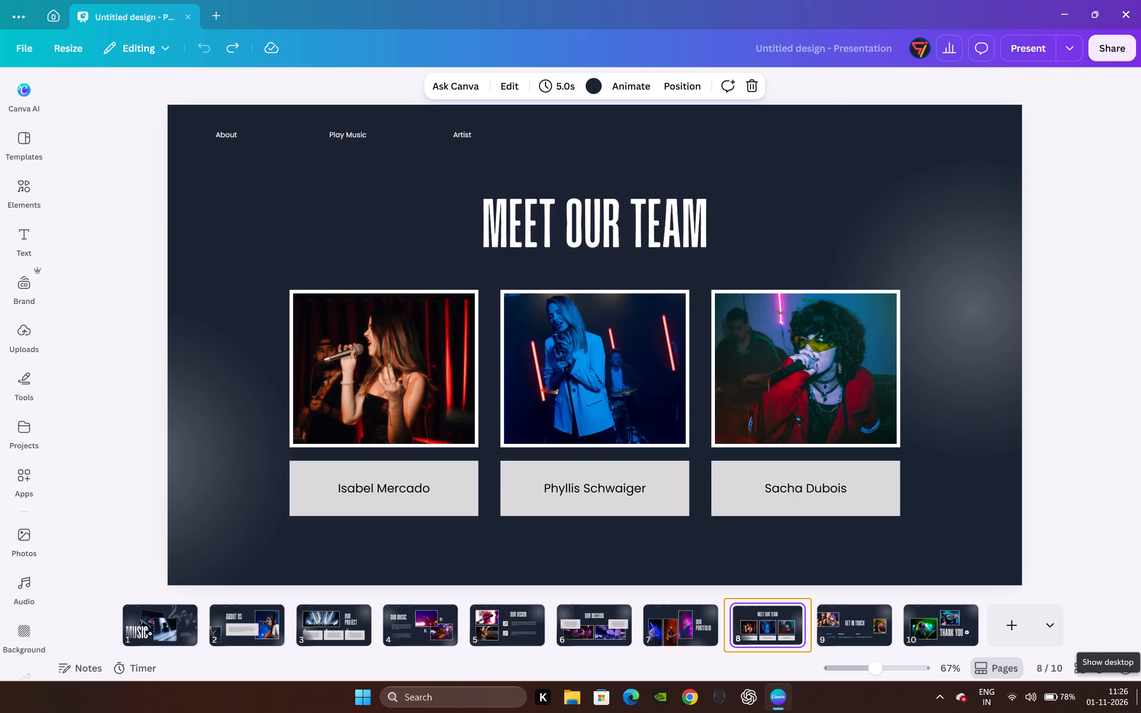
pyautogui.press('Left')
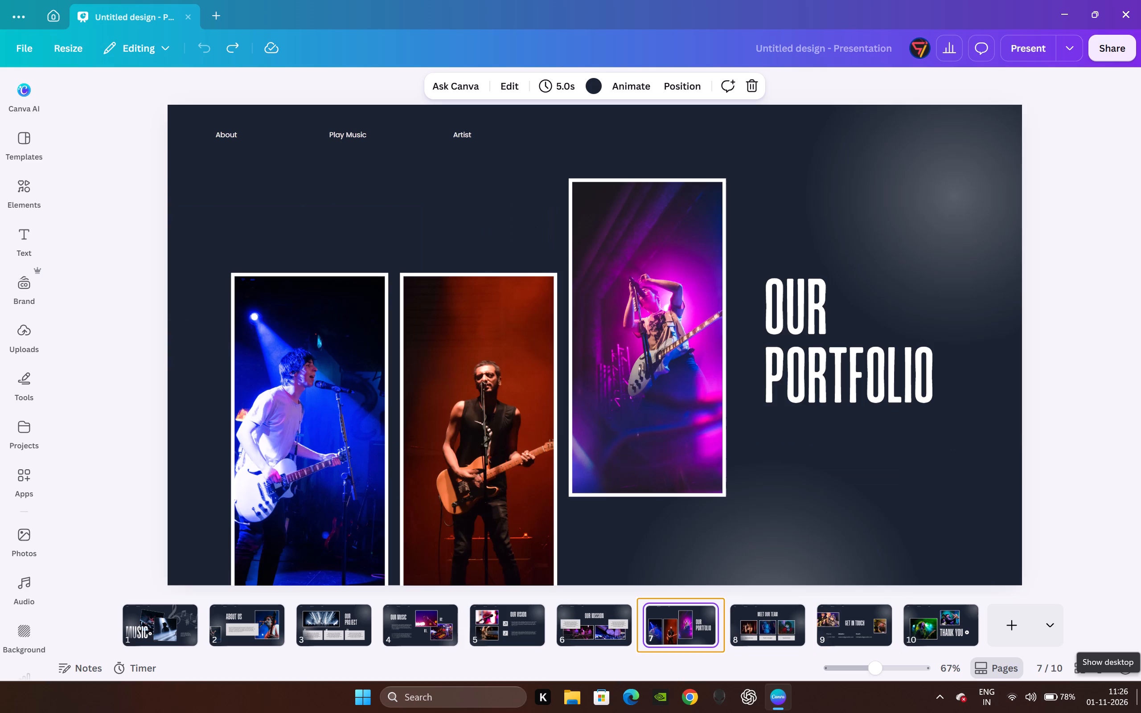
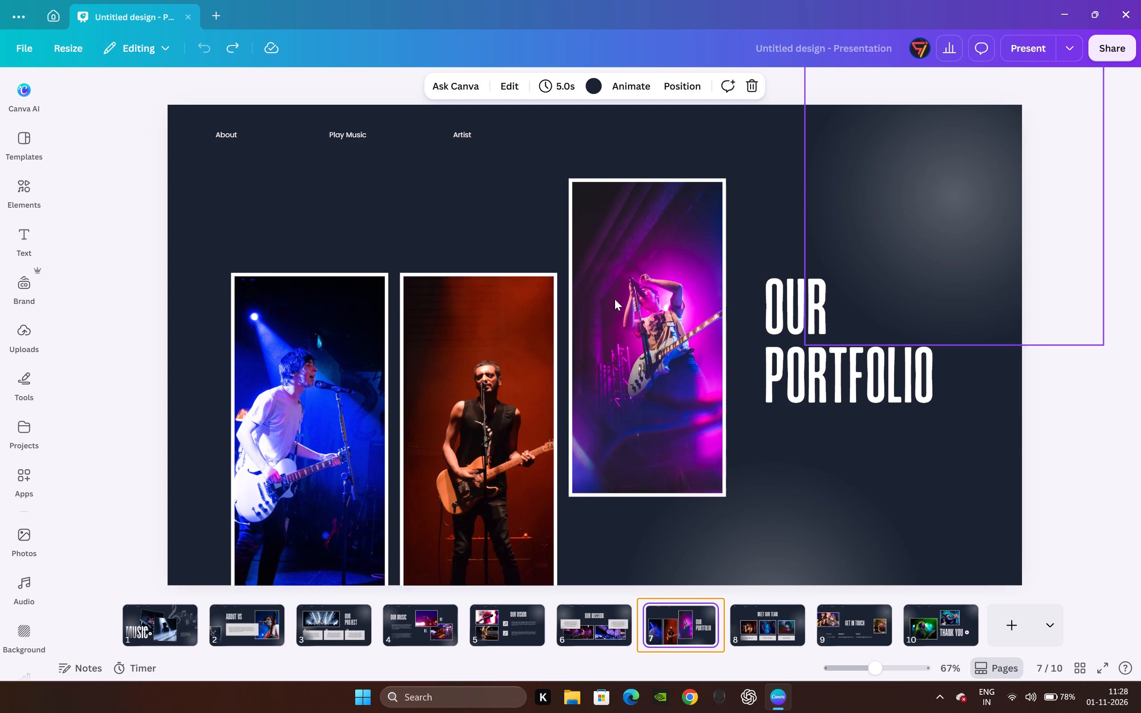
# On the cover slide, narrow the MUSIC title's text box to fit closely around the word.
pyautogui.click(186, 628)
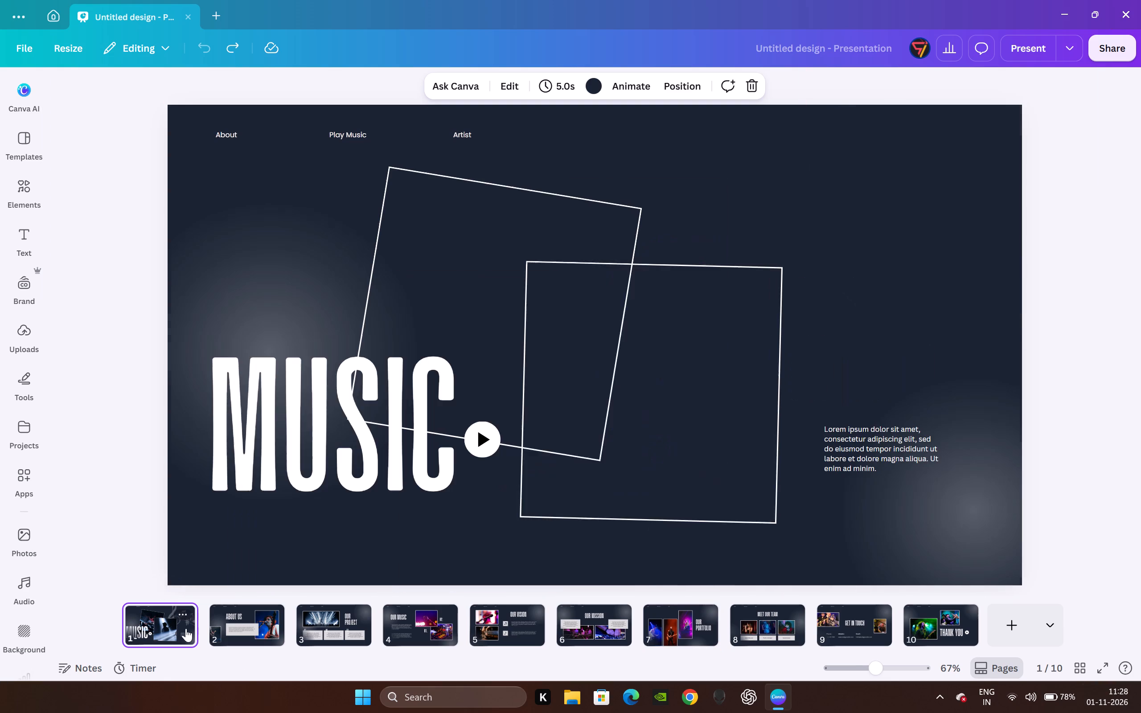
pyautogui.click(394, 410)
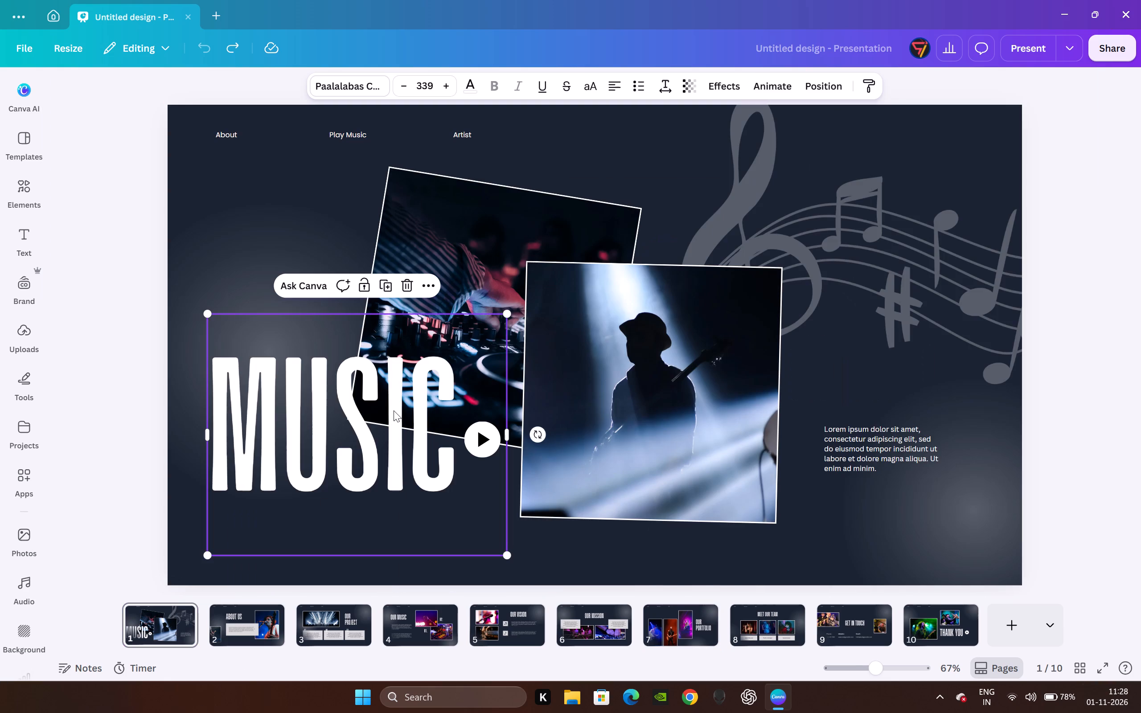
pyautogui.click(394, 410)
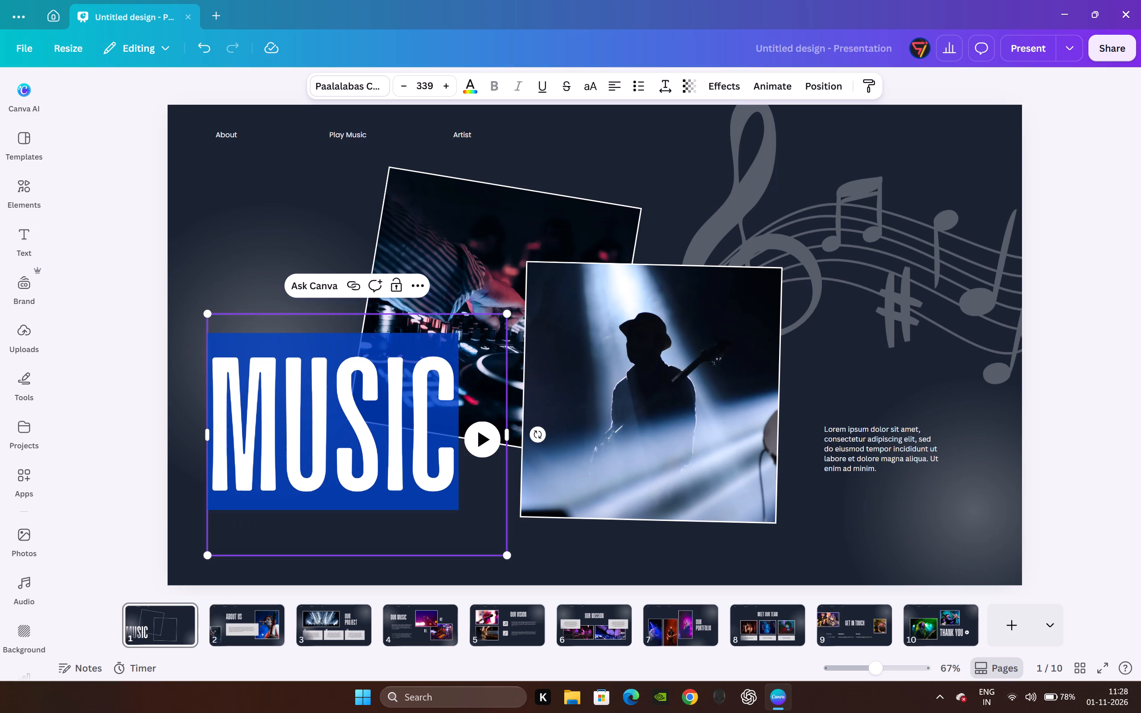
pyautogui.click(500, 445)
pyautogui.click(500, 445)
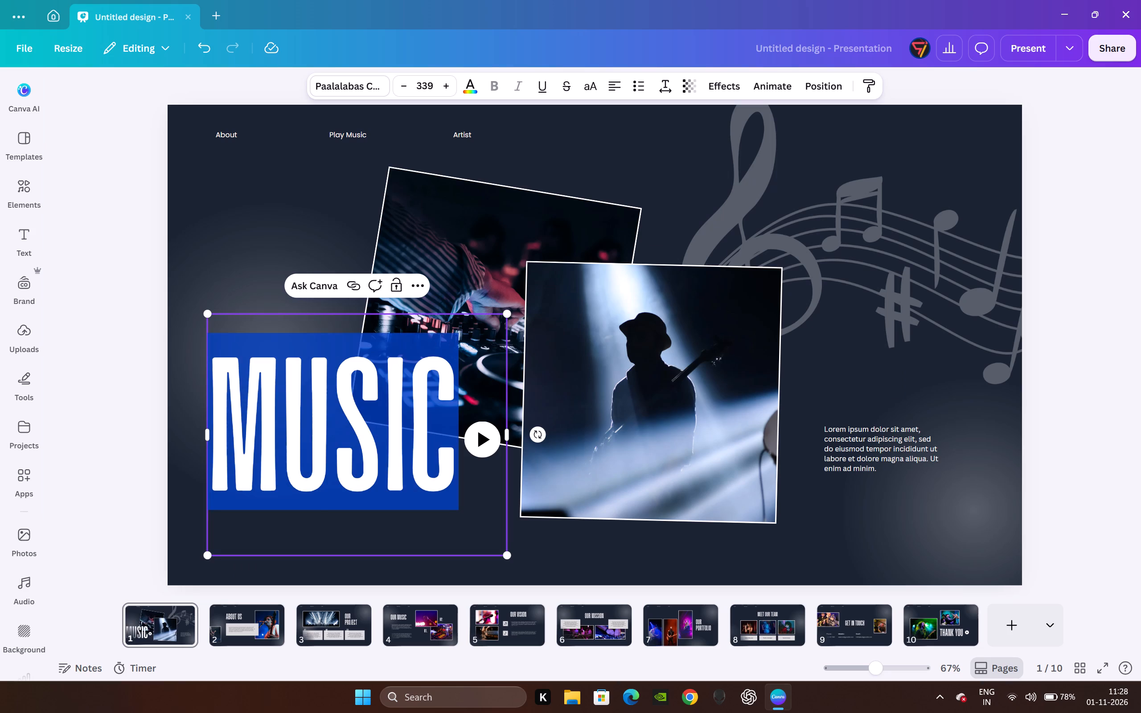
pyautogui.click(500, 445)
pyautogui.moveTo(509, 435); pyautogui.dragTo(505, 436)
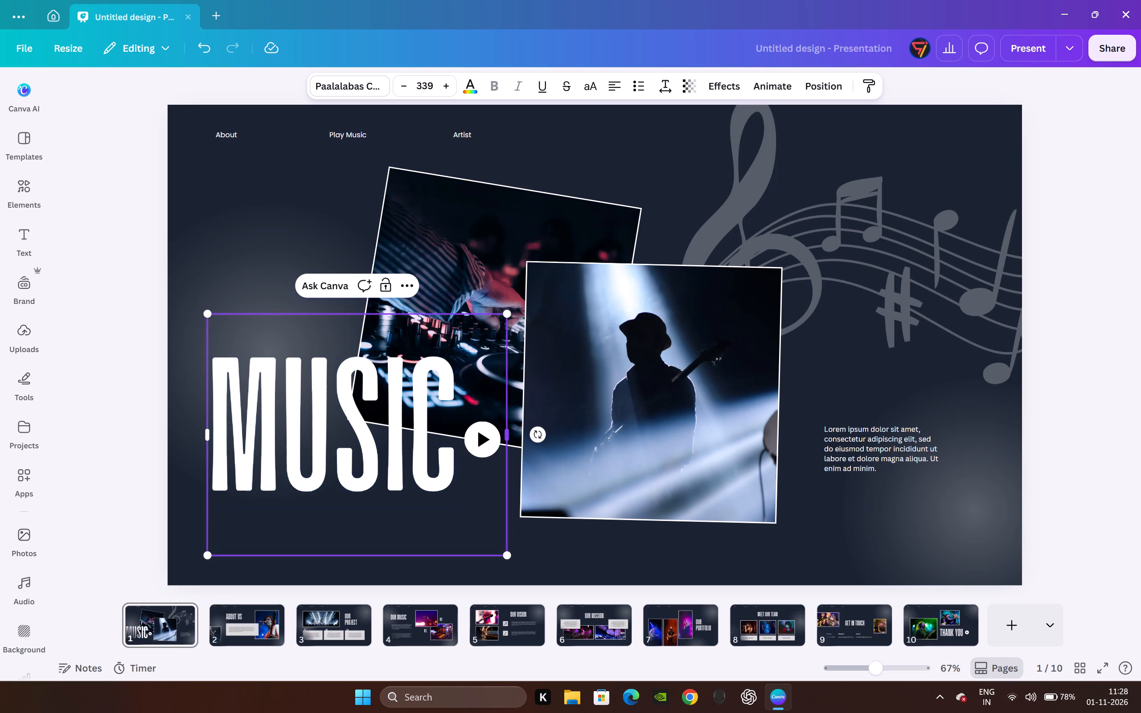
pyautogui.moveTo(505, 436); pyautogui.dragTo(461, 438)
pyautogui.click(120, 354)
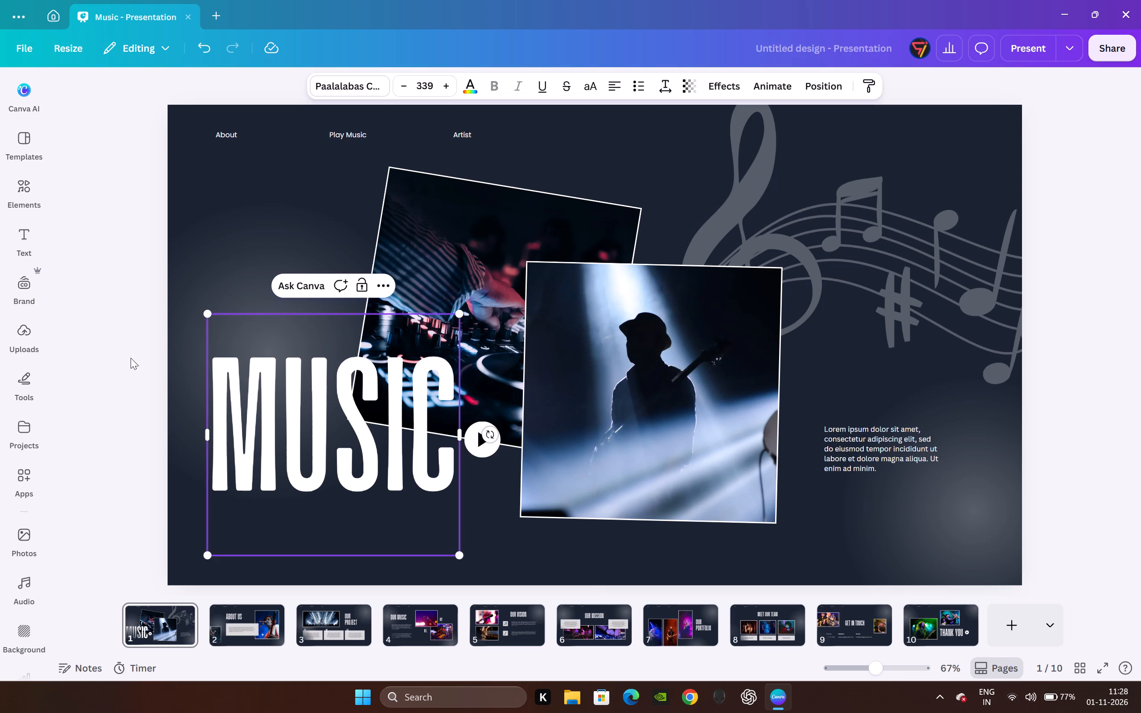
# Delete the round play icon beside the MUSIC title on the cover slide.
pyautogui.click(481, 449)
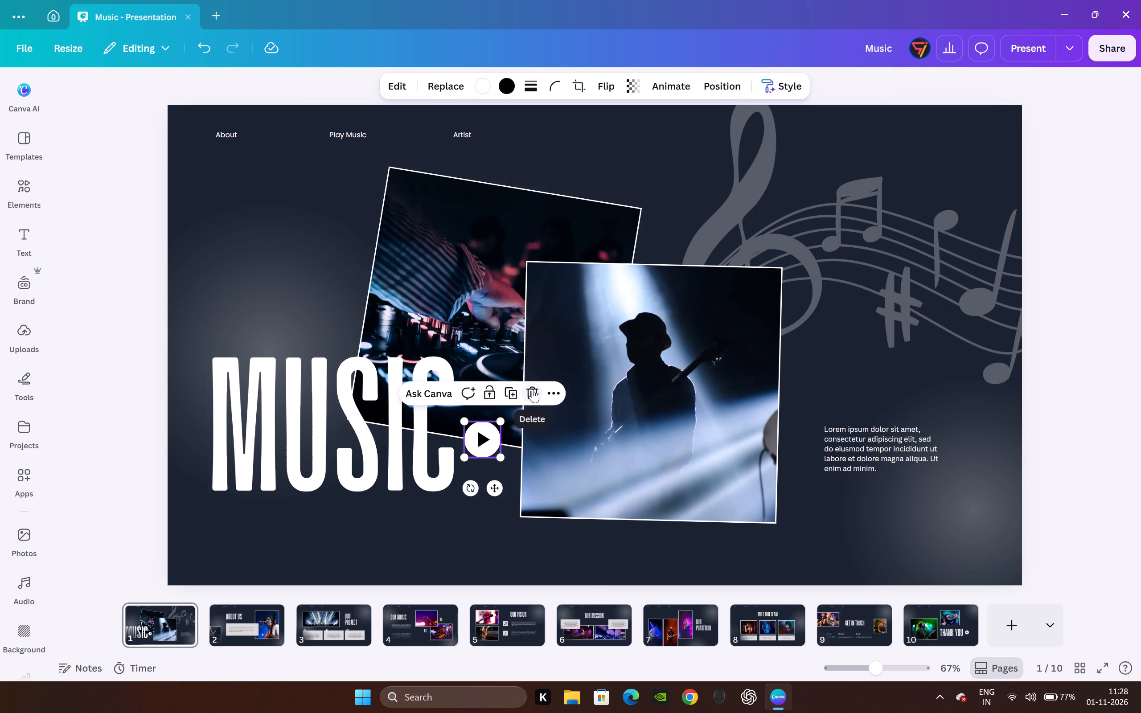
pyautogui.click(533, 389)
# Replace the MUSIC title with NRITYA and widen its text box so the whole word fits on one line.
pyautogui.doubleClick(298, 420)
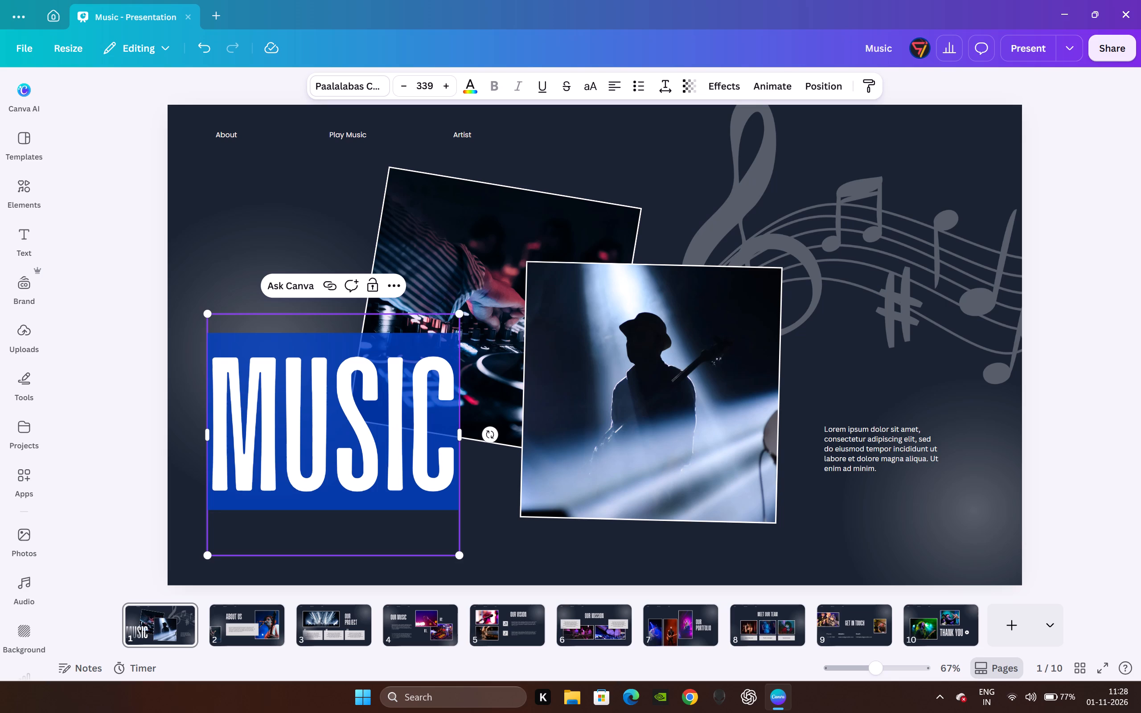
pyautogui.press('d')
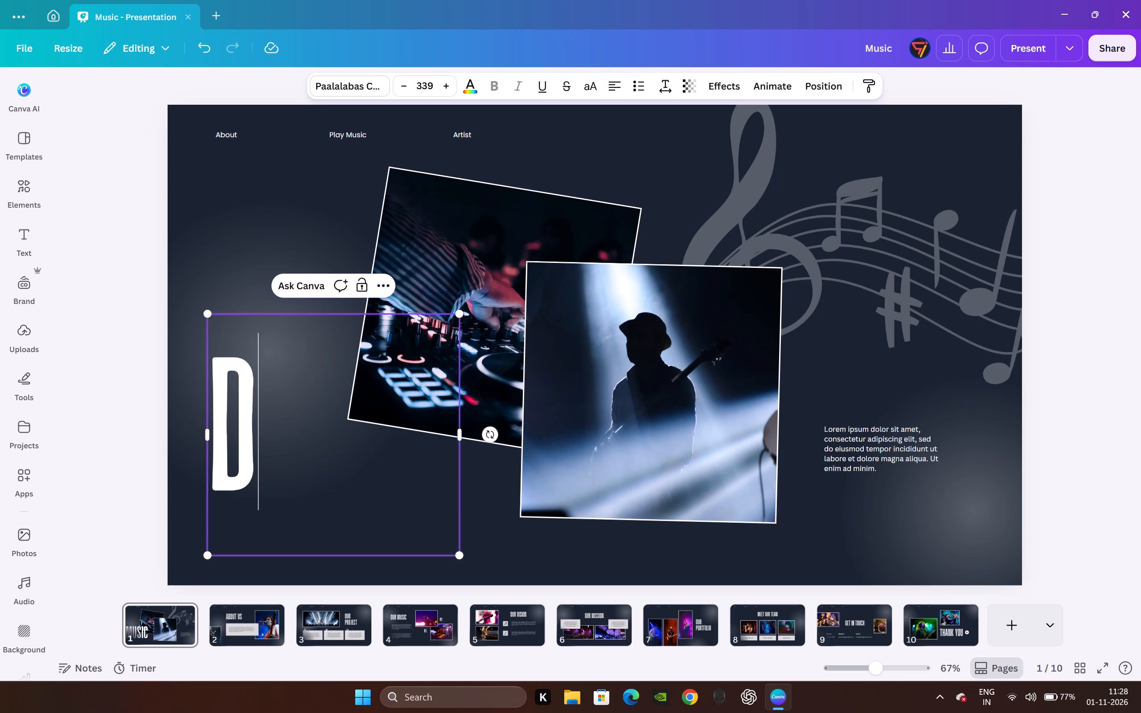
pyautogui.write('ab')
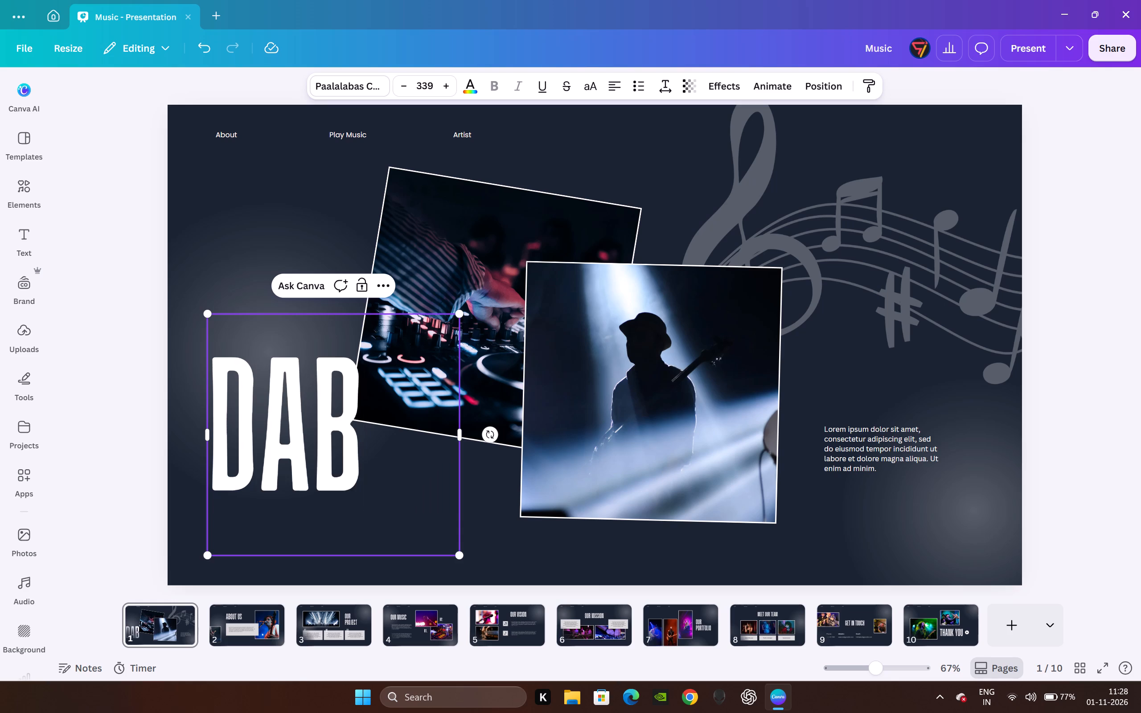
pyautogui.press('BackSpace')
pyautogui.press('n')
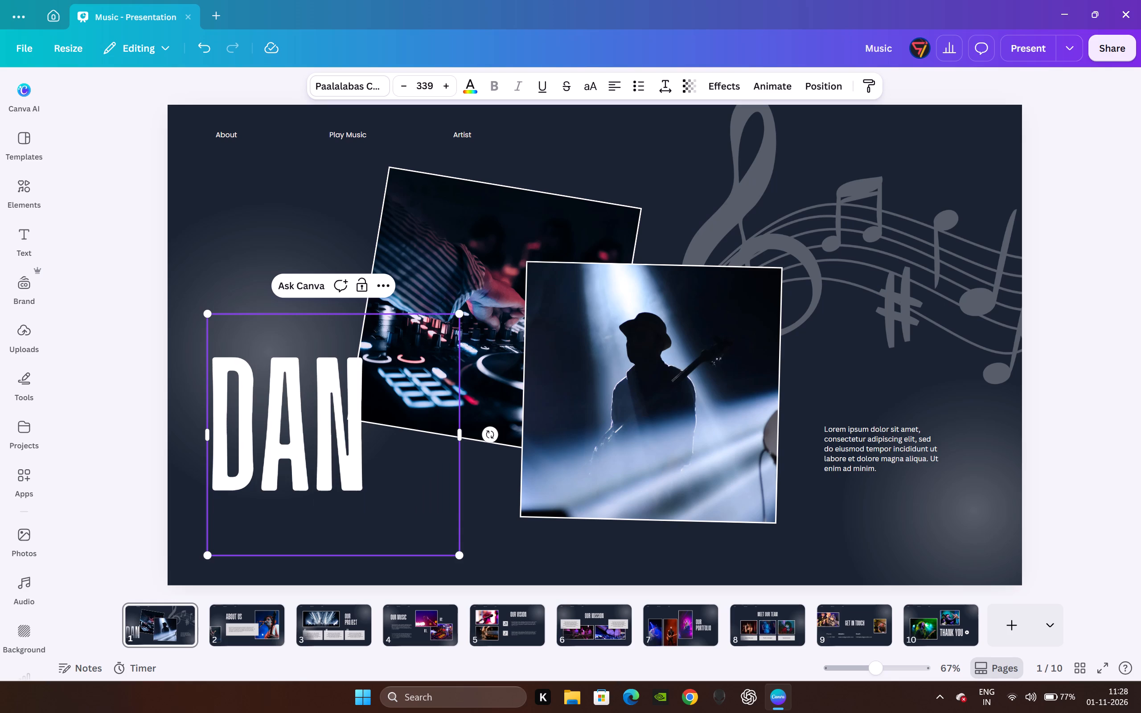
pyautogui.press('BackSpace')
pyautogui.press('BackSpace')
pyautogui.press('BackSpace')
pyautogui.write('ni')
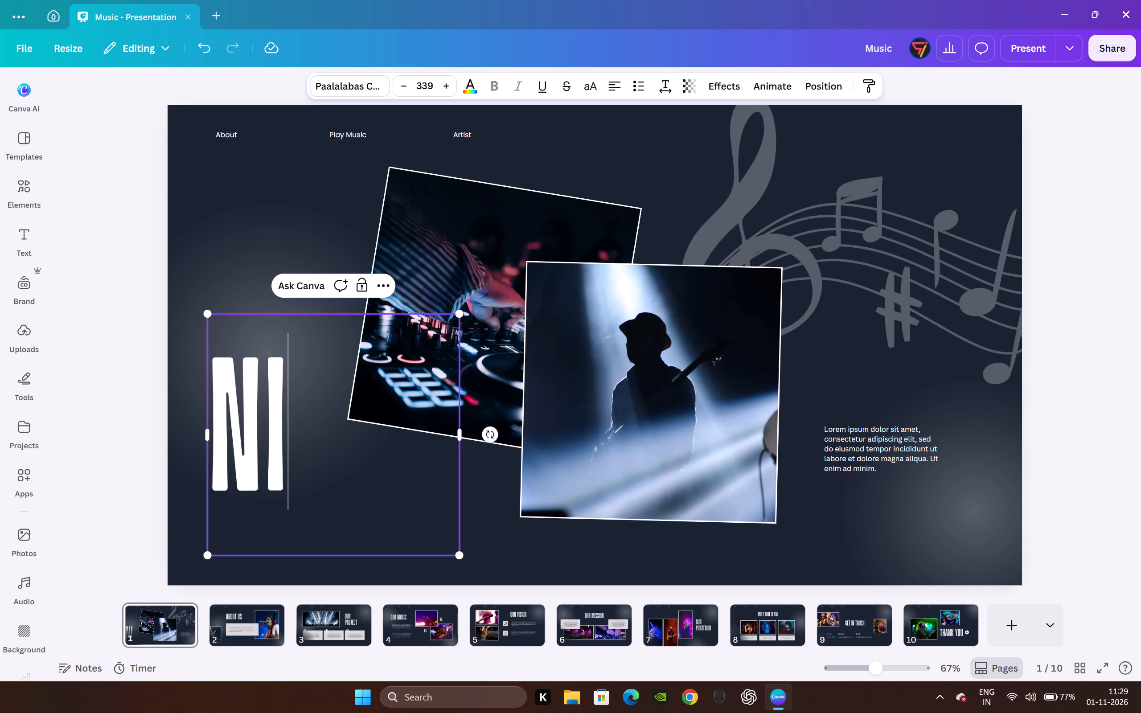
pyautogui.press('BackSpace')
pyautogui.press('r')
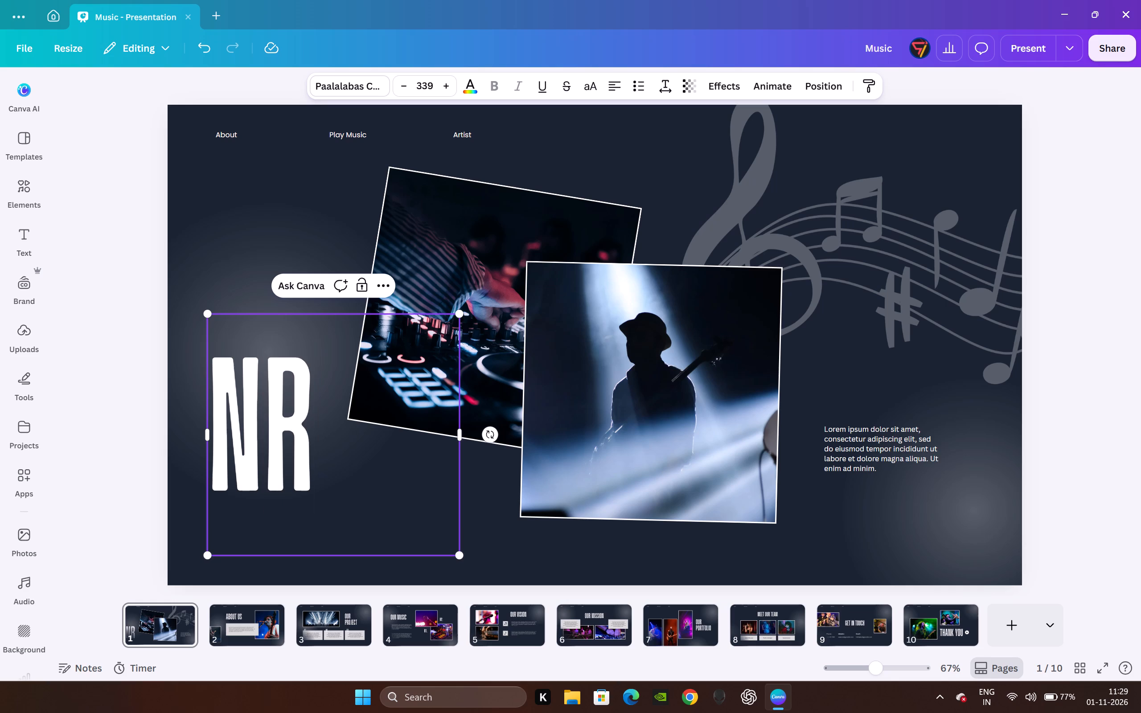
pyautogui.write('it')
pyautogui.press('y')
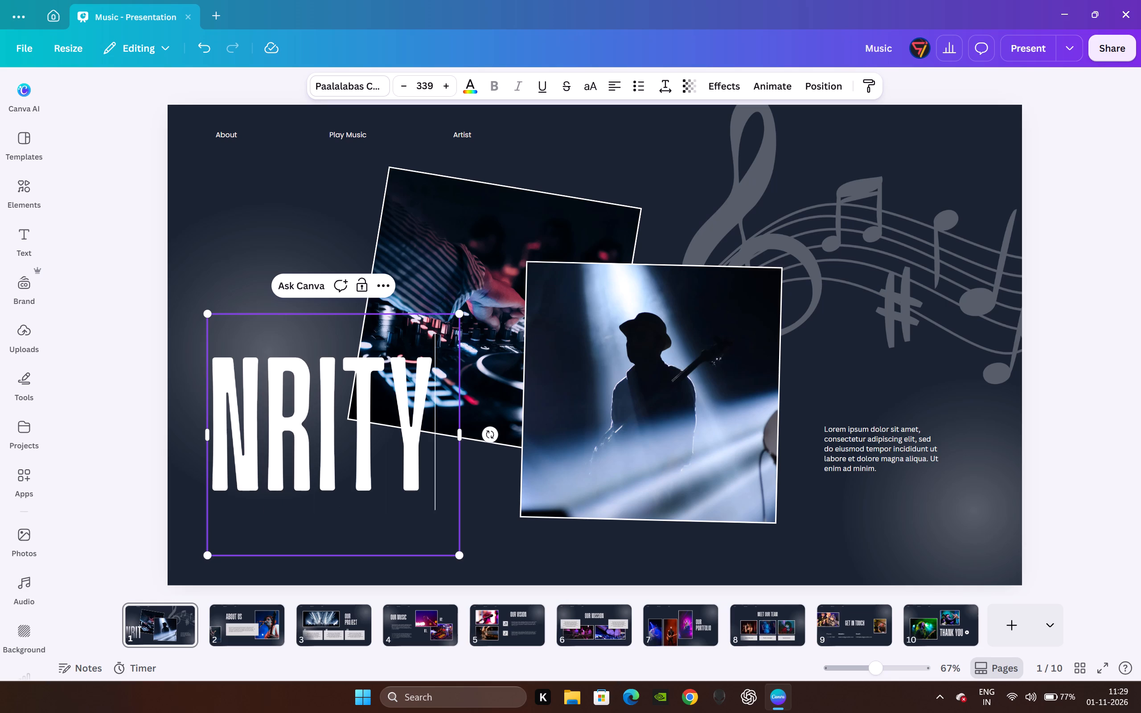
pyautogui.press('a')
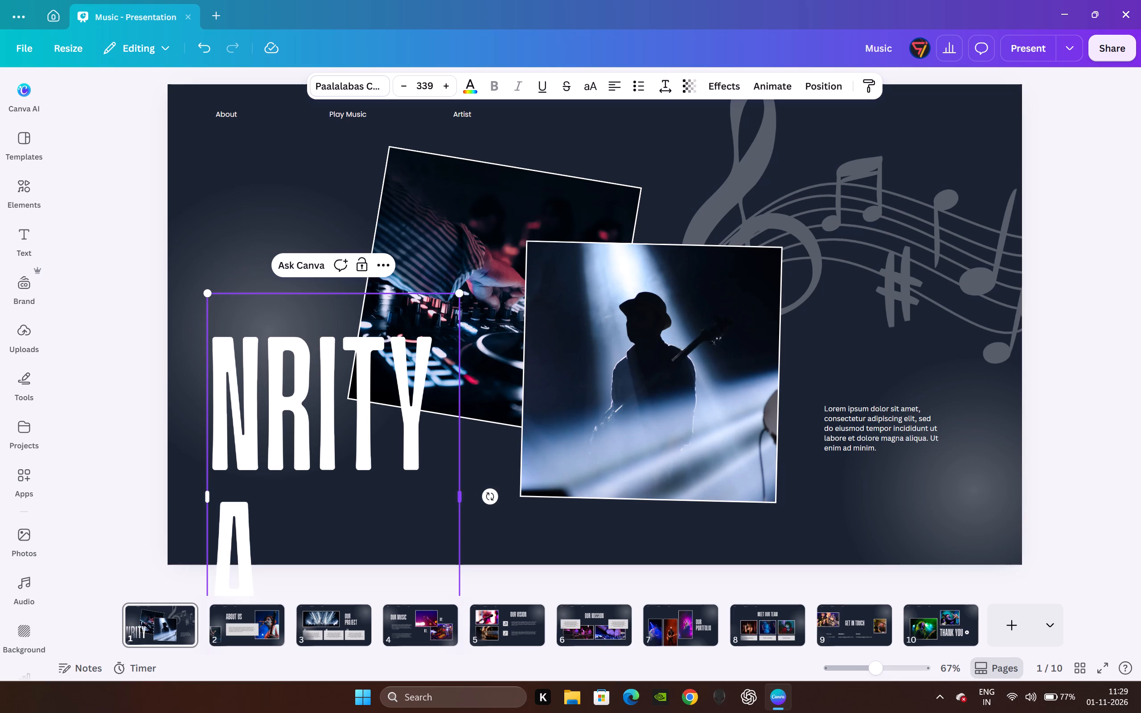
pyautogui.moveTo(464, 502); pyautogui.dragTo(722, 502)
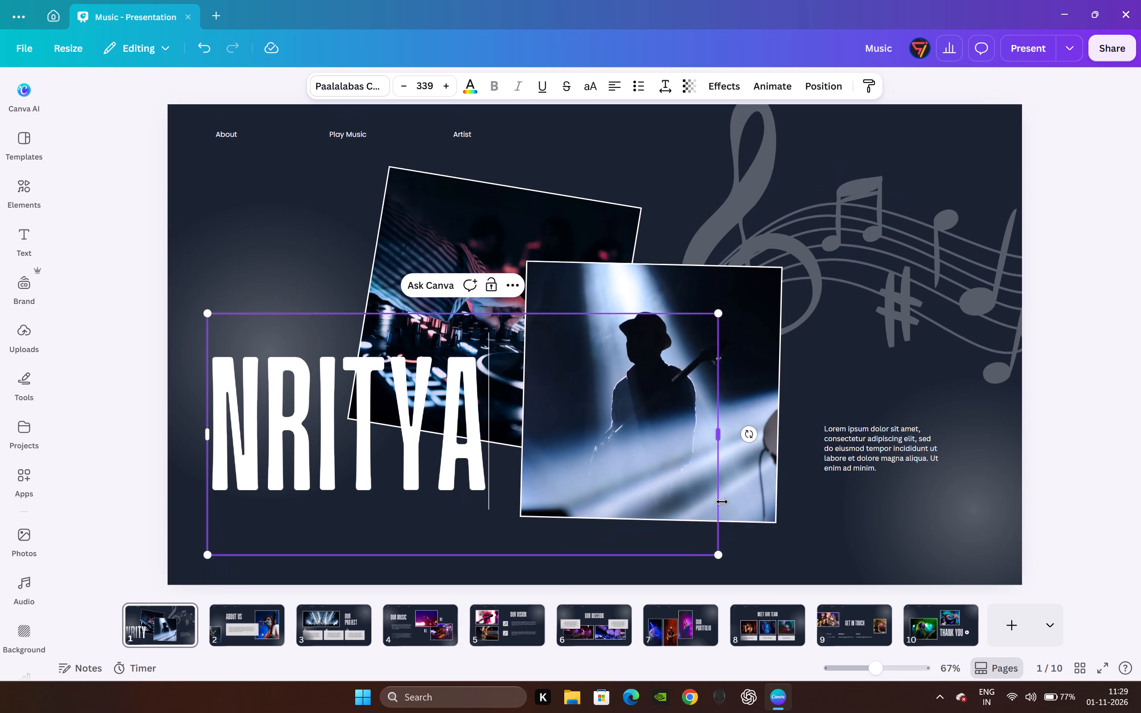
# Add KALA as a second line beneath NRITYA in the cover title.
pyautogui.press('Return')
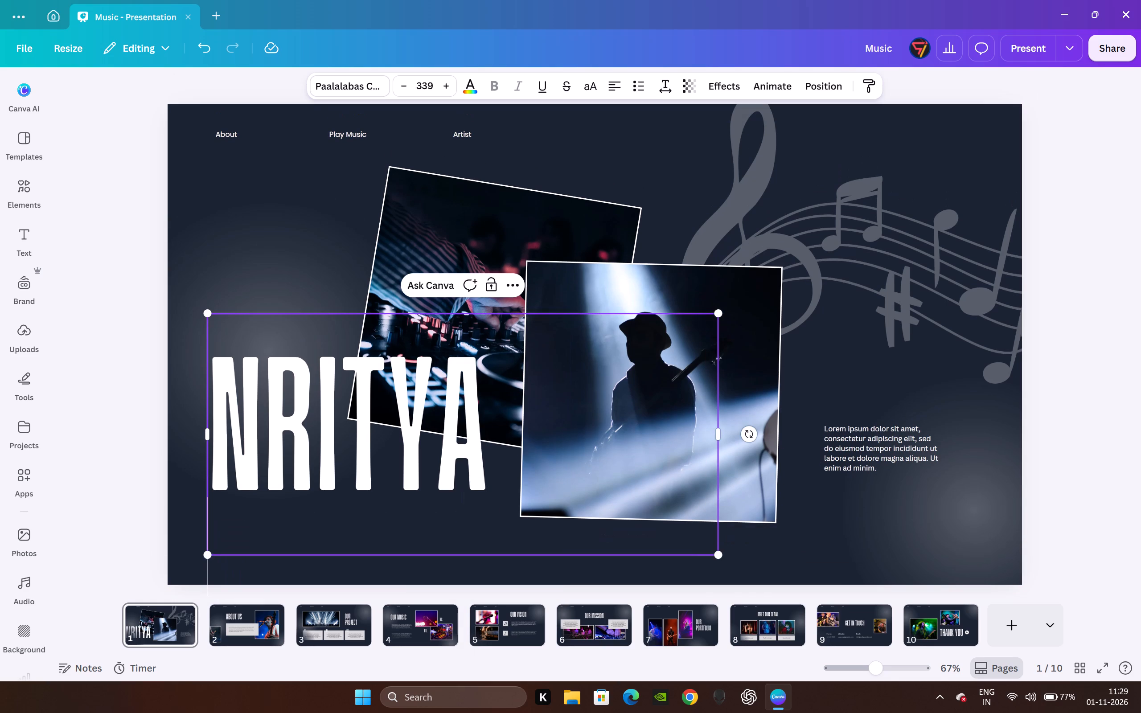
pyautogui.write('kala')
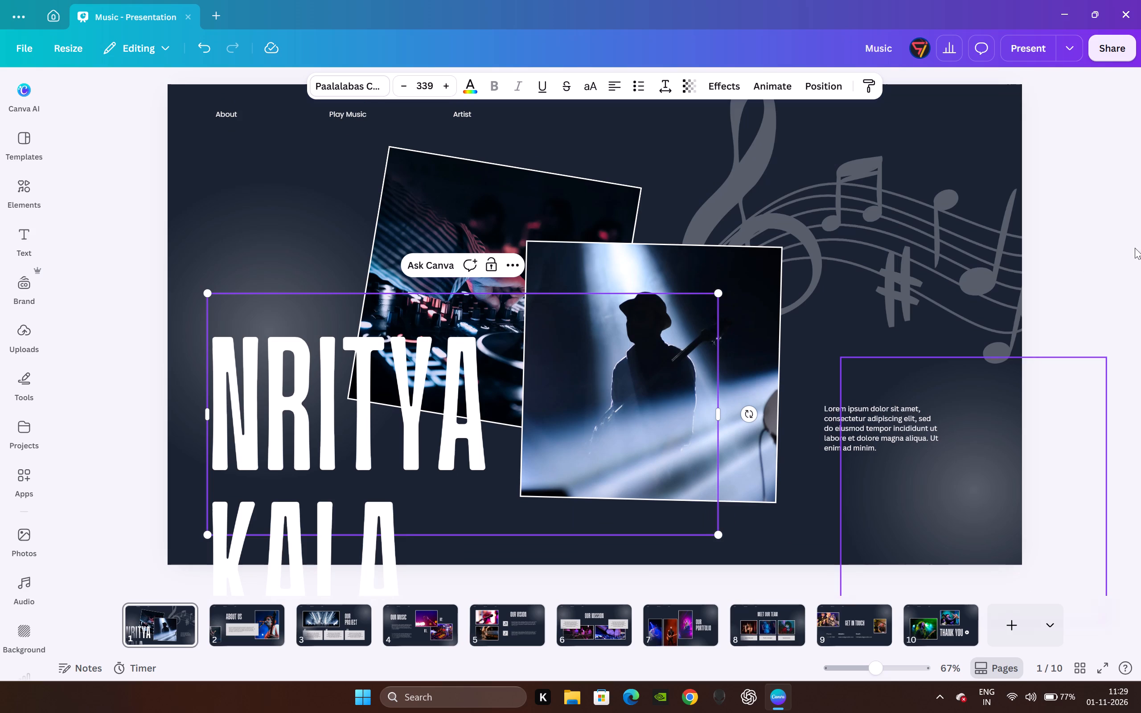
pyautogui.click(1098, 267)
# Narrow the two-line title's text box to the width of NRITYA and reposition it so both lines fit on the cover.
pyautogui.click(391, 478)
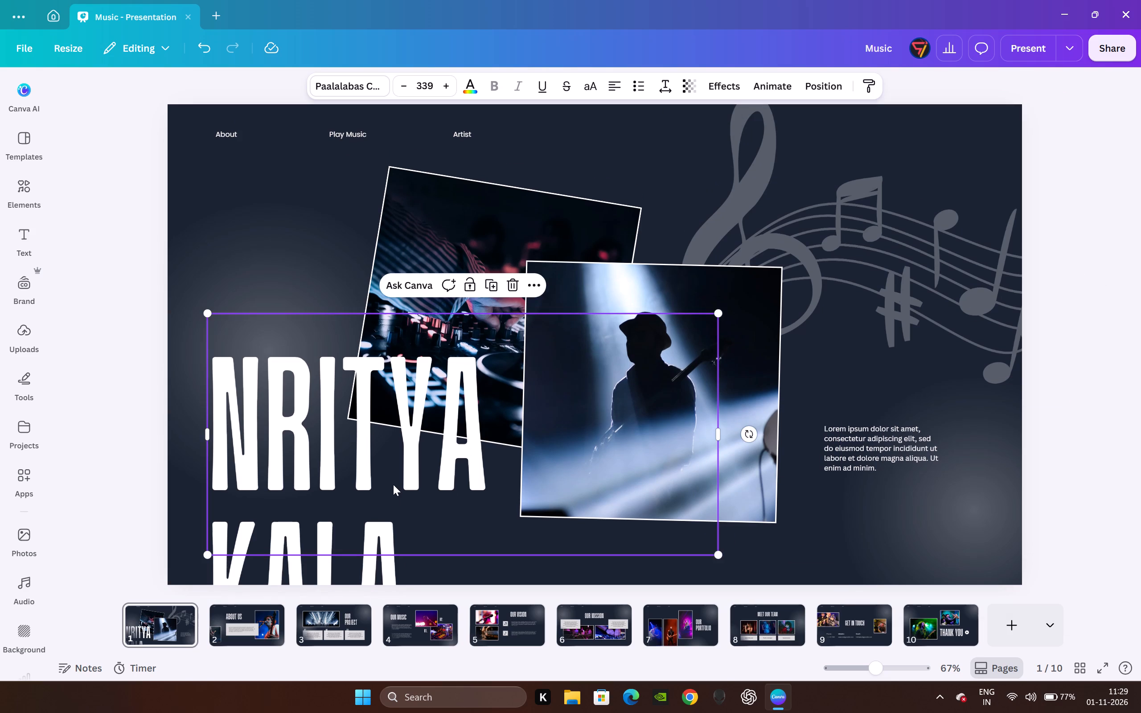
pyautogui.moveTo(390, 494); pyautogui.dragTo(398, 380)
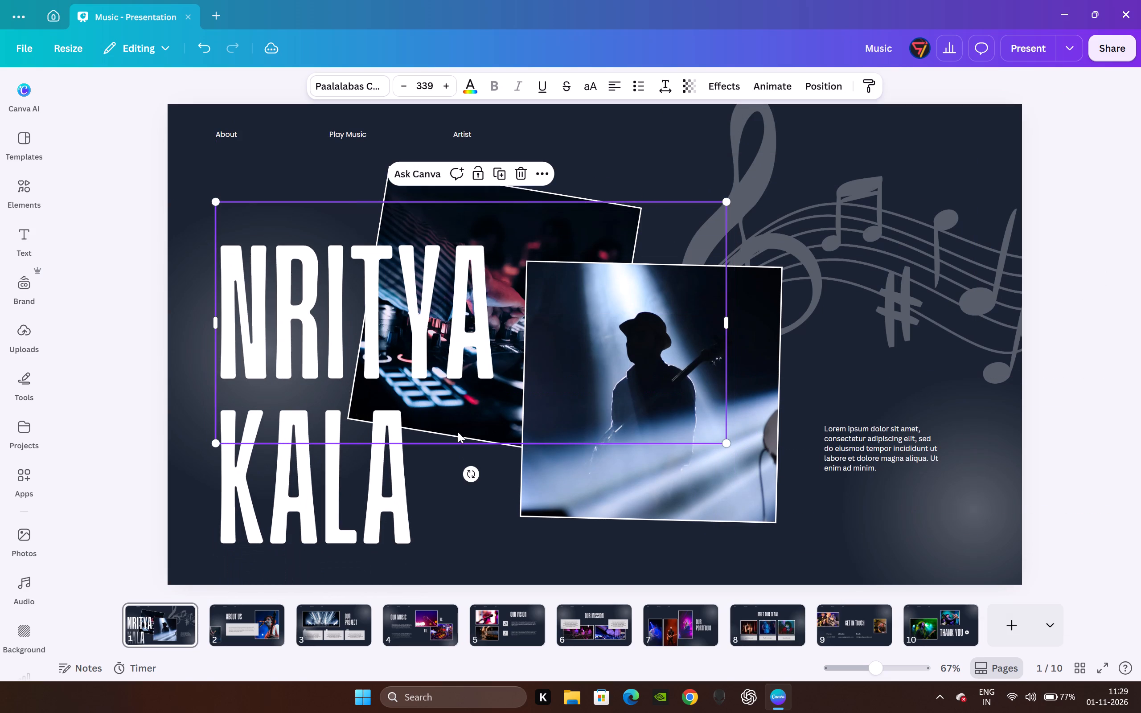
pyautogui.moveTo(732, 324); pyautogui.dragTo(533, 328)
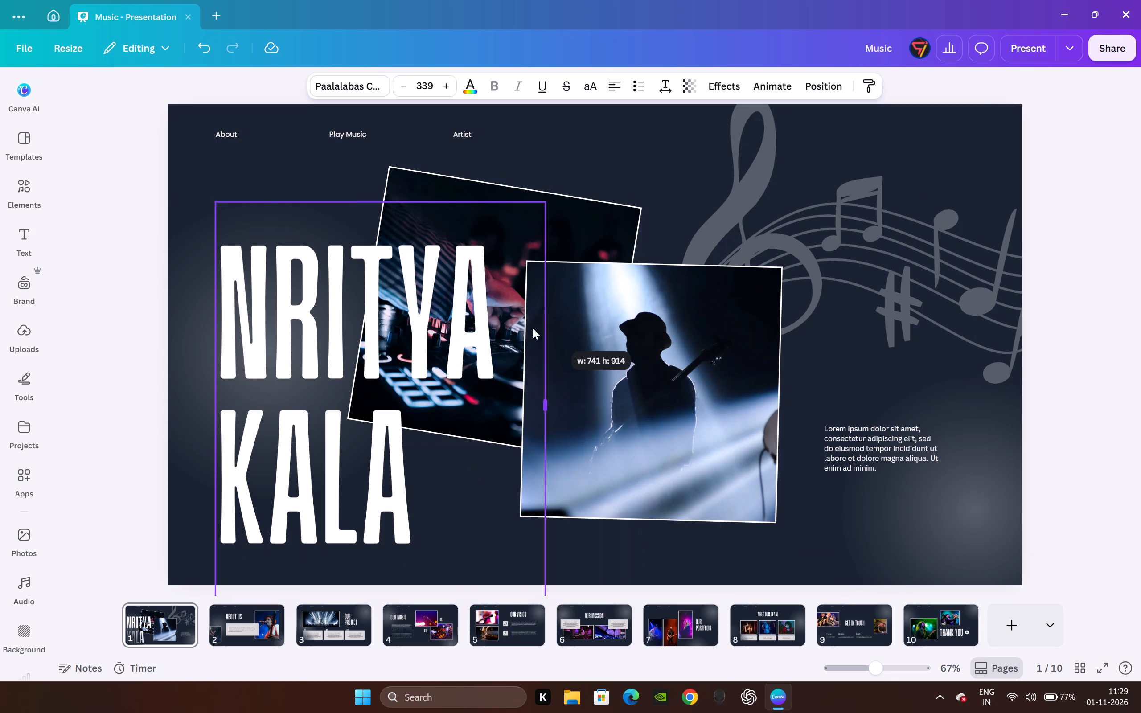
pyautogui.moveTo(533, 328); pyautogui.dragTo(503, 328)
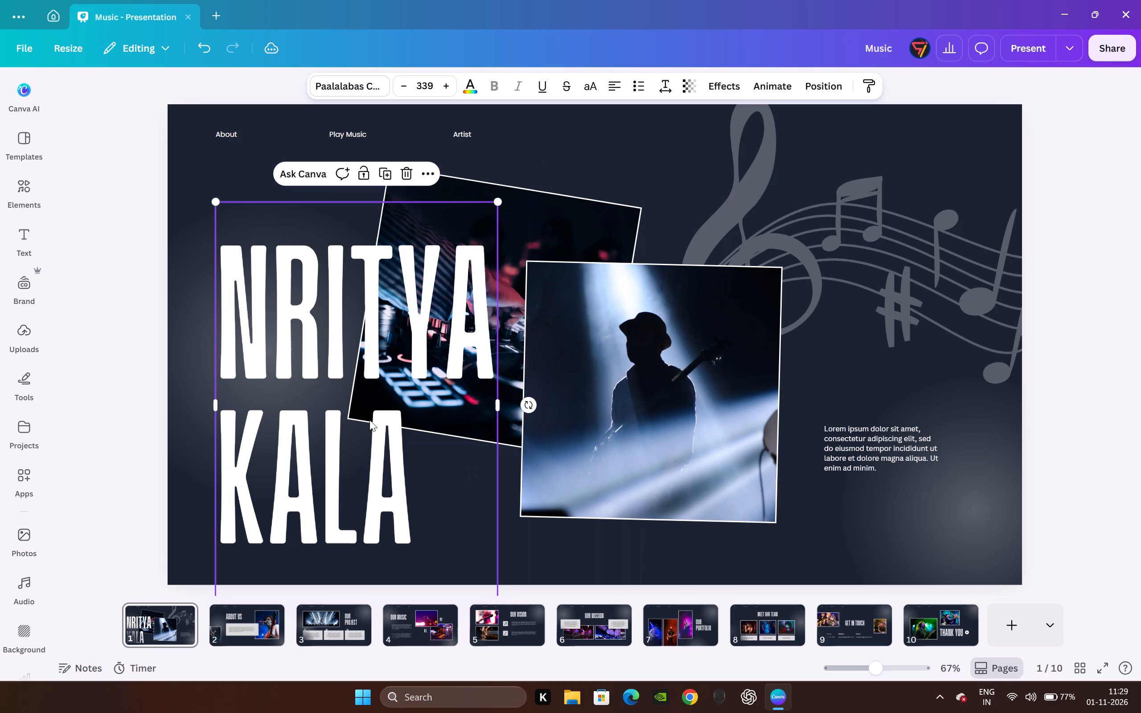
pyautogui.click(124, 397)
pyautogui.moveTo(393, 438); pyautogui.dragTo(398, 213)
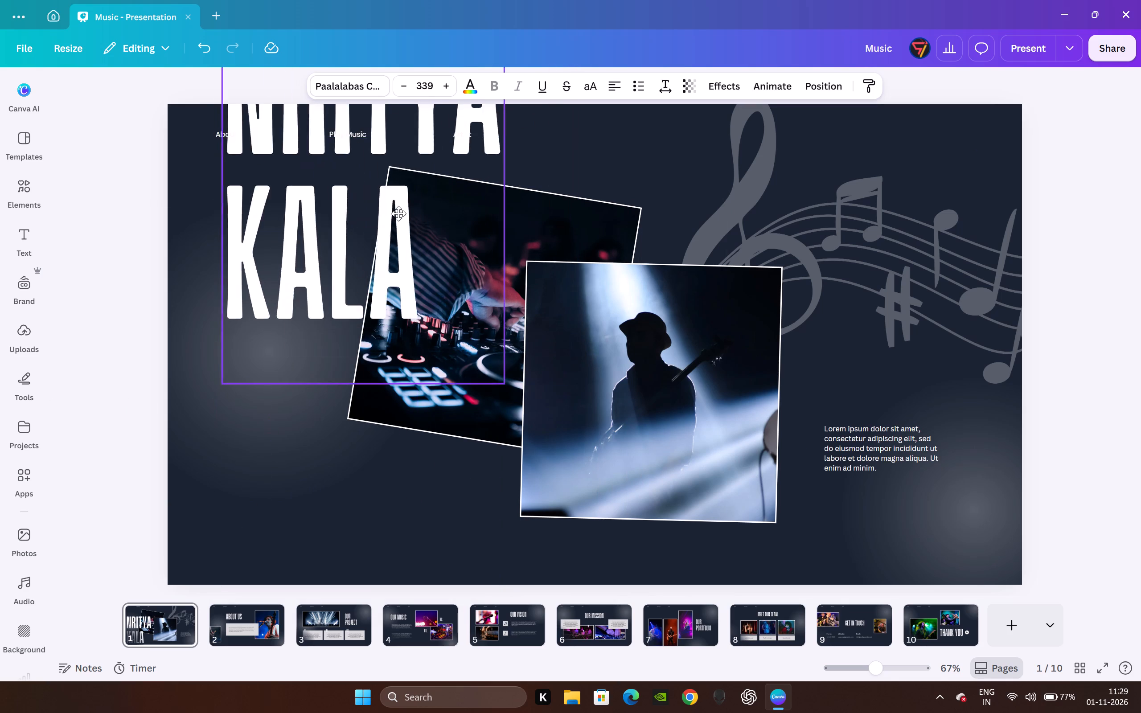
pyautogui.moveTo(398, 213); pyautogui.dragTo(384, 277)
pyautogui.moveTo(395, 188); pyautogui.dragTo(378, 380)
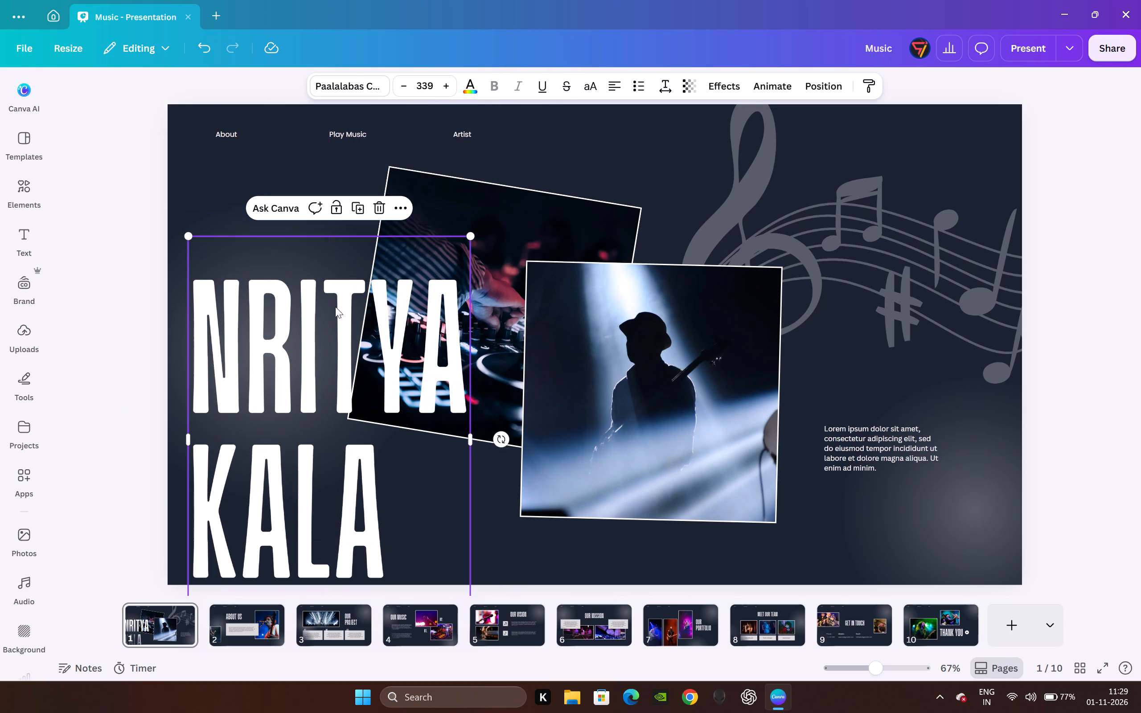
# Scale the title down to font size 222 and place it in the lower-left area of the cover slide.
pyautogui.moveTo(186, 237); pyautogui.dragTo(289, 378)
pyautogui.moveTo(422, 485); pyautogui.dragTo(358, 432)
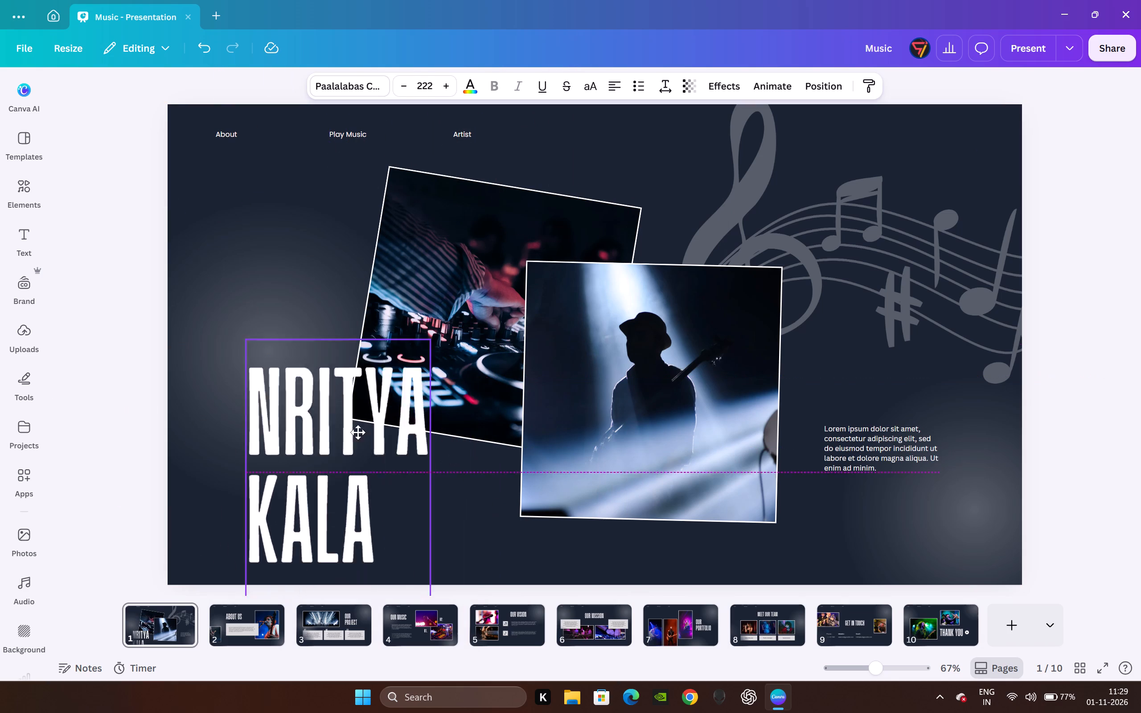
pyautogui.moveTo(358, 432); pyautogui.dragTo(320, 423)
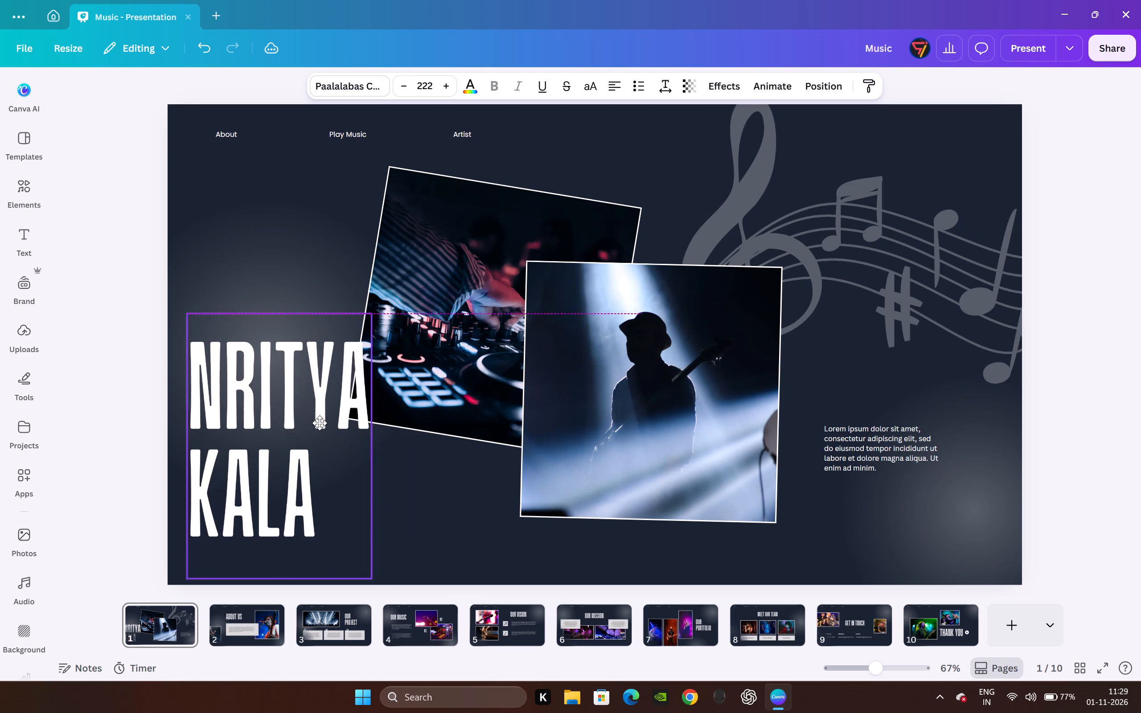
pyautogui.moveTo(320, 423); pyautogui.dragTo(335, 462)
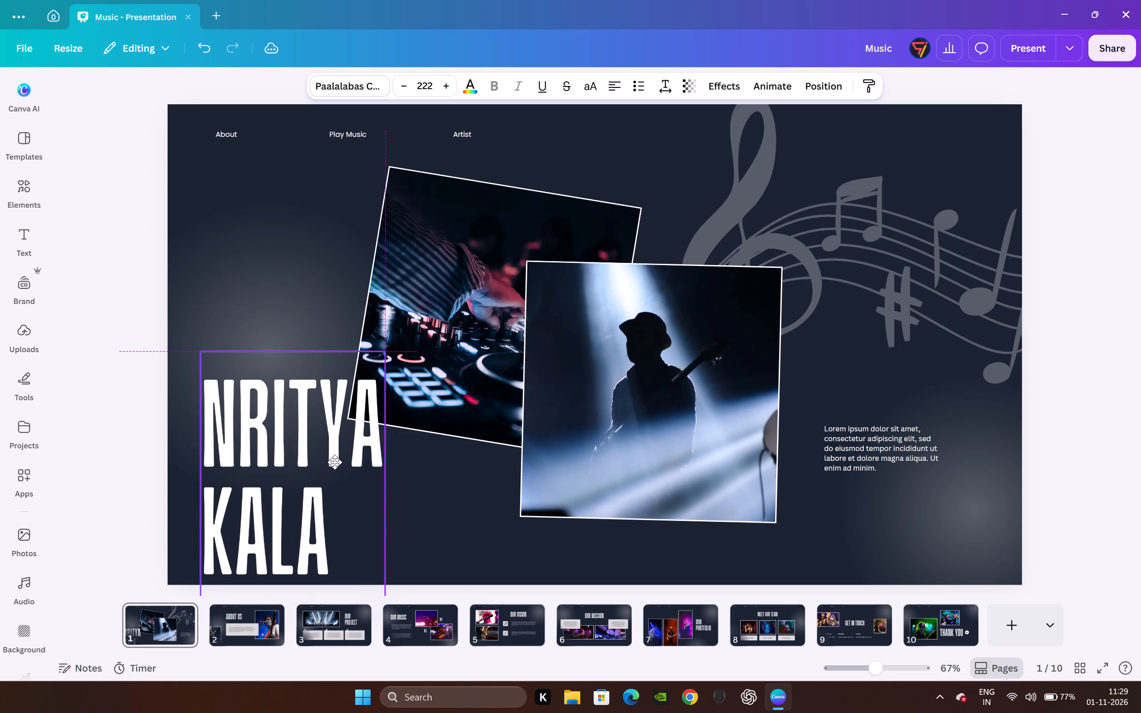
pyautogui.moveTo(335, 462); pyautogui.dragTo(336, 461)
pyautogui.moveTo(106, 387); pyautogui.dragTo(115, 385)
# Put the title on a single line as NRITYA KALA in a widened text box, then fit the box to the text.
pyautogui.click(368, 456)
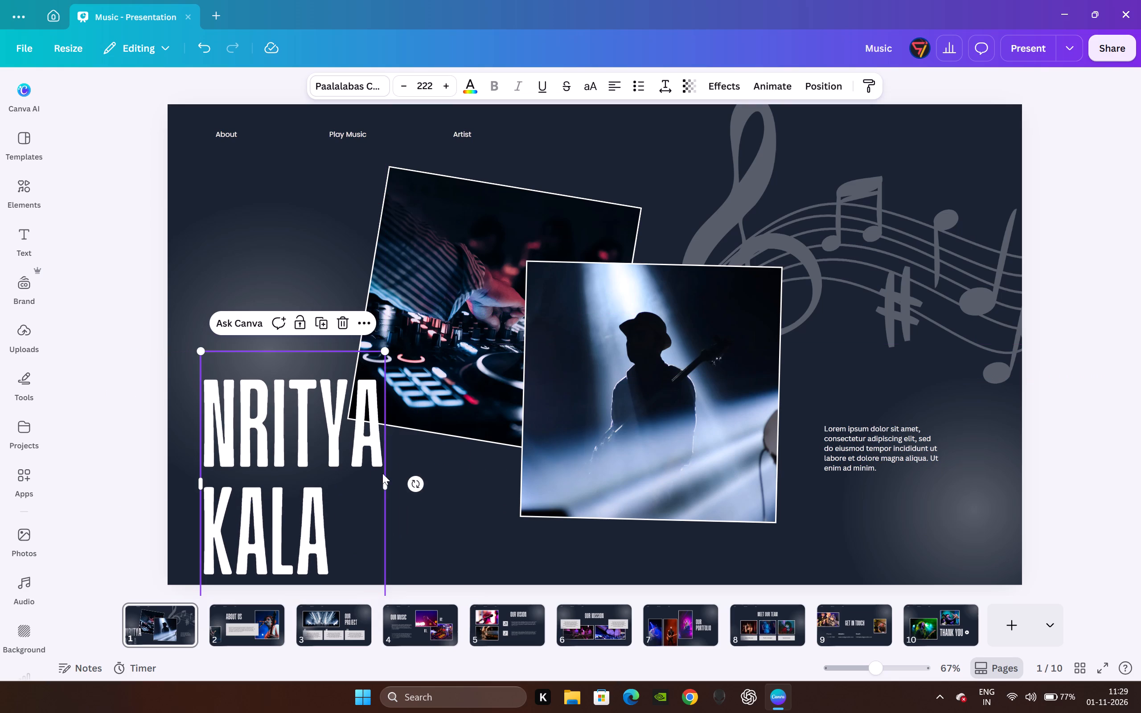
pyautogui.moveTo(390, 490); pyautogui.dragTo(982, 478)
pyautogui.click(227, 520)
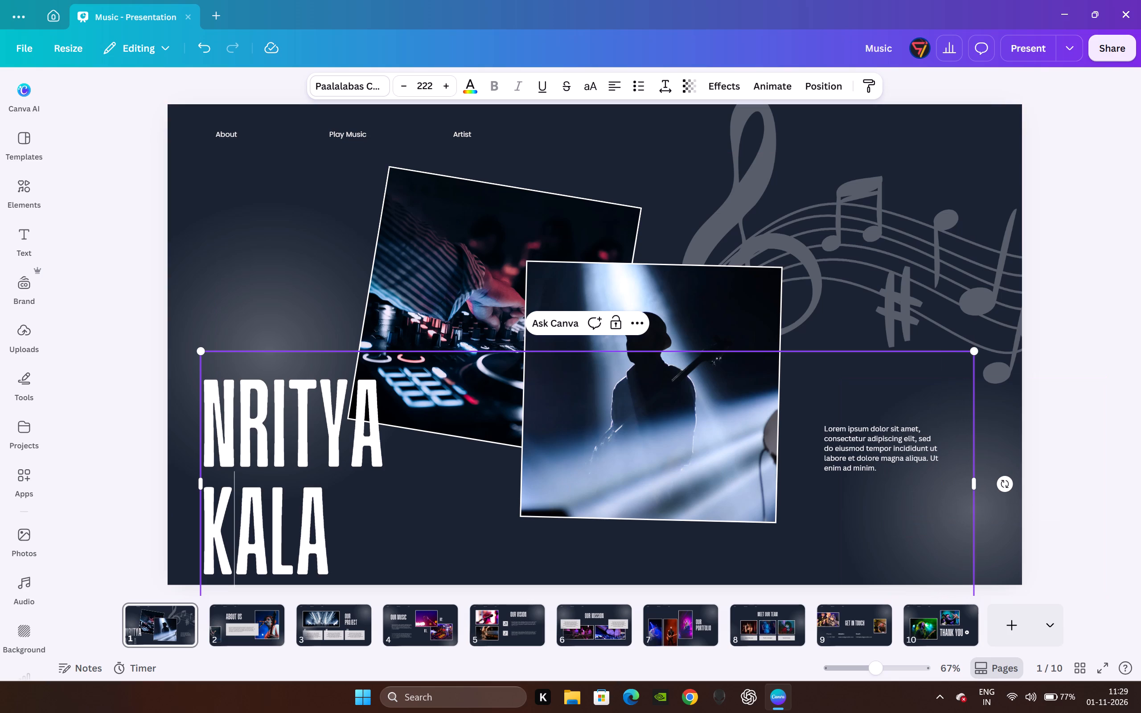
pyautogui.press('Left')
pyautogui.press('BackSpace')
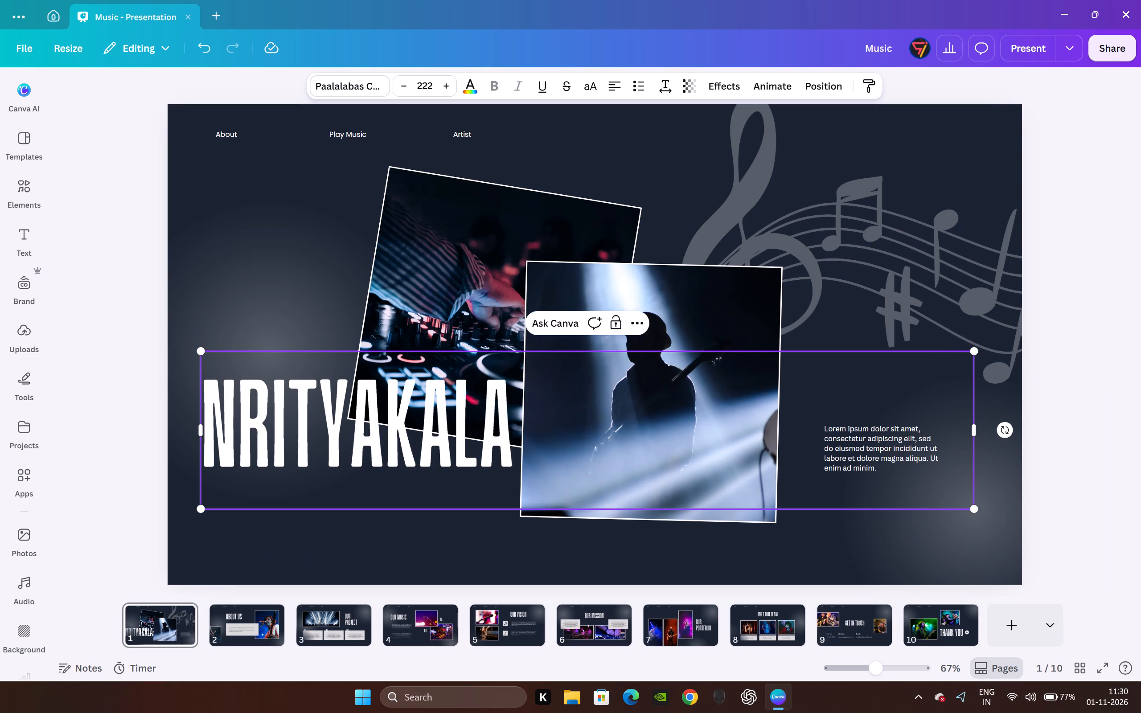
pyautogui.press('space')
pyautogui.click(1088, 300)
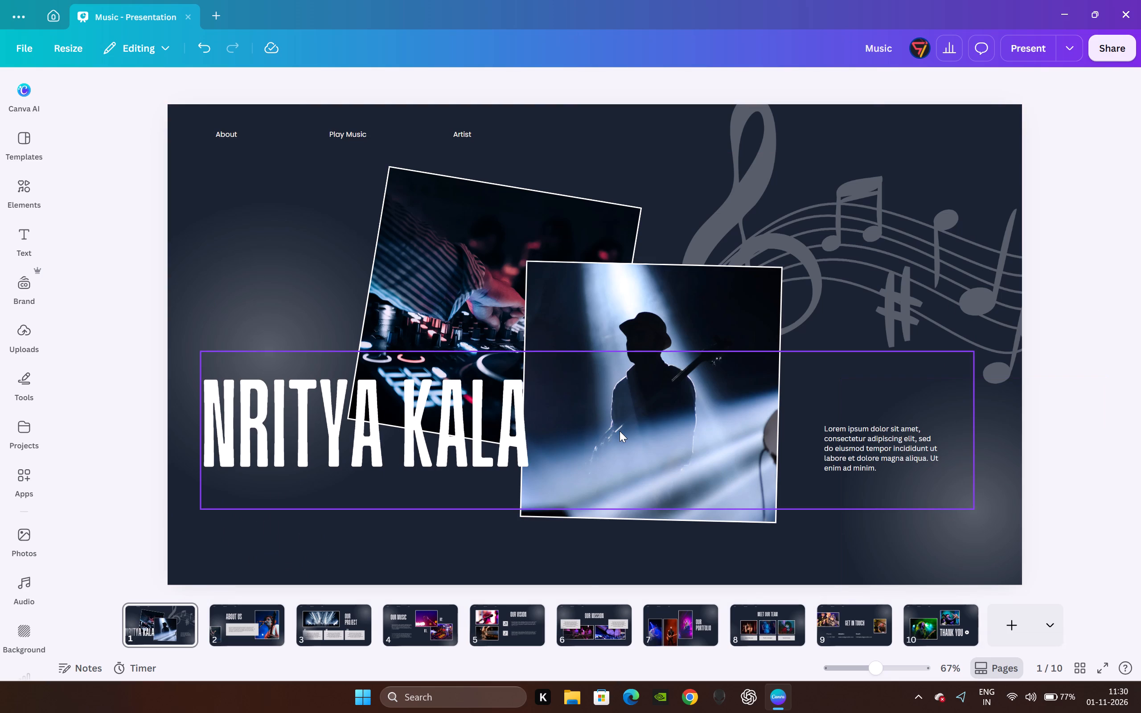
pyautogui.click(620, 431)
pyautogui.moveTo(975, 431); pyautogui.dragTo(535, 420)
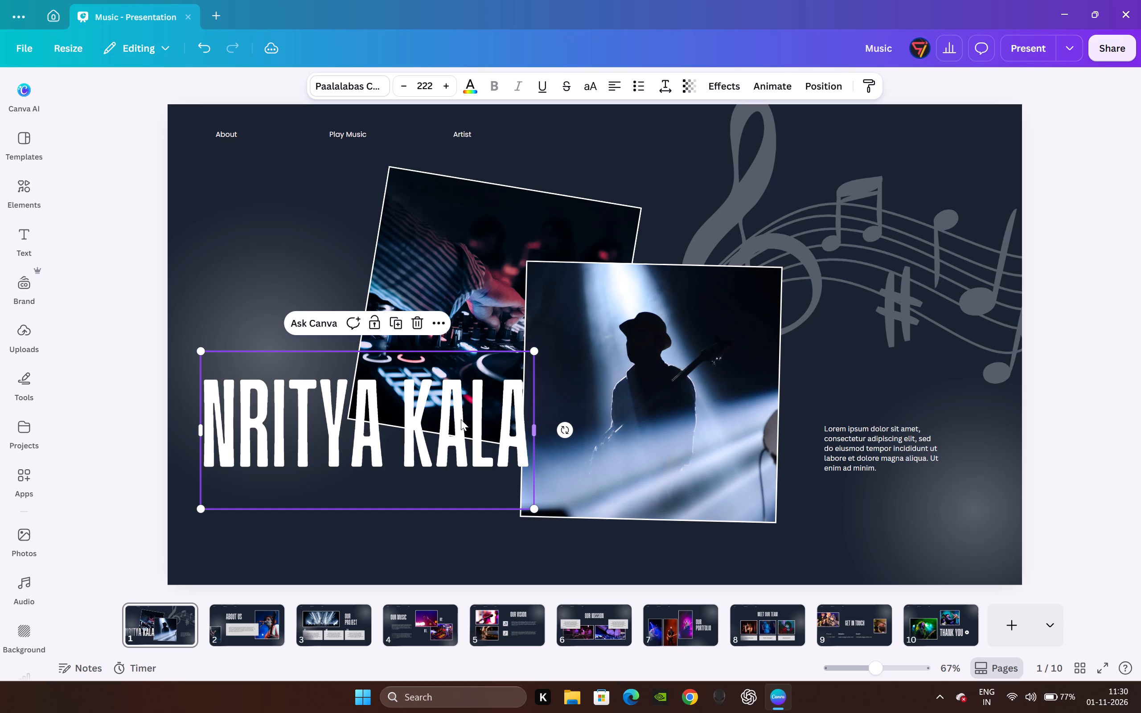
# Remove the space in the cover title so it reads NRITYAKALA.
pyautogui.click(400, 426)
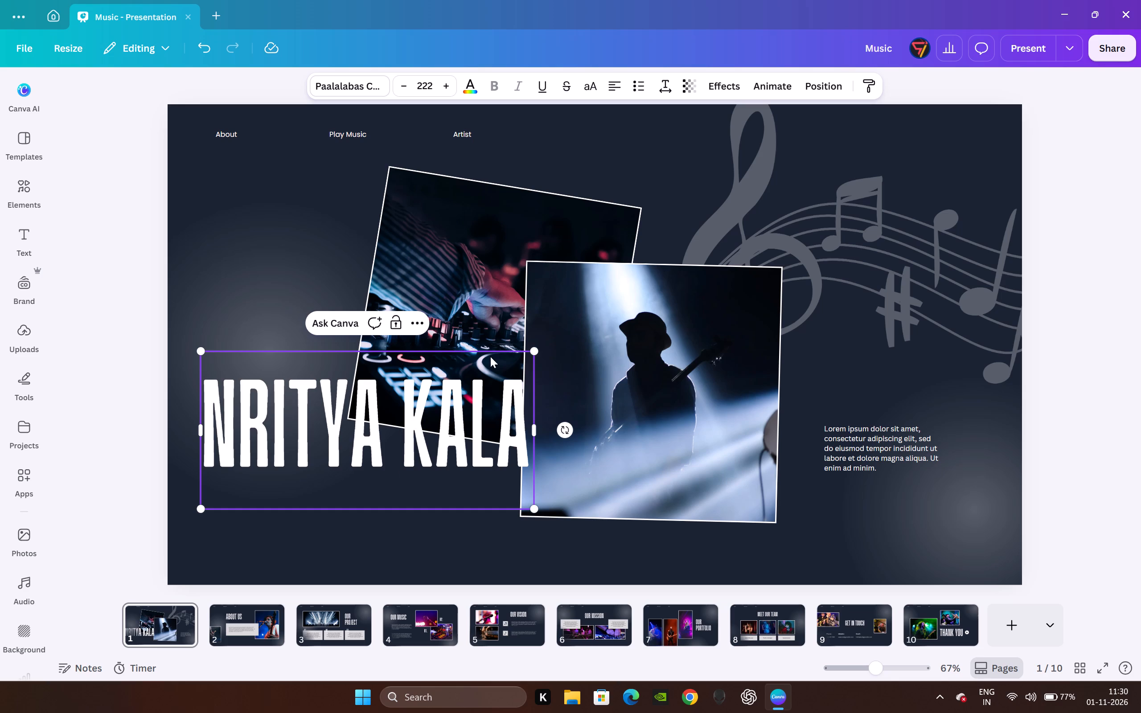
pyautogui.press('BackSpace')
pyautogui.click(81, 289)
# Move the NRITYAKALA title slightly down and to the left on the cover slide.
pyautogui.moveTo(363, 426); pyautogui.dragTo(346, 460)
pyautogui.click(93, 407)
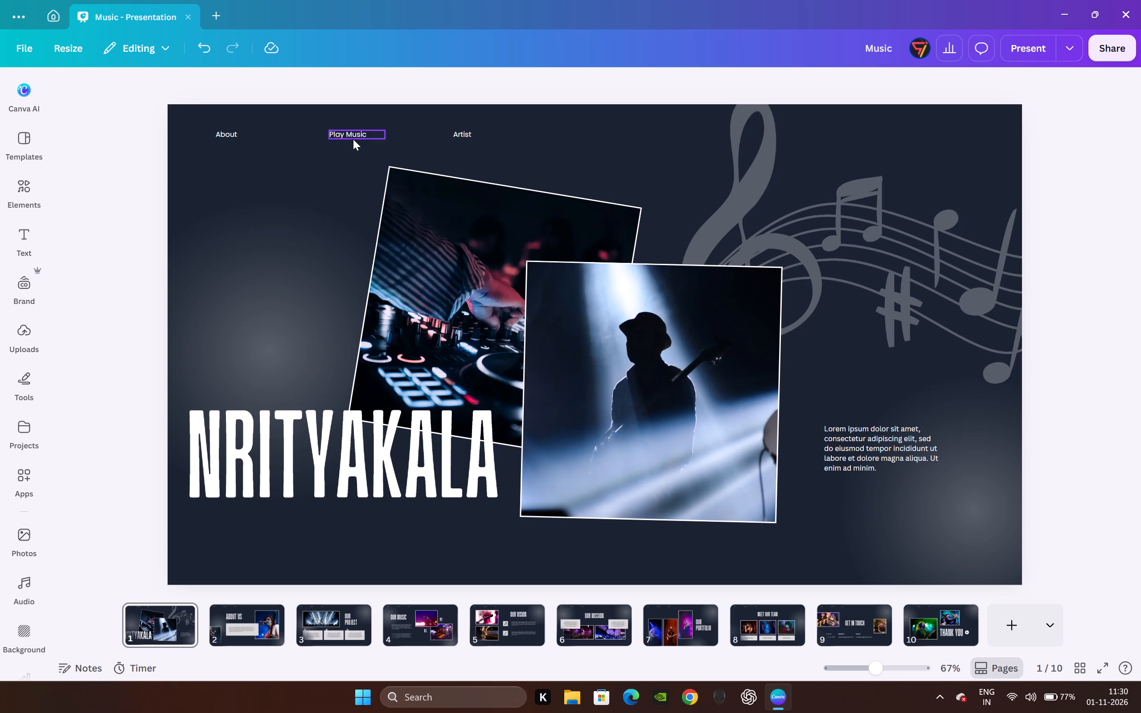
# Delete the Play Music, About and Artist header labels from the NRITYAKALA cover slide.
pyautogui.click(353, 139)
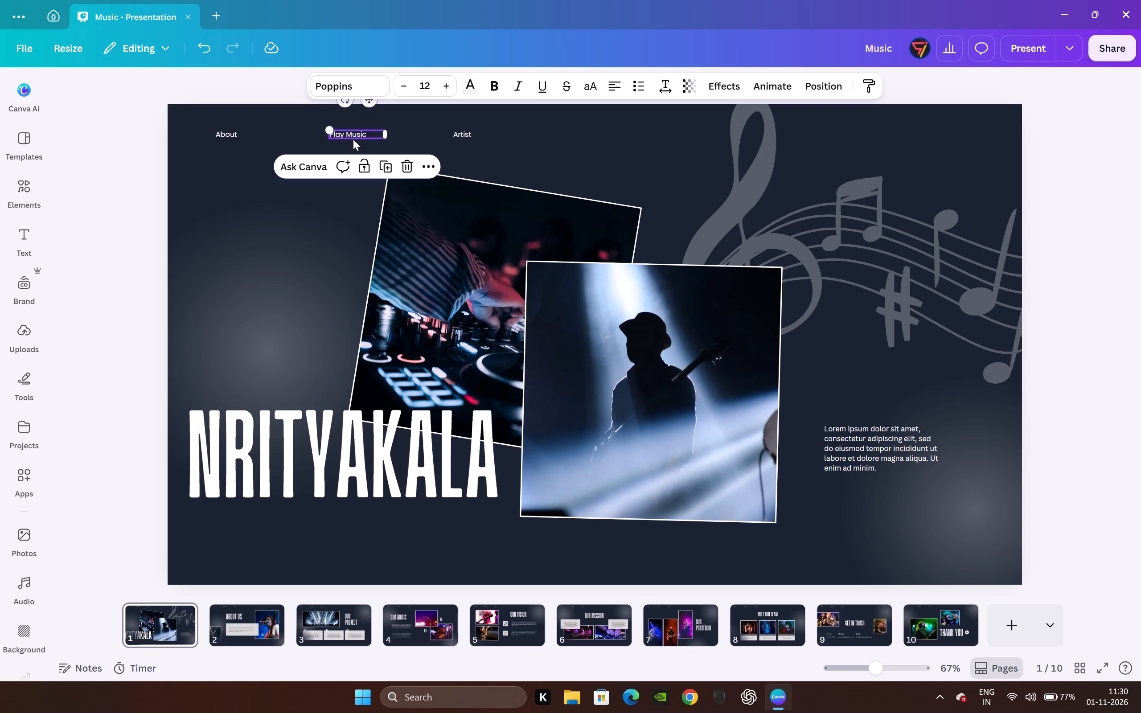
pyautogui.press('BackSpace')
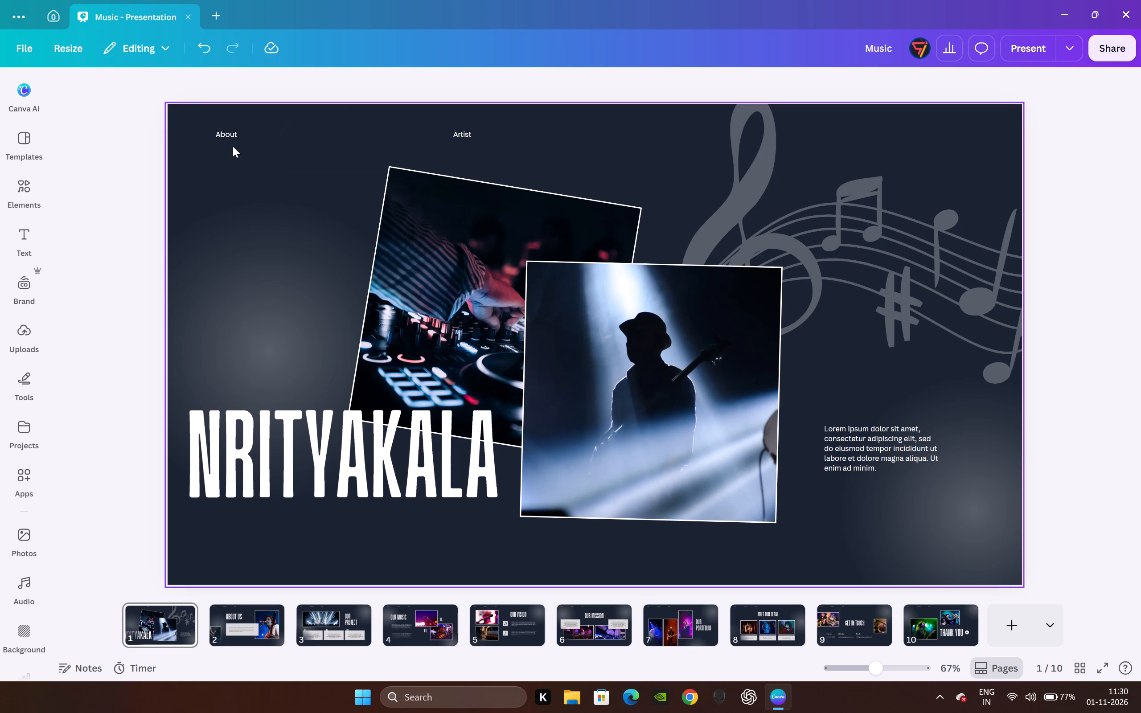
pyautogui.click(231, 136)
pyautogui.press('BackSpace')
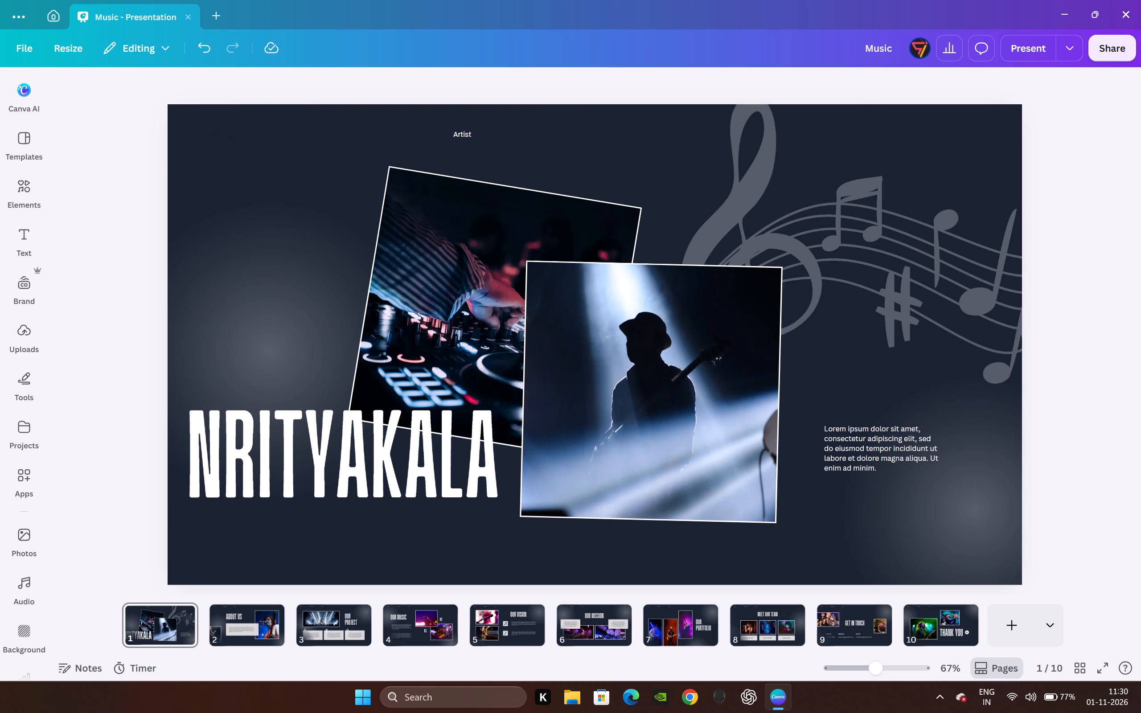
pyautogui.click(467, 138)
pyautogui.press('BackSpace')
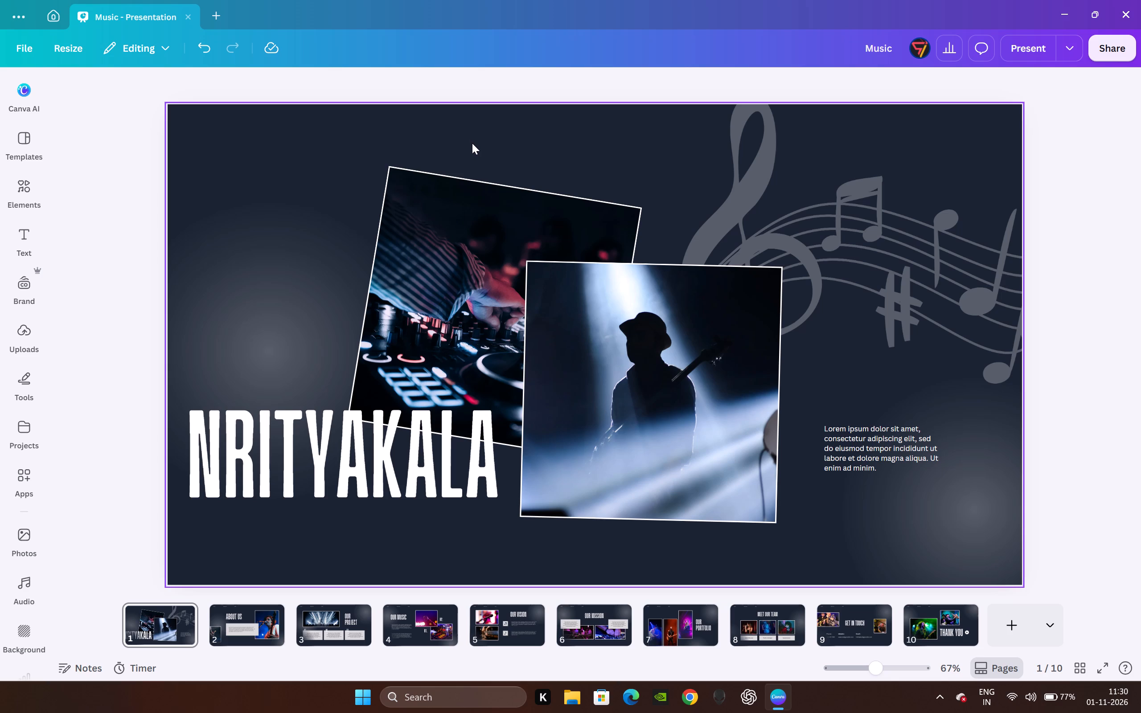
# Delete the About, Play Music and Artist header labels together from the About Us slide.
pyautogui.click(260, 611)
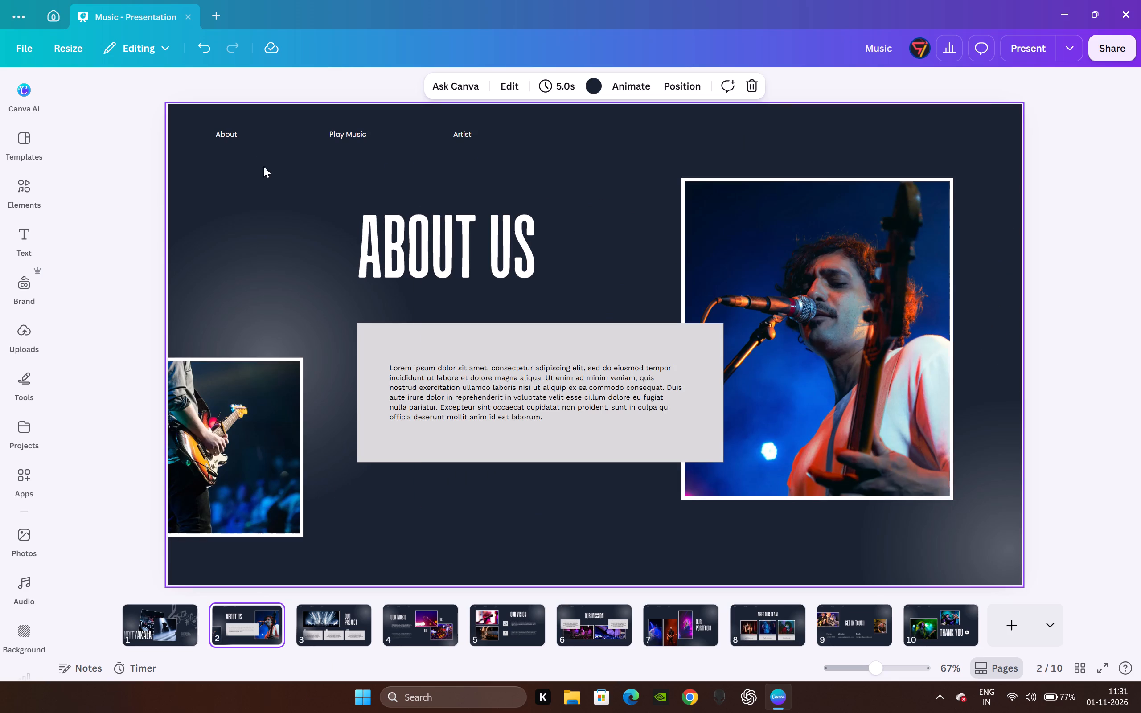
pyautogui.moveTo(205, 131); pyautogui.dragTo(476, 141)
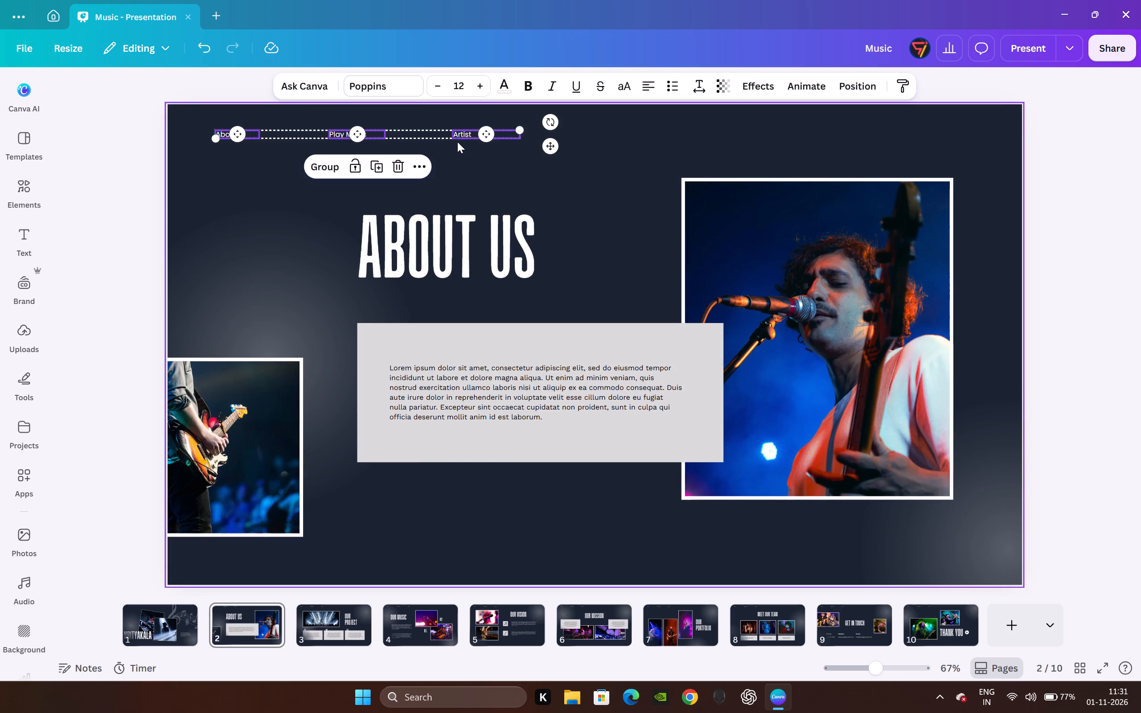
pyautogui.press('BackSpace')
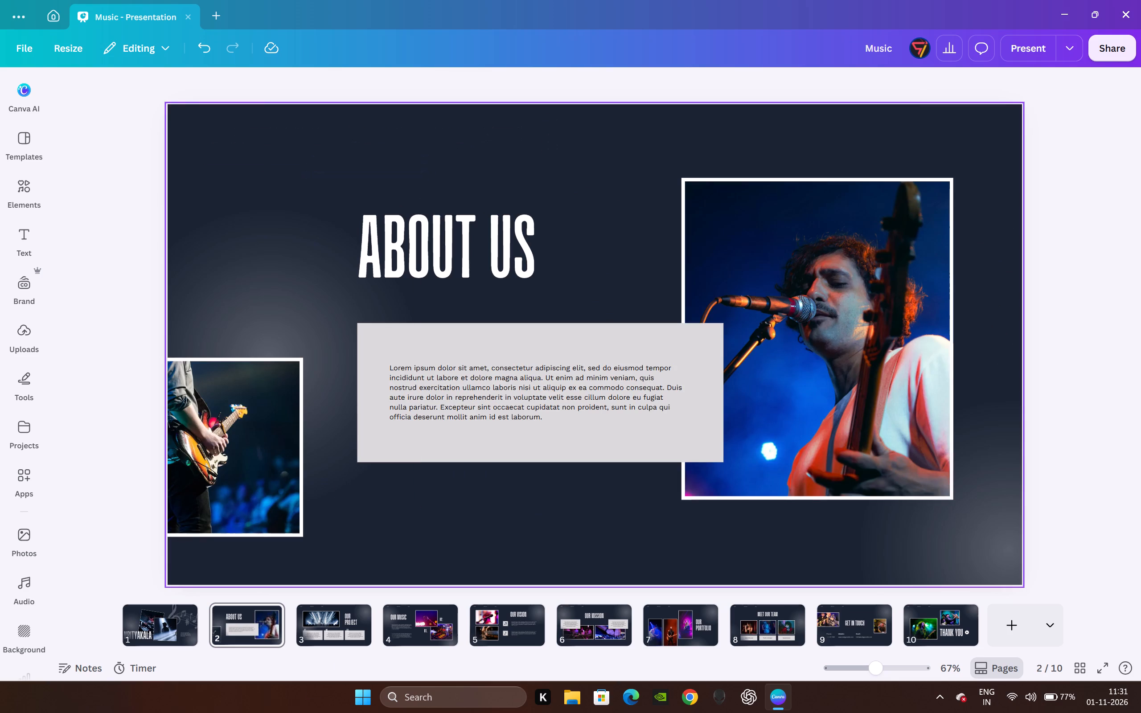
# Delete the About, Play Music and Artist header labels together from the Our Project slide.
pyautogui.click(347, 626)
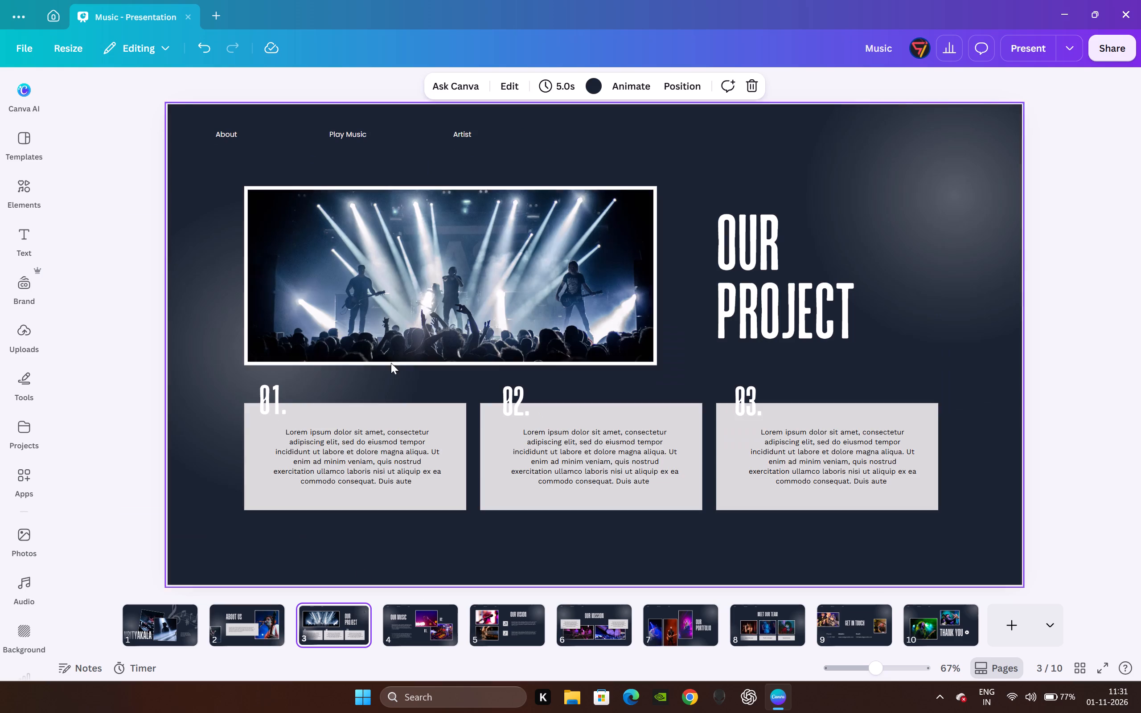
pyautogui.moveTo(213, 130); pyautogui.dragTo(474, 127)
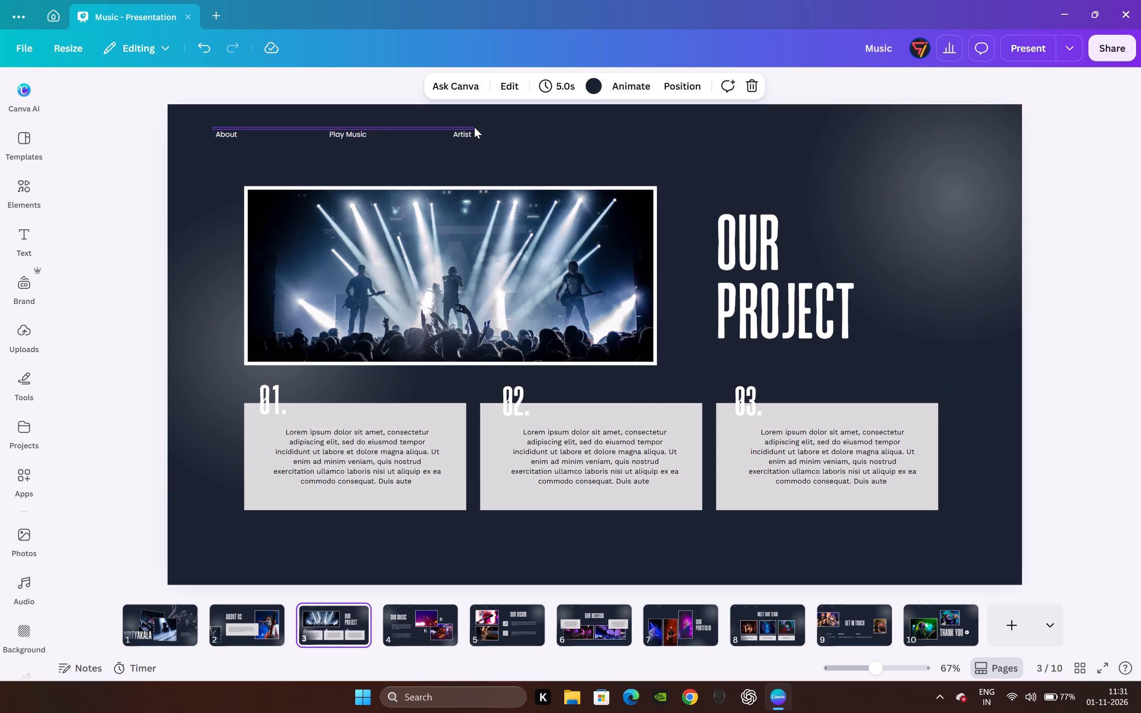
pyautogui.moveTo(474, 127); pyautogui.dragTo(480, 135)
pyautogui.press('BackSpace')
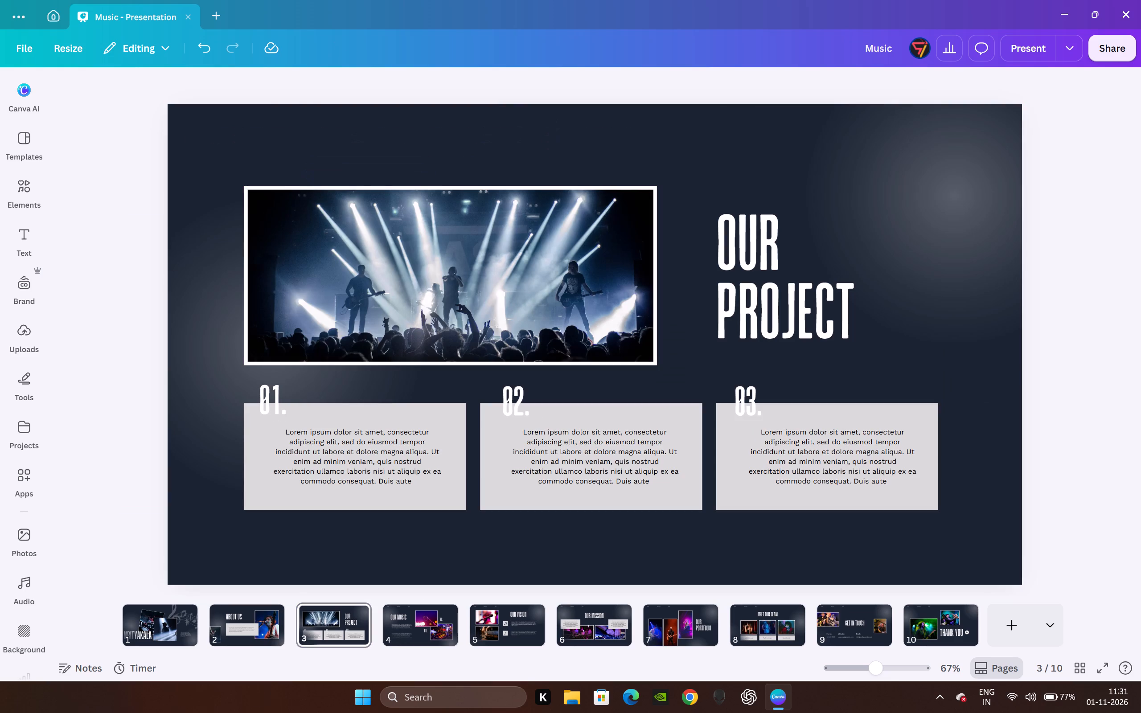
# Delete the Artist, Play Music and About header labels from the Our Music slide.
pyautogui.click(421, 628)
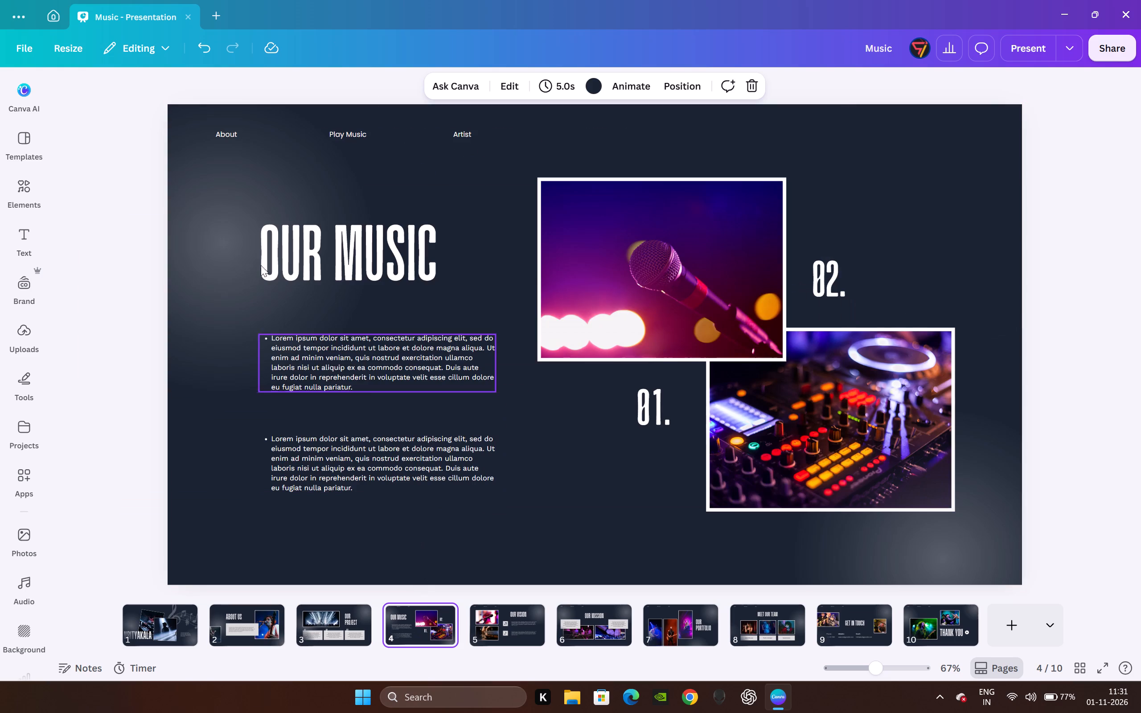
pyautogui.click(142, 615)
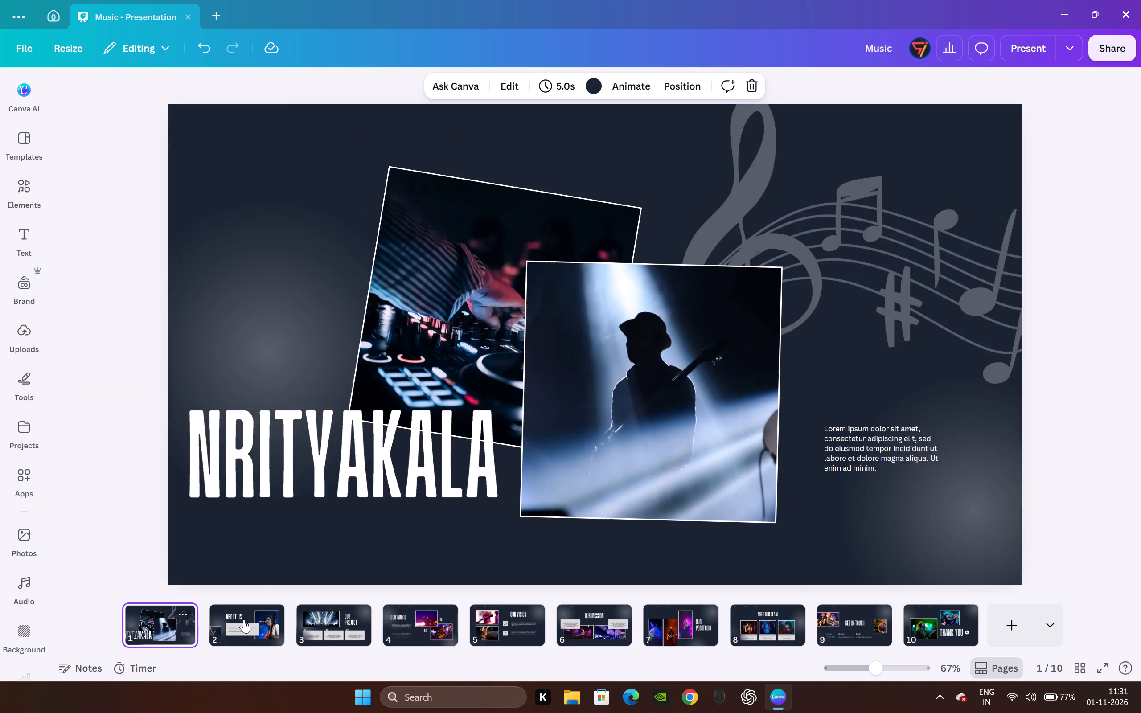
pyautogui.click(244, 619)
pyautogui.click(345, 638)
pyautogui.click(411, 635)
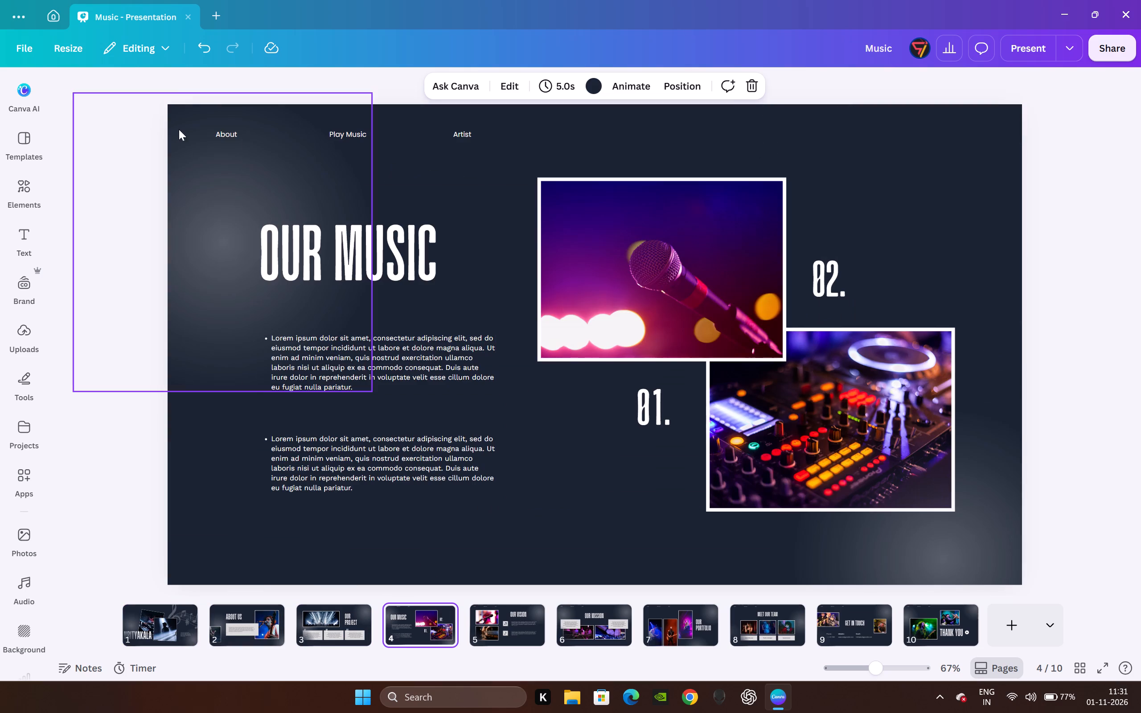
pyautogui.moveTo(469, 138); pyautogui.dragTo(422, 144)
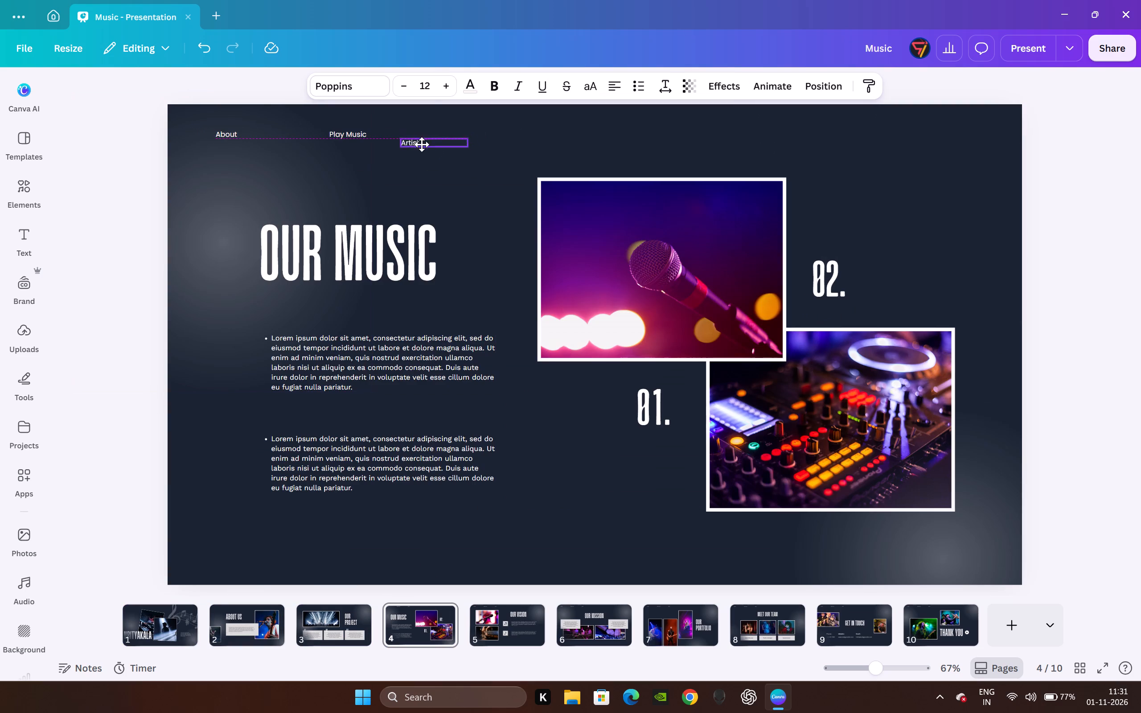
pyautogui.moveTo(422, 144); pyautogui.dragTo(450, 138)
pyautogui.press('BackSpace')
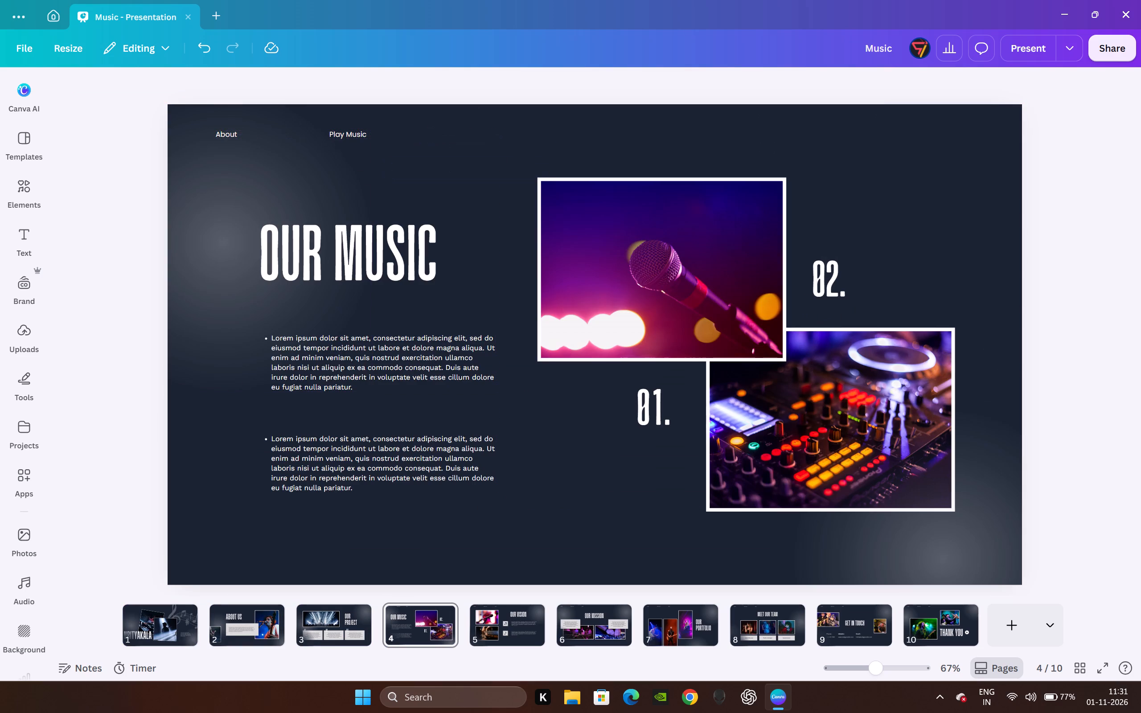
pyautogui.click(354, 131)
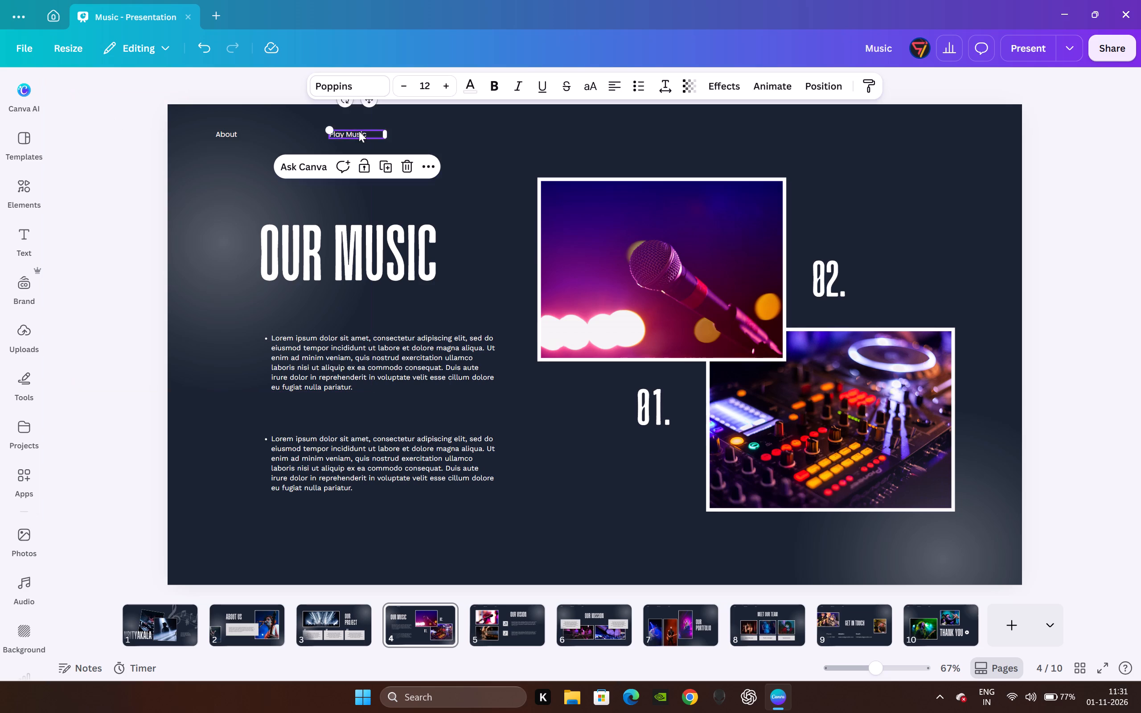
pyautogui.press('BackSpace')
pyautogui.click(228, 134)
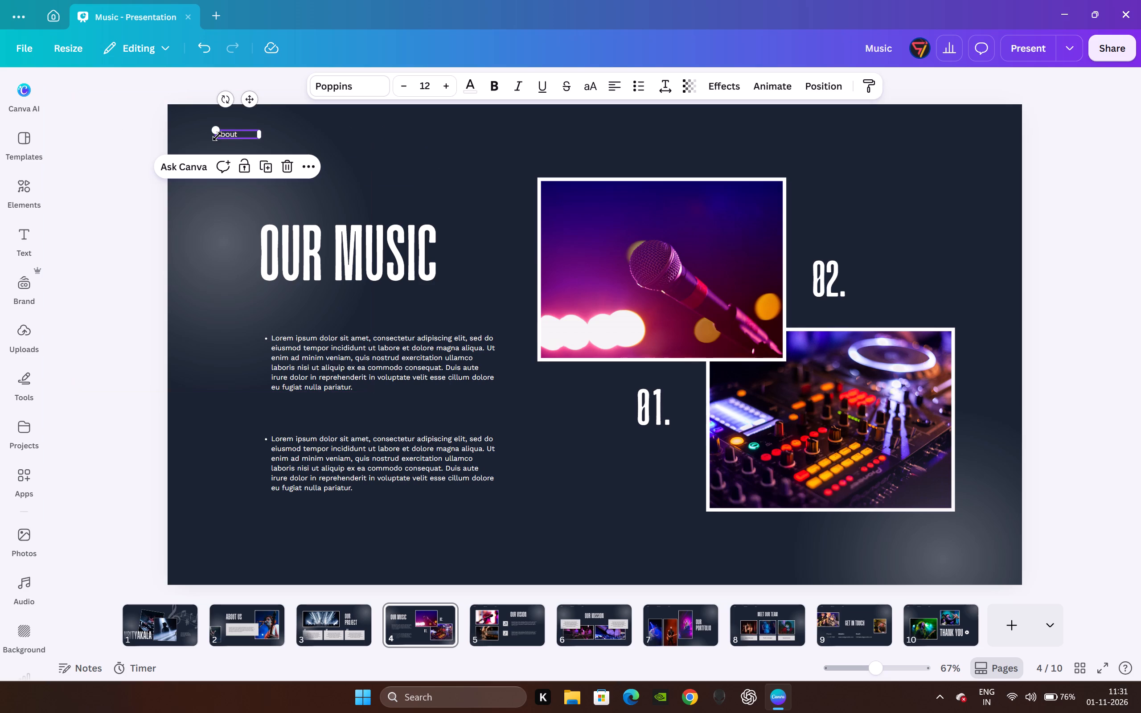
pyautogui.press('BackSpace')
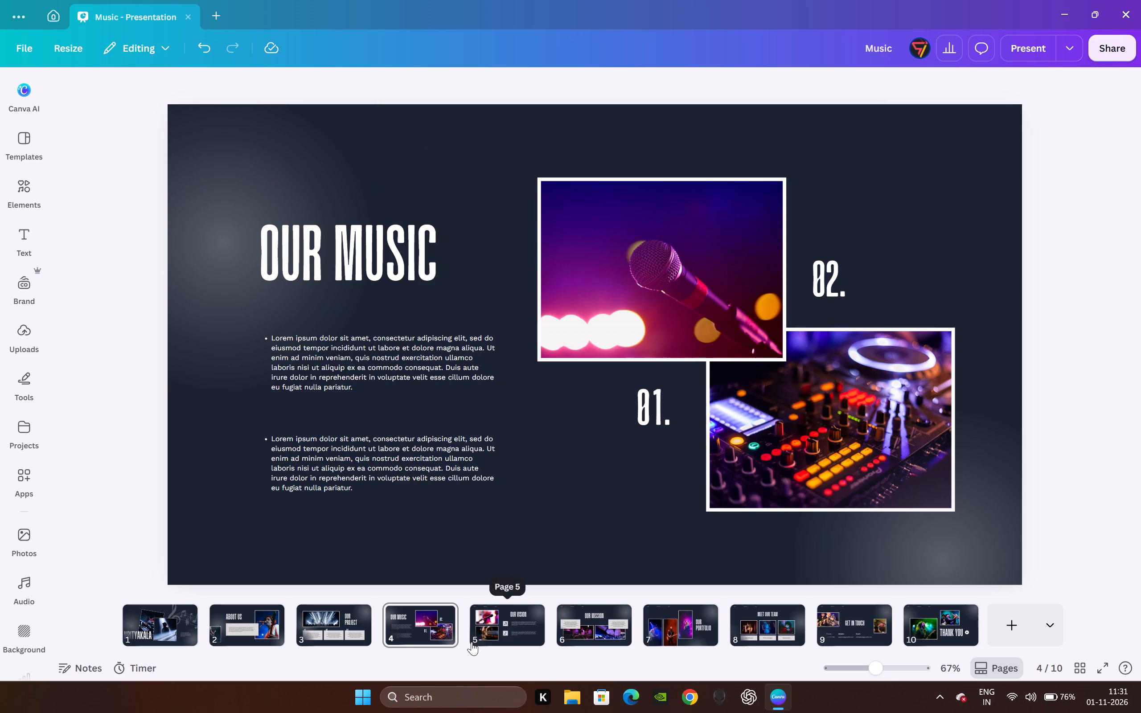
# Delete the About, Play Music and Artist header labels from the Our Vision slide.
pyautogui.click(521, 623)
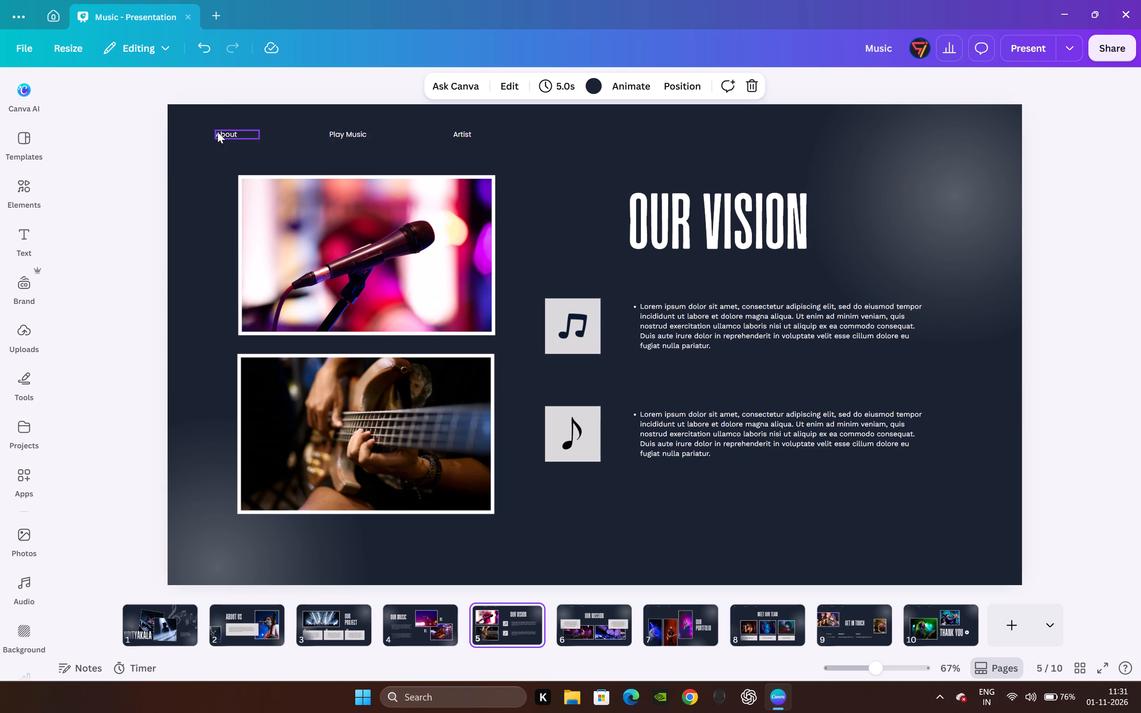
pyautogui.moveTo(218, 132); pyautogui.dragTo(403, 133)
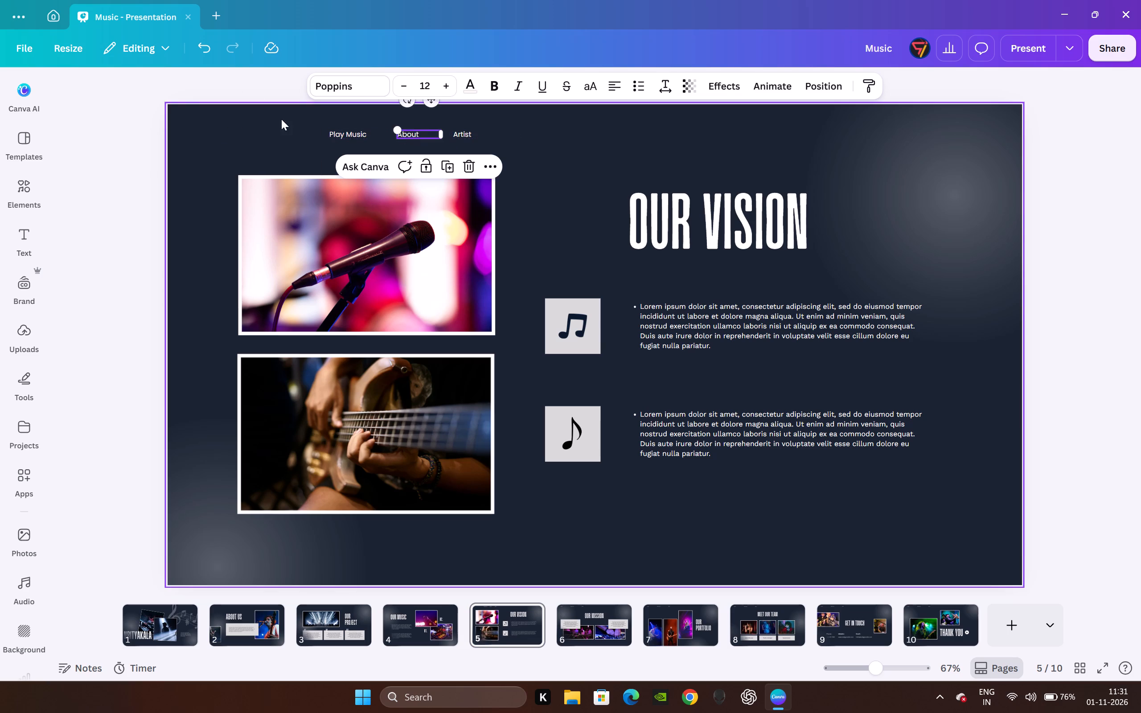
pyautogui.moveTo(327, 123); pyautogui.dragTo(460, 144)
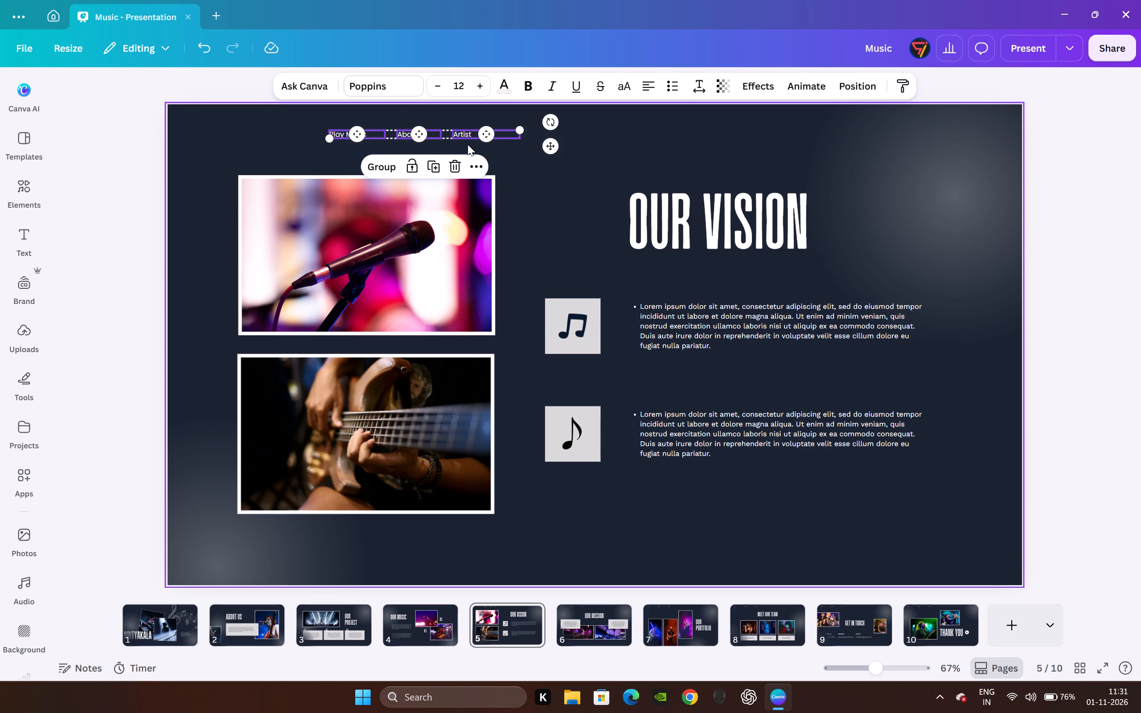
pyautogui.press('BackSpace')
# Open the Our Mission slide for editing.
pyautogui.click(589, 612)
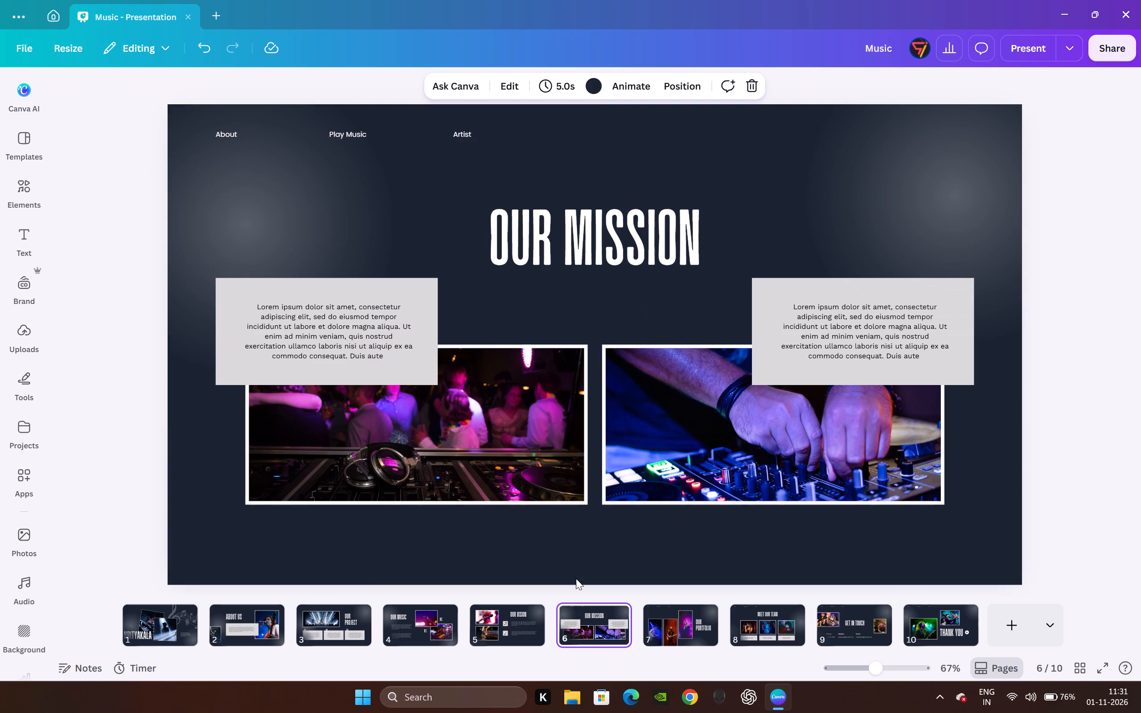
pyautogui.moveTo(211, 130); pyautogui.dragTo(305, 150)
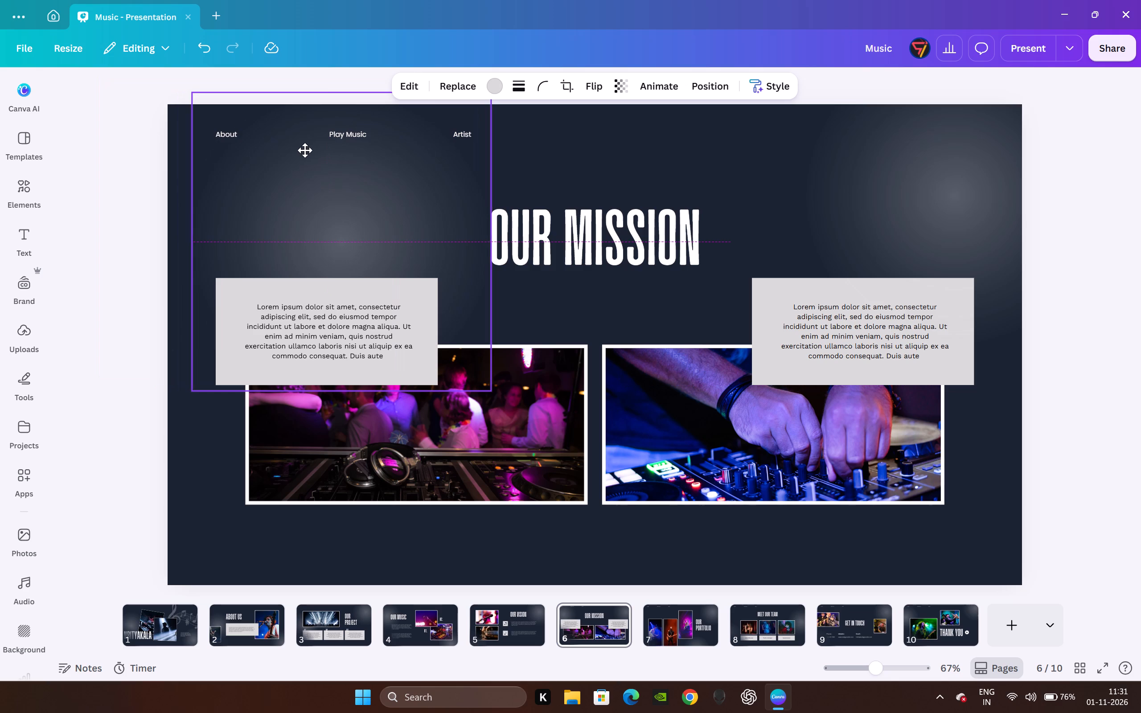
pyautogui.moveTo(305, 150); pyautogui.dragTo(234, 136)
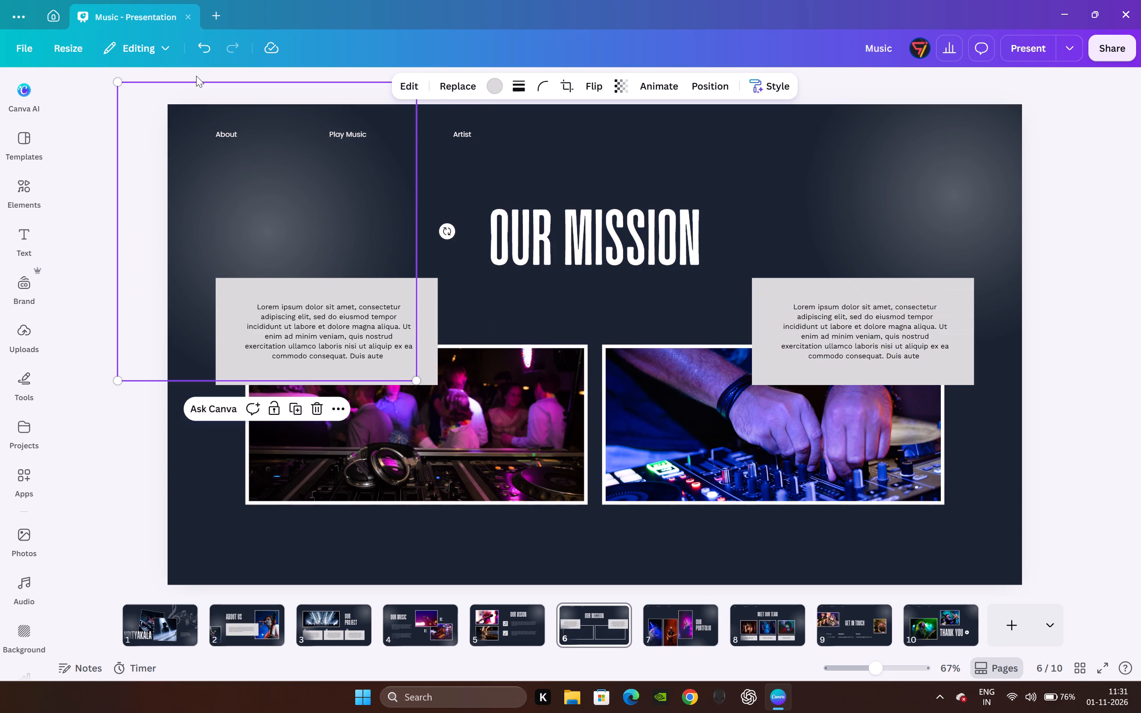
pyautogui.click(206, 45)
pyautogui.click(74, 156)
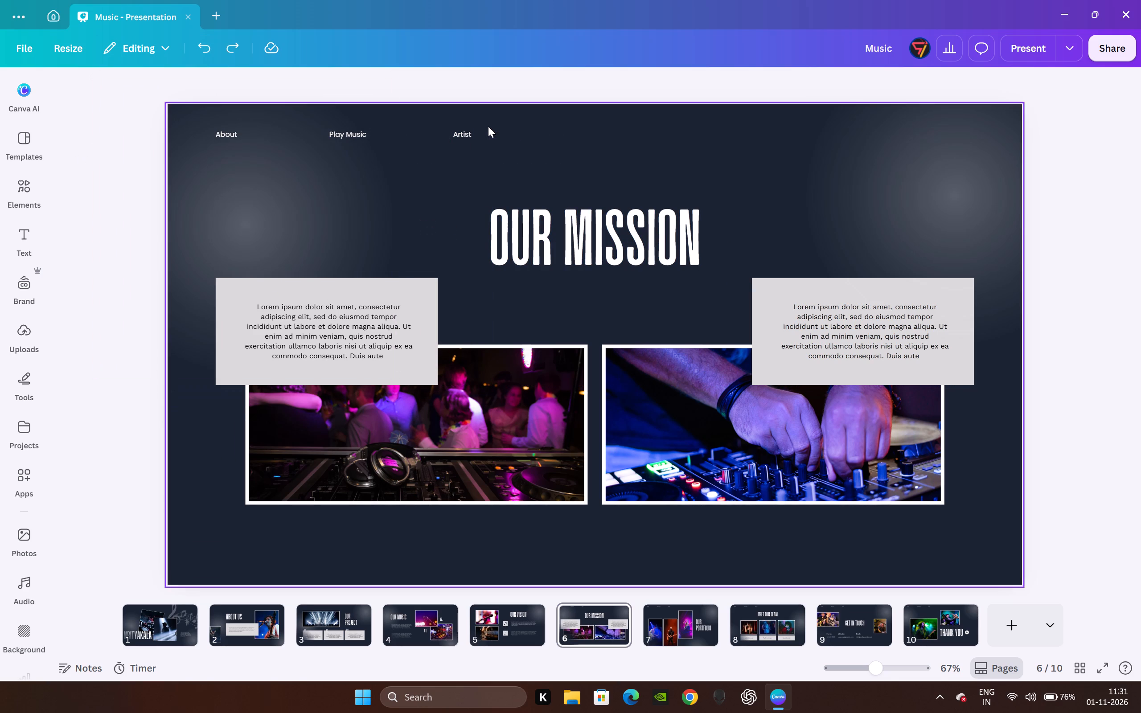
# Delete the Artist, Play Music and About header labels from the Our Mission slide.
pyautogui.click(481, 133)
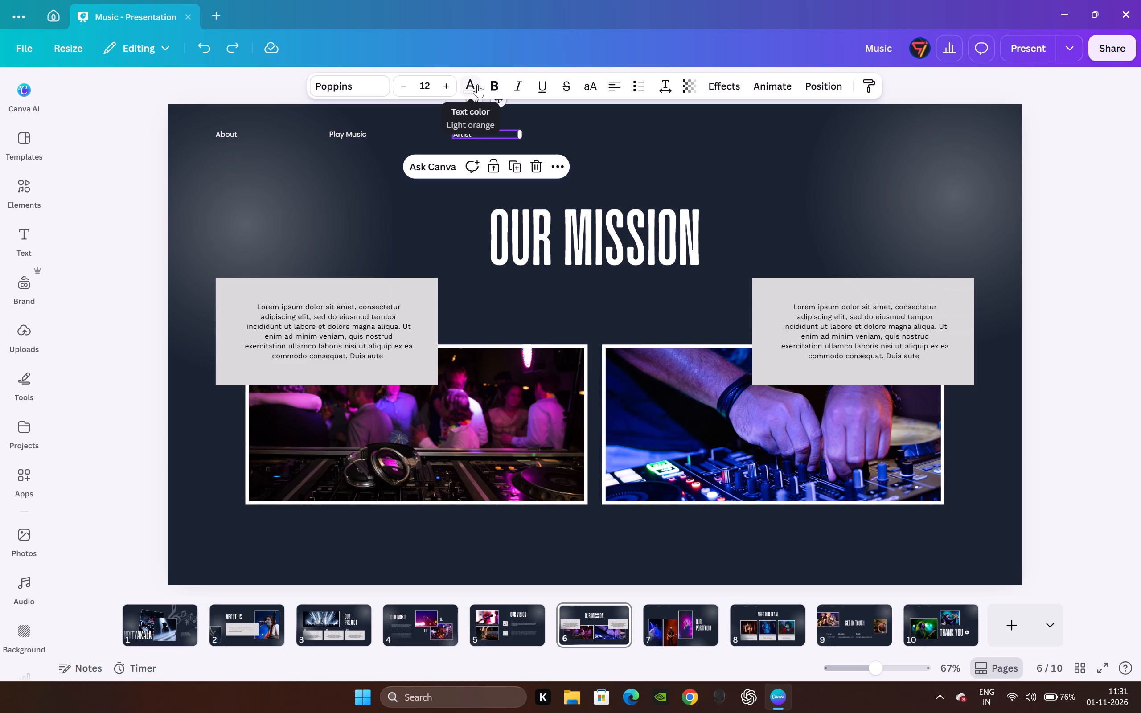
pyautogui.press('BackSpace')
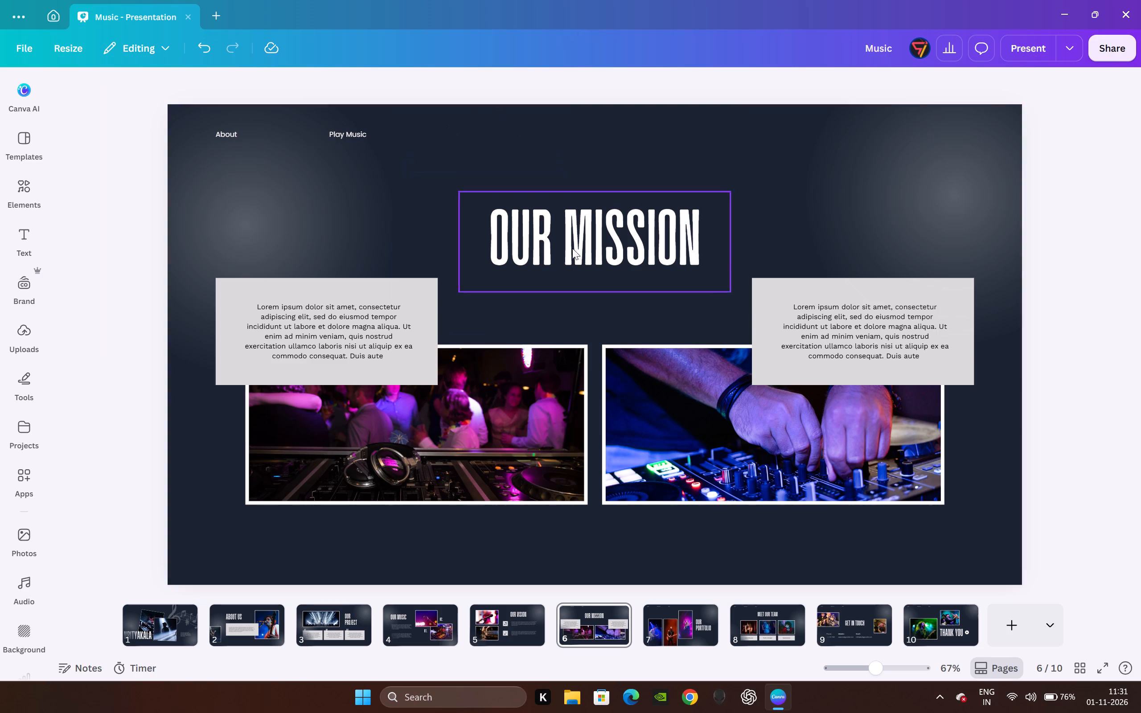
pyautogui.click(360, 131)
pyautogui.press('BackSpace')
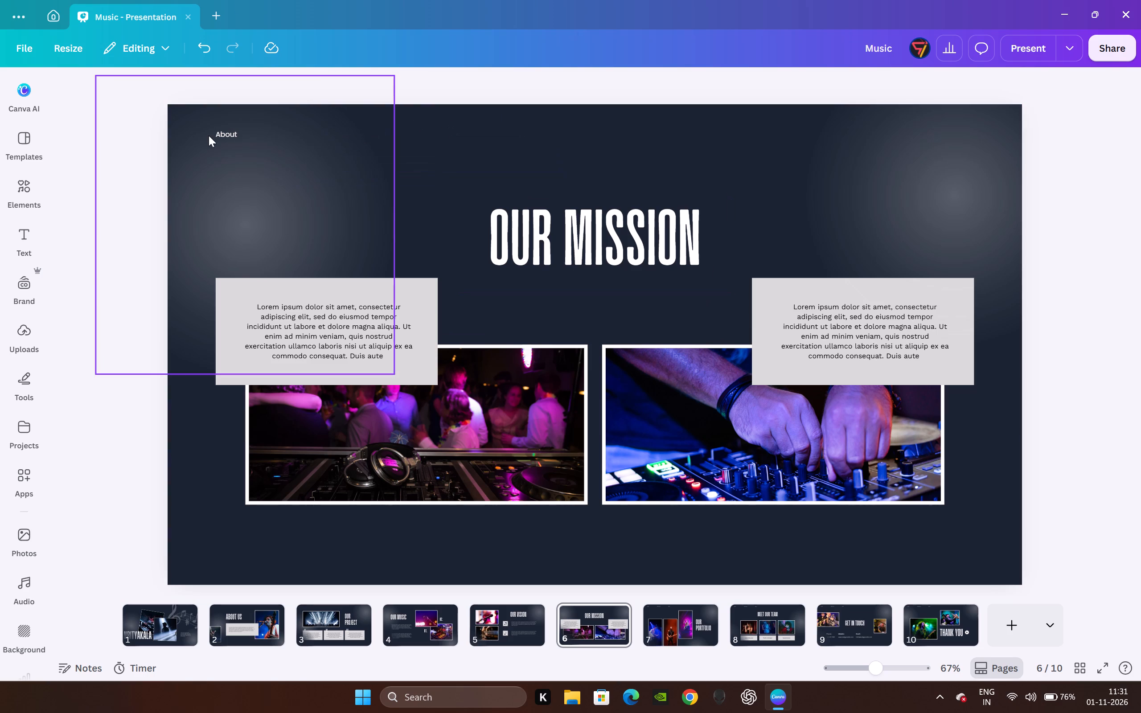
pyautogui.click(229, 131)
pyautogui.press('BackSpace')
# Delete the About, Play Music and Artist header labels from the Our Portfolio slide.
pyautogui.press('Right')
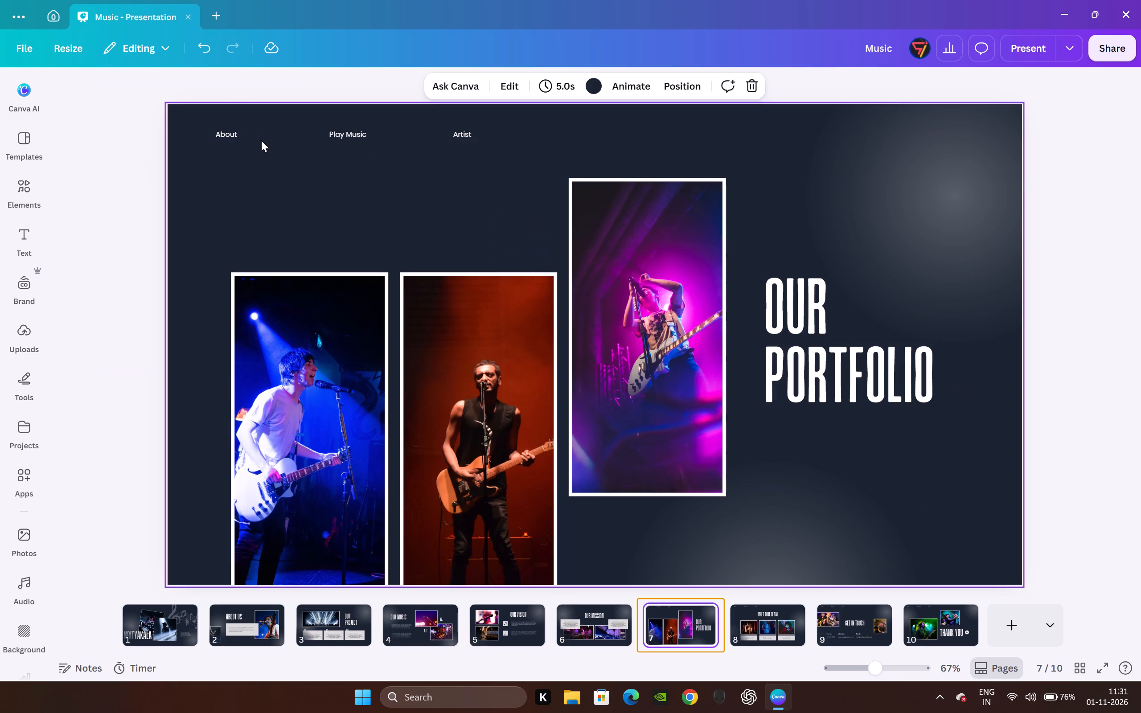
pyautogui.click(237, 135)
pyautogui.press('BackSpace')
pyautogui.click(380, 132)
pyautogui.press('BackSpace')
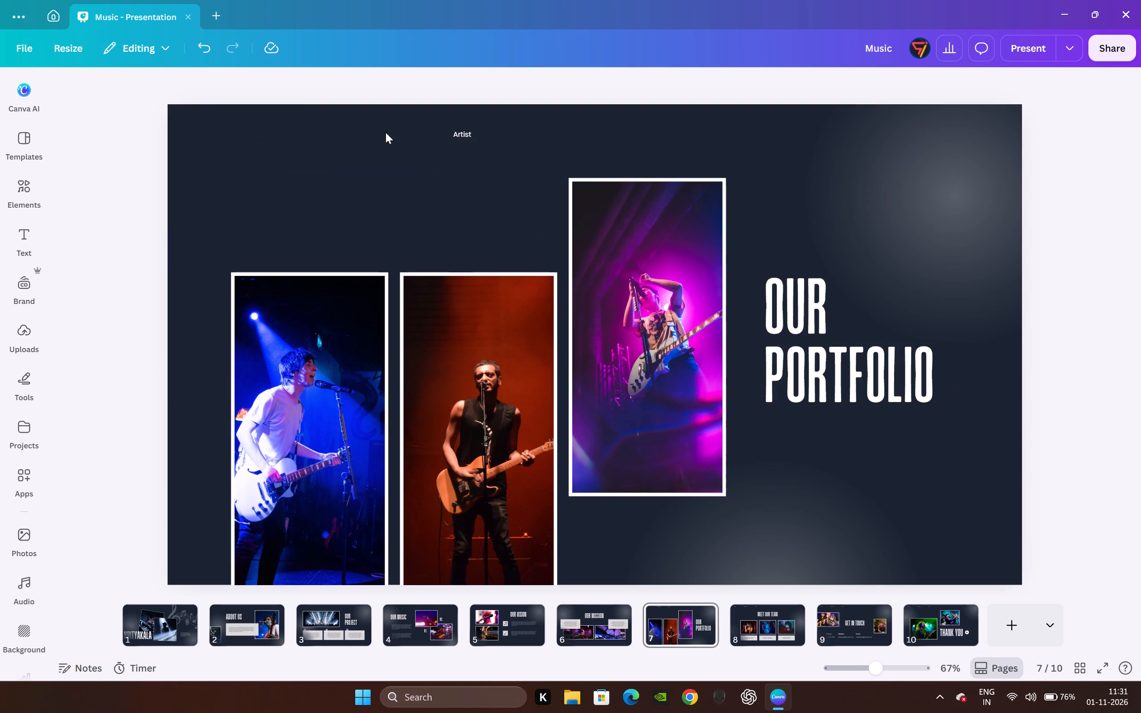
pyautogui.click(460, 134)
pyautogui.press('BackSpace')
# Delete the Artist, Play Music and About header labels from the Meet Our Team slide.
pyautogui.press('Right')
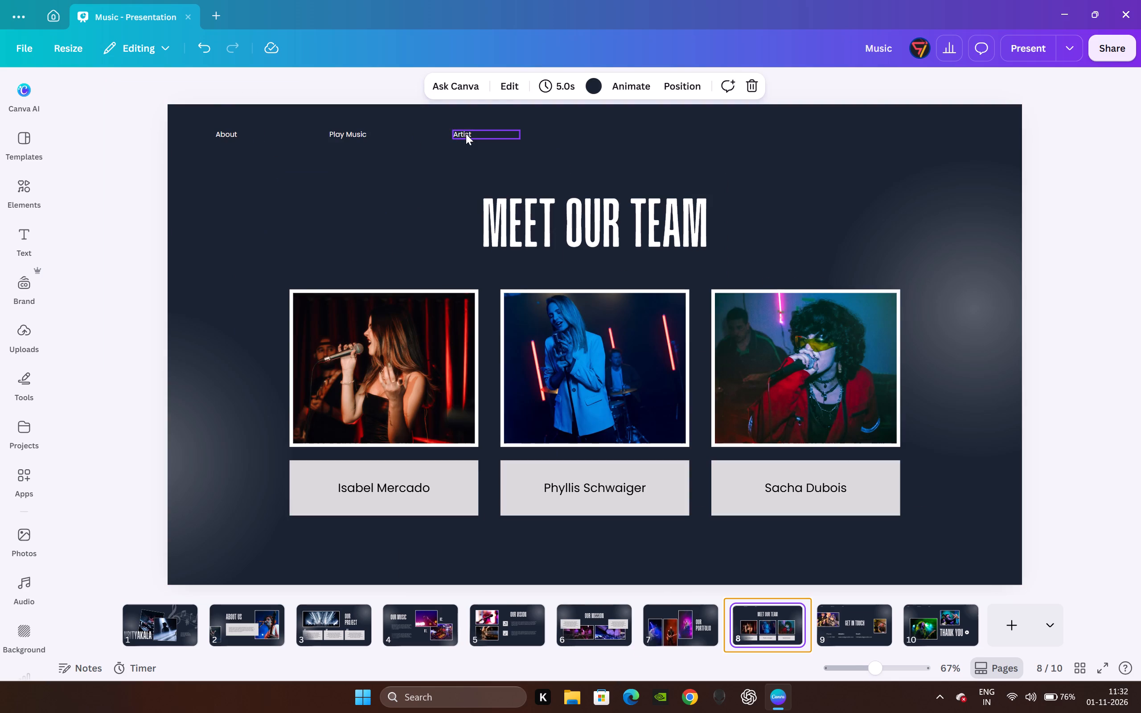
pyautogui.click(465, 134)
pyautogui.press('BackSpace')
pyautogui.click(330, 136)
pyautogui.press('BackSpace')
pyautogui.click(234, 136)
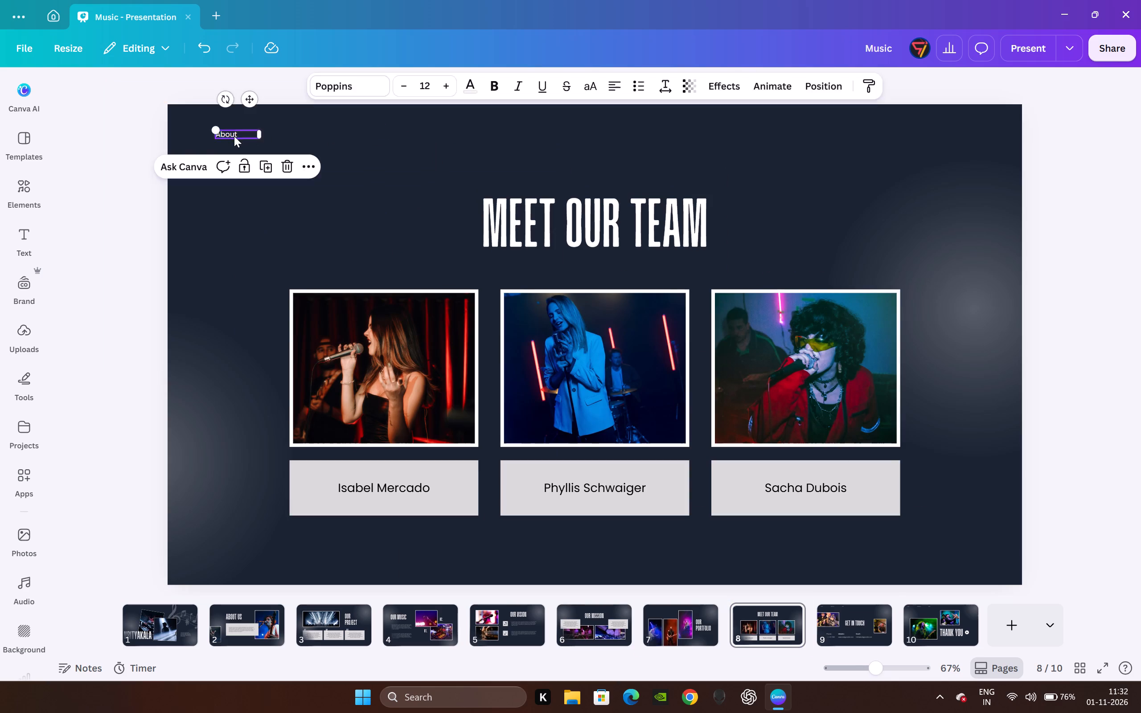
pyautogui.press('BackSpace')
# Delete the About, Play Music and Artist header labels from the Get in Touch slide.
pyautogui.press('Right')
pyautogui.click(246, 135)
pyautogui.press('BackSpace')
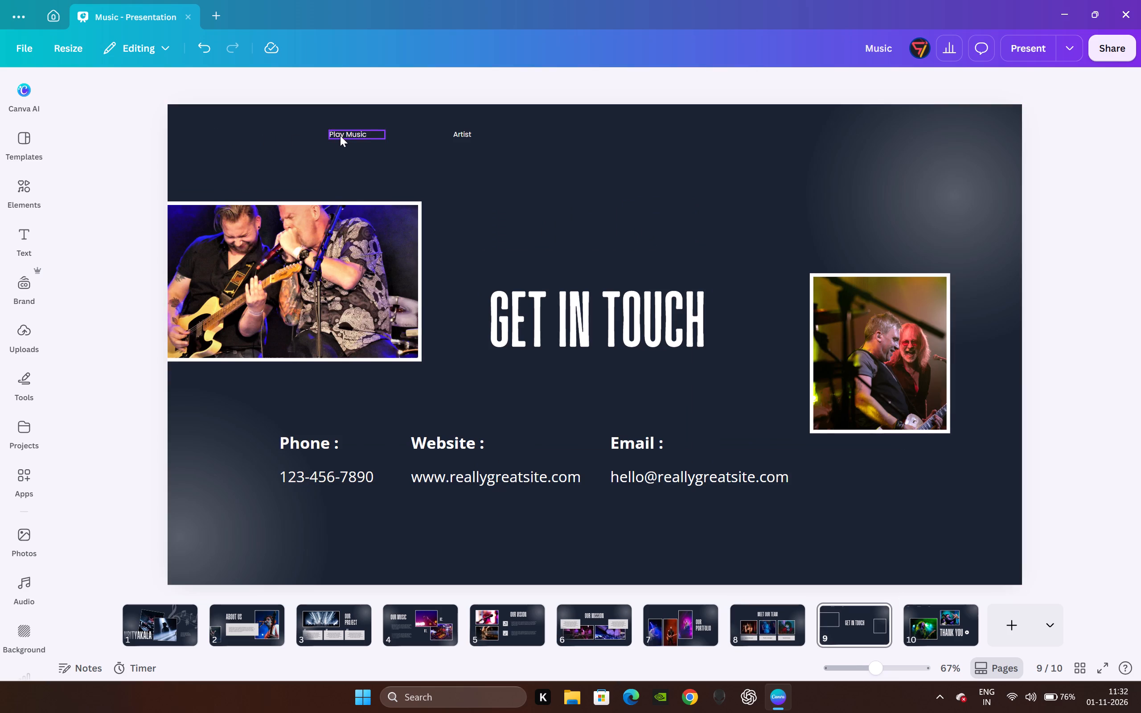
pyautogui.click(340, 135)
pyautogui.press('BackSpace')
pyautogui.click(459, 136)
pyautogui.press('BackSpace')
# Delete the Artist, Play Music and About header labels from the Thank You slide.
pyautogui.press('Right')
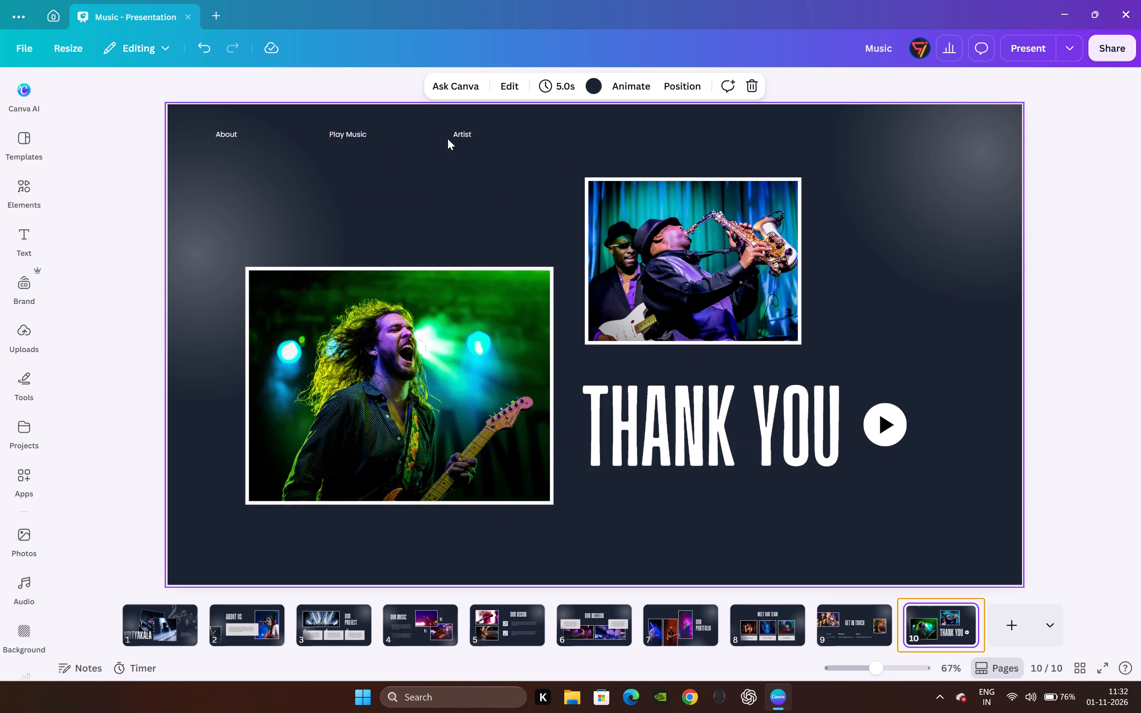
pyautogui.click(455, 135)
pyautogui.press('BackSpace')
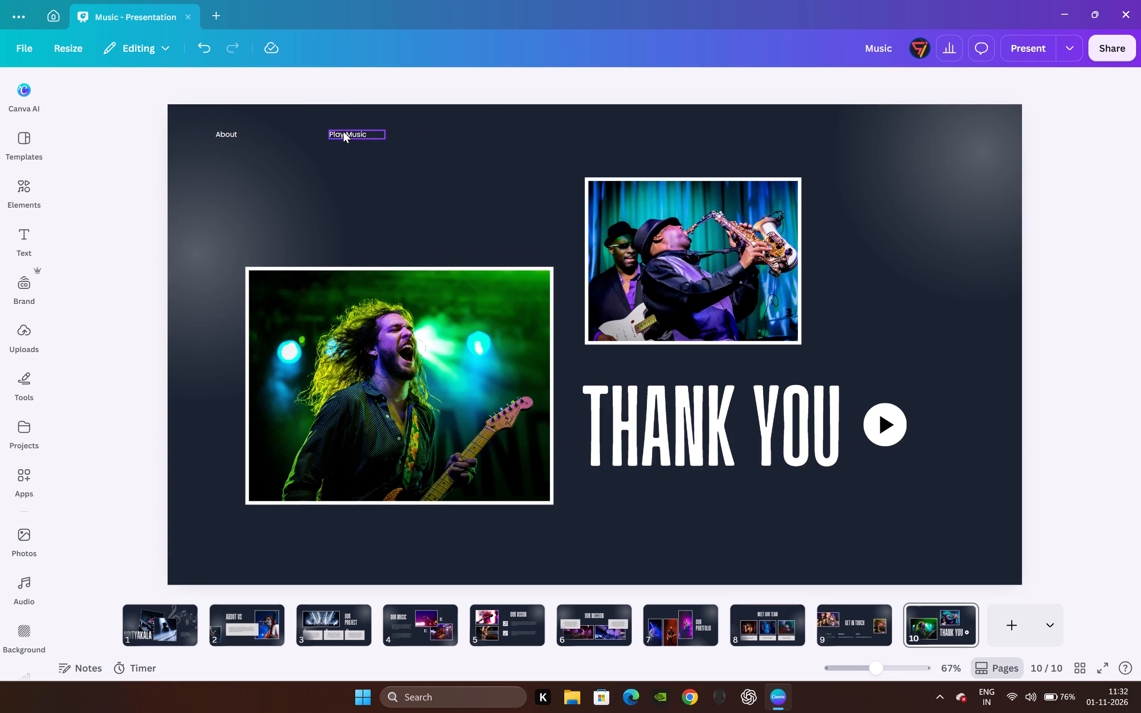
pyautogui.click(343, 131)
pyautogui.press('BackSpace')
pyautogui.click(231, 138)
pyautogui.press('BackSpace')
pyautogui.press('Right')
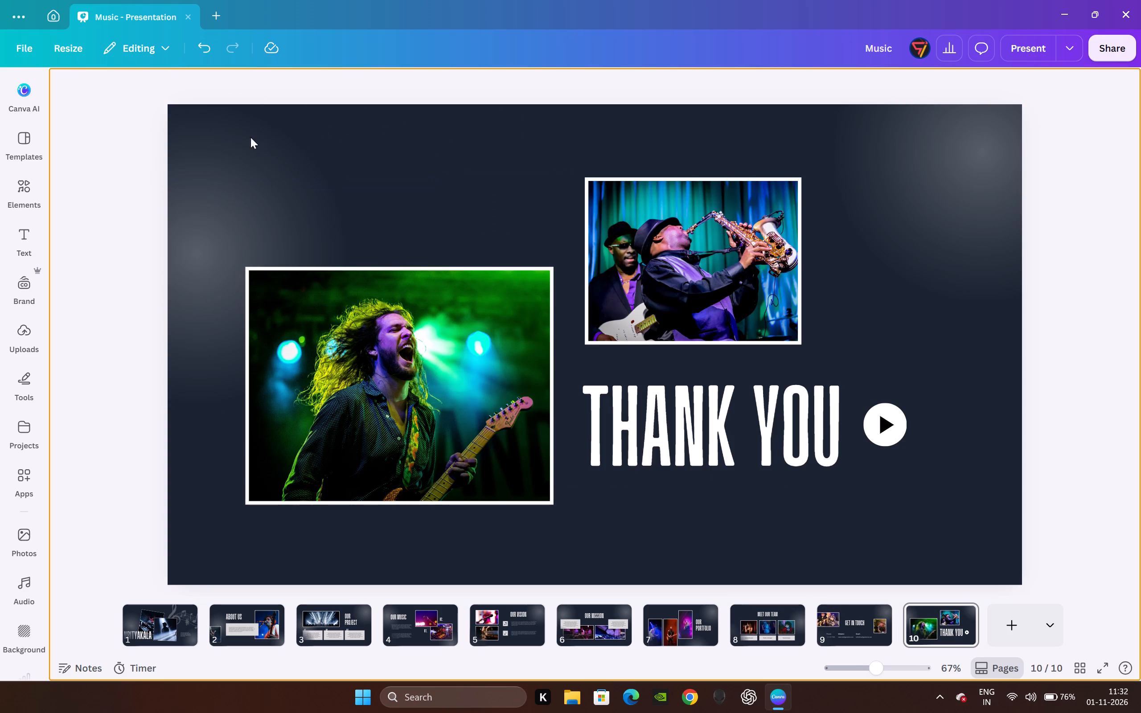
pyautogui.press('Right')
pyautogui.press('Right')
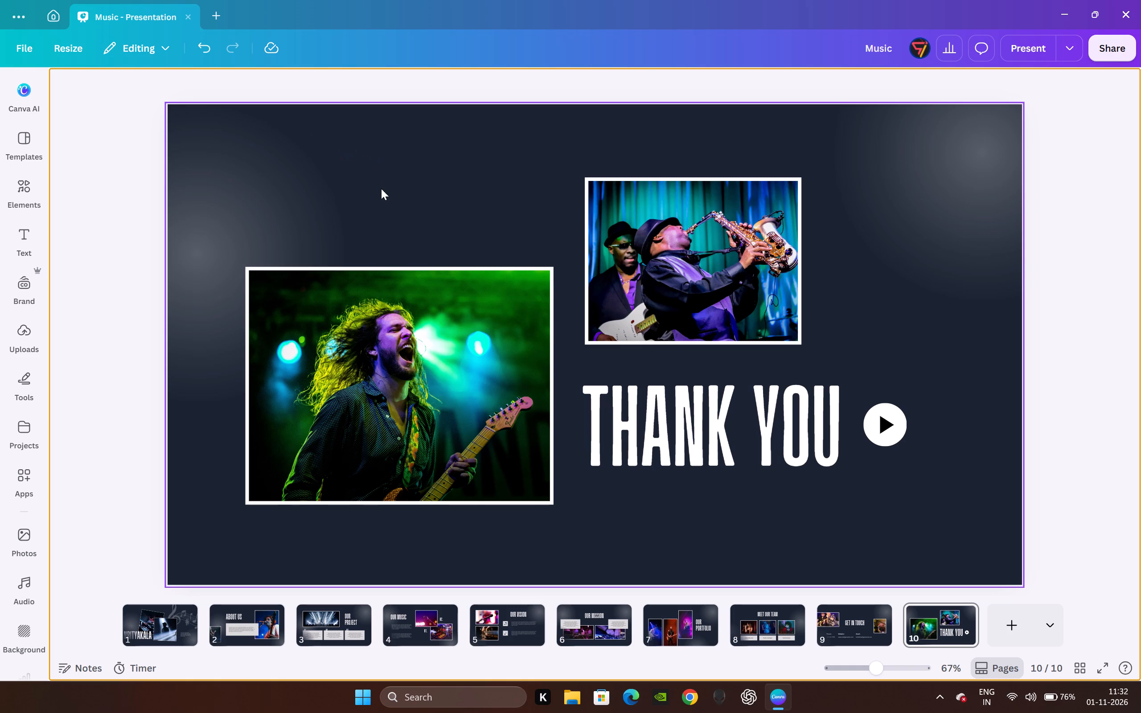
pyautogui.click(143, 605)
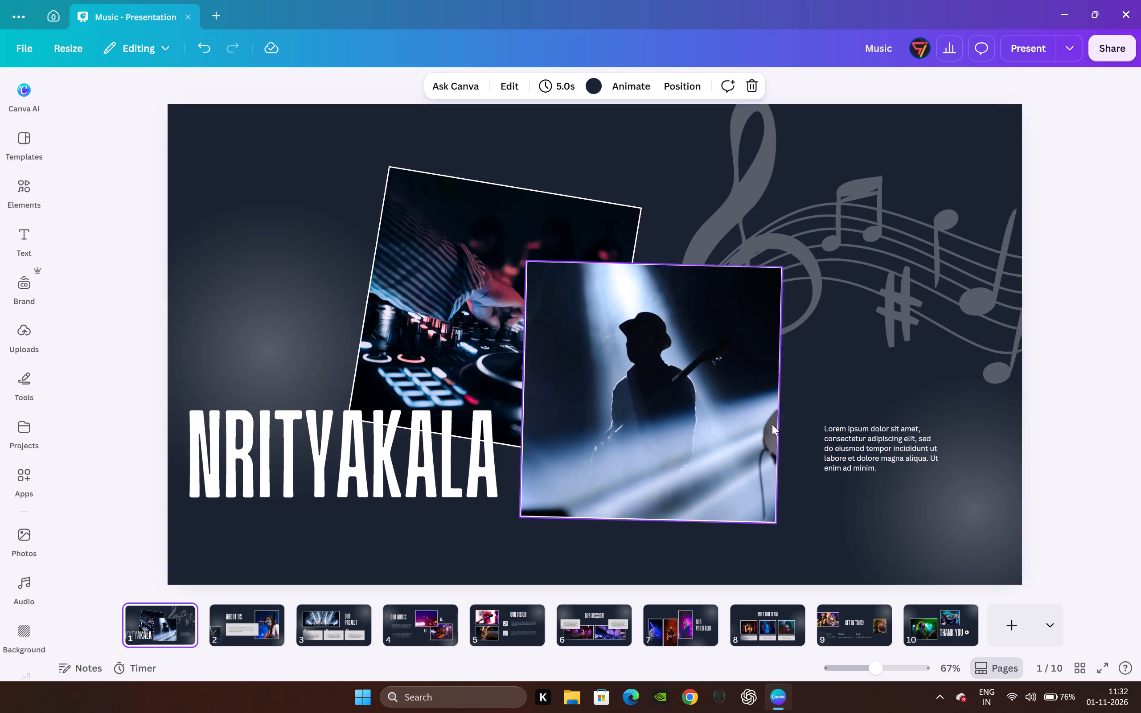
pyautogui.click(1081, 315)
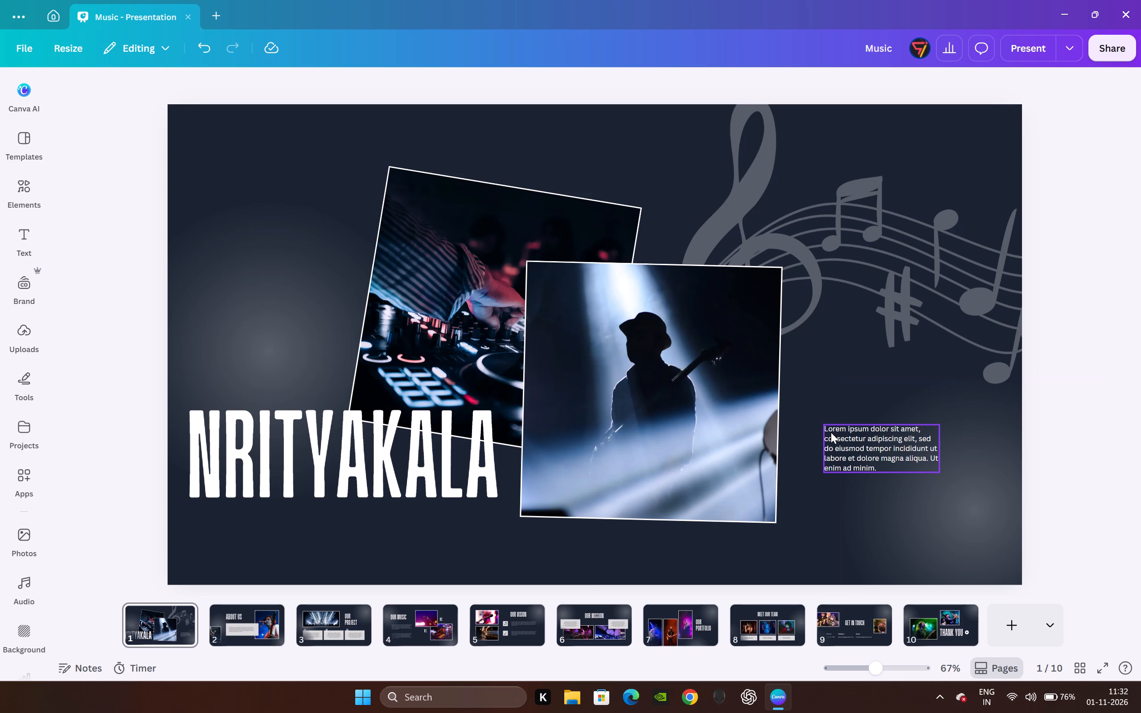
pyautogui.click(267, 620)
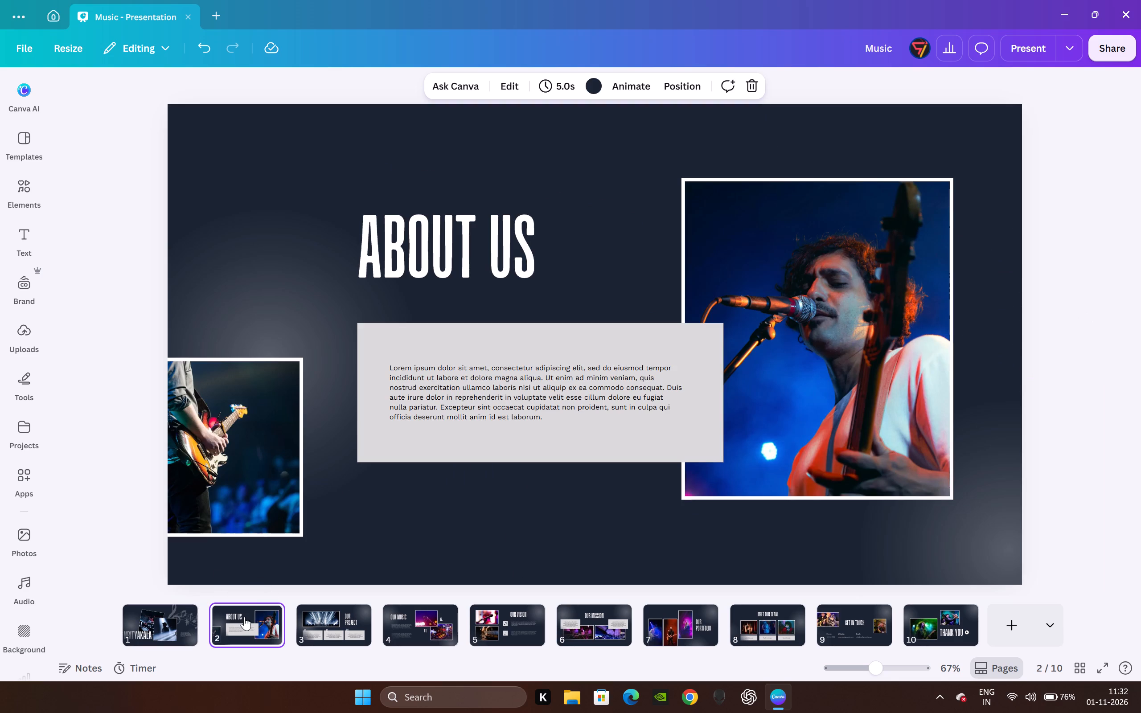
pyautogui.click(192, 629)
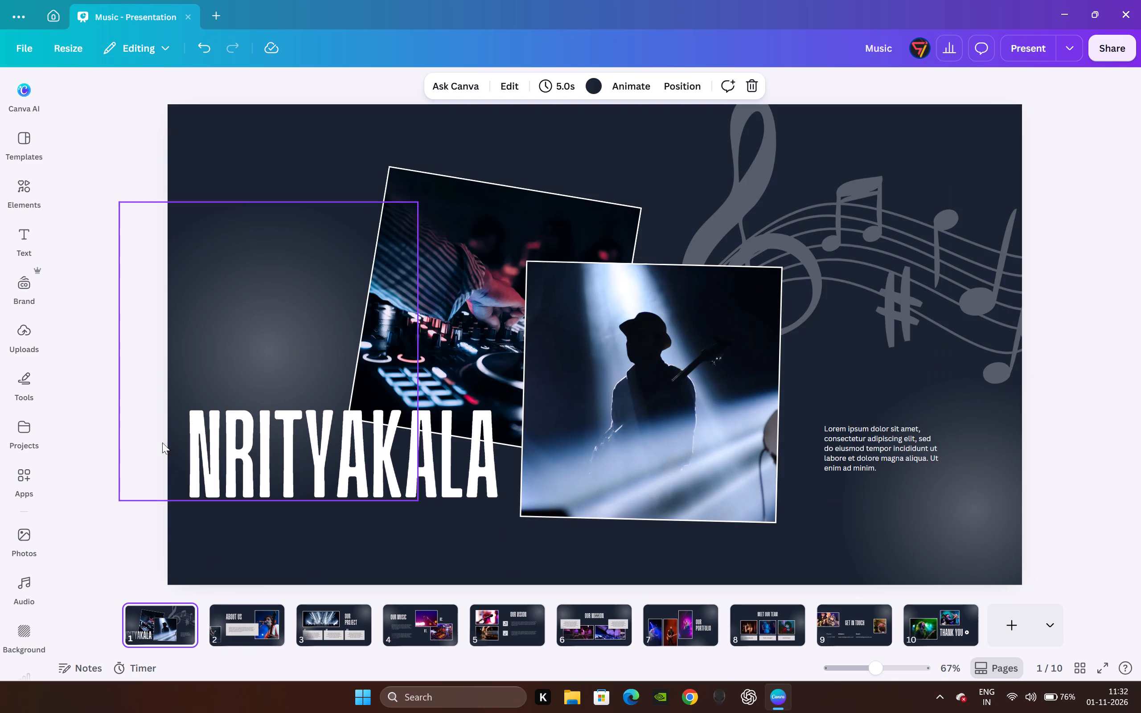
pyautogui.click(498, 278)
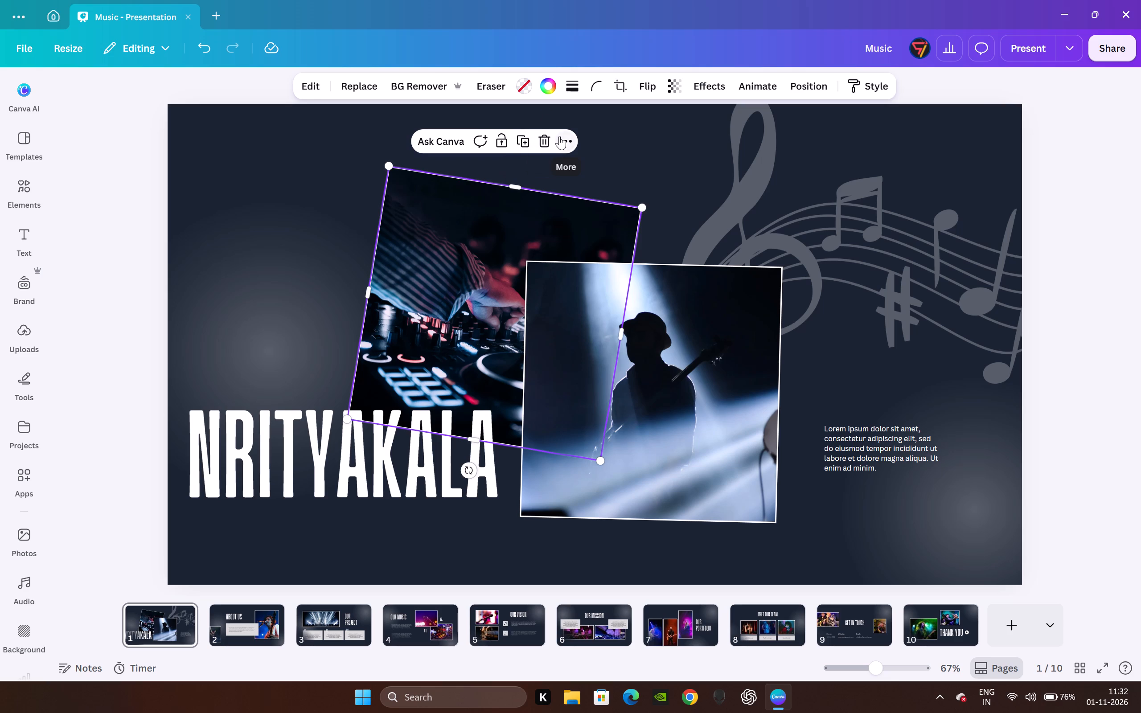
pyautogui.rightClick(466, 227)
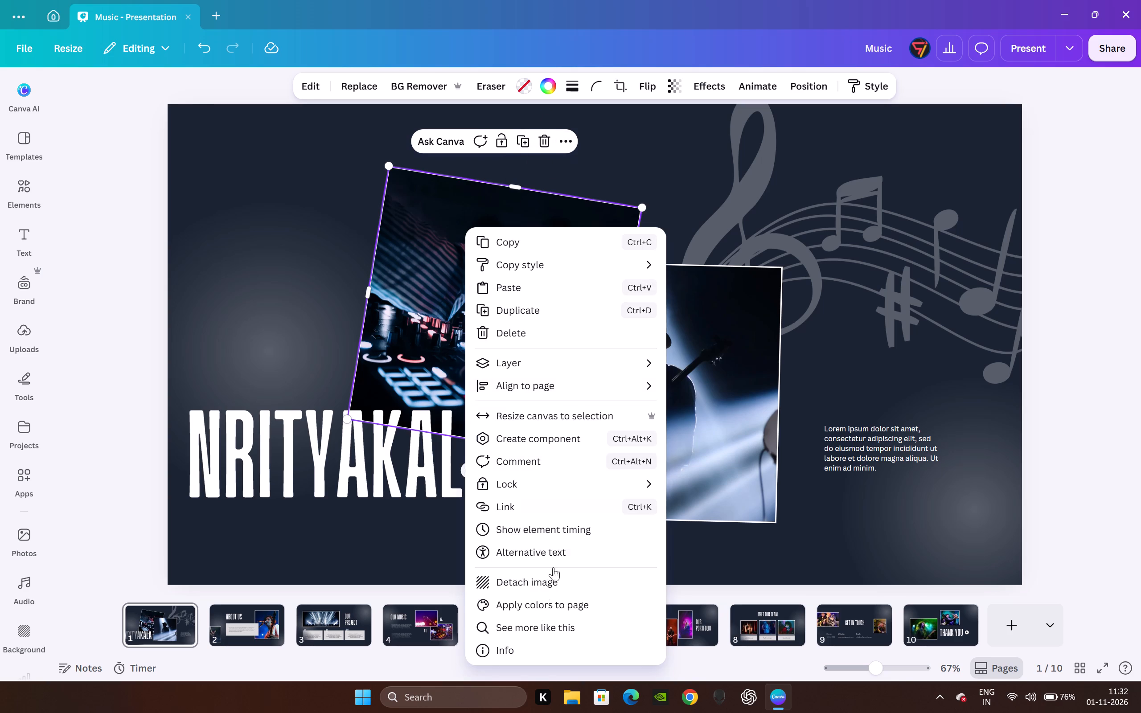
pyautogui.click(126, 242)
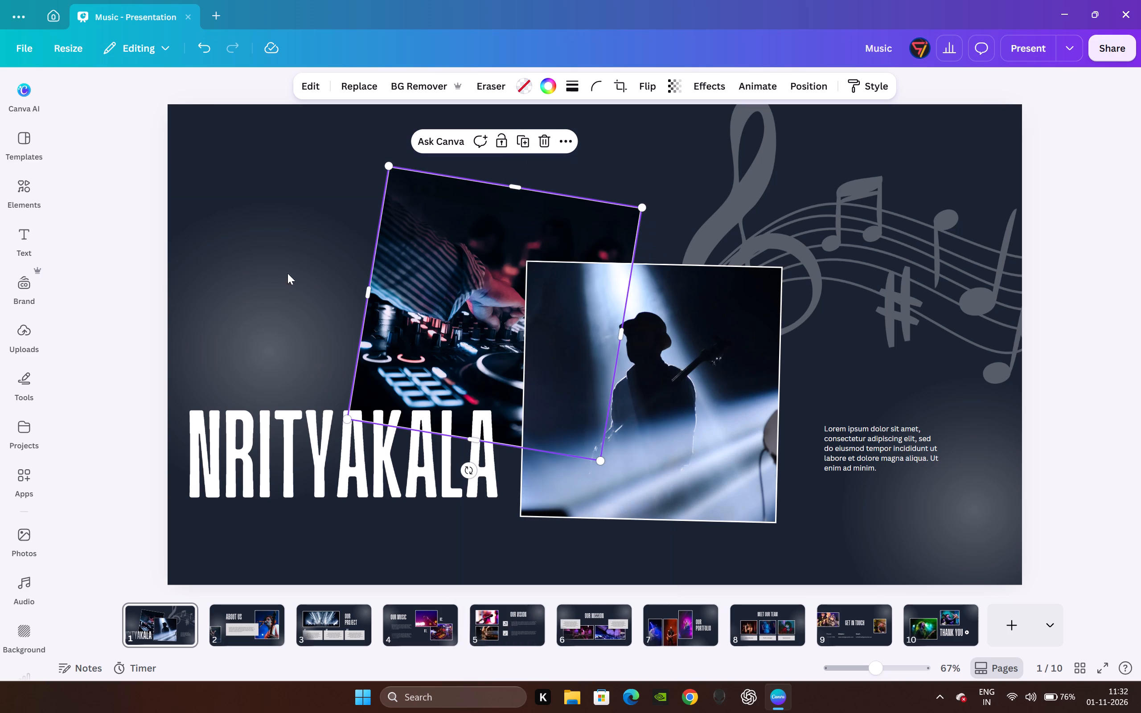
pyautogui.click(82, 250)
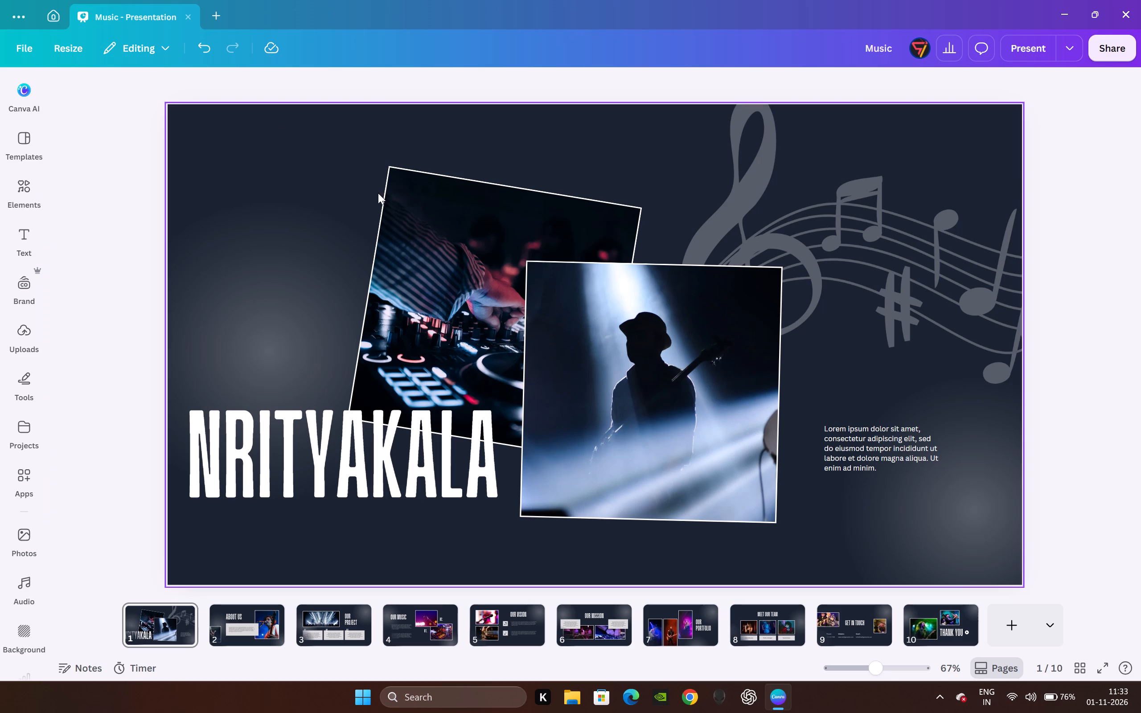
pyautogui.doubleClick(297, 440)
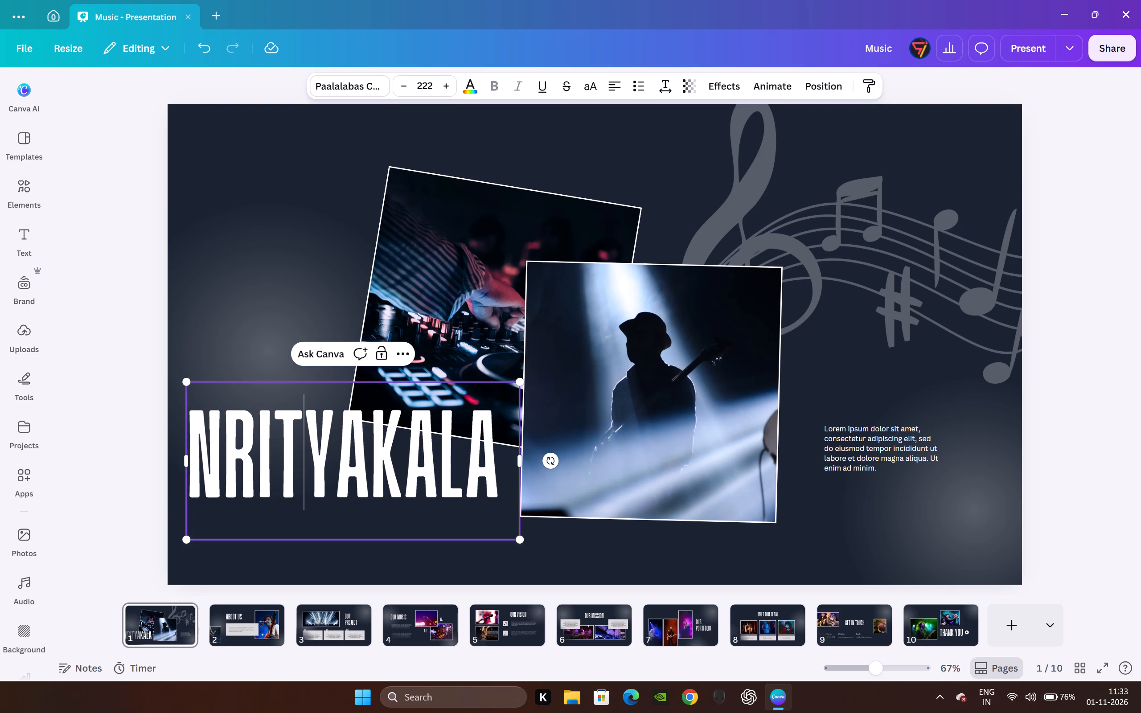
pyautogui.moveTo(190, 445); pyautogui.dragTo(485, 433)
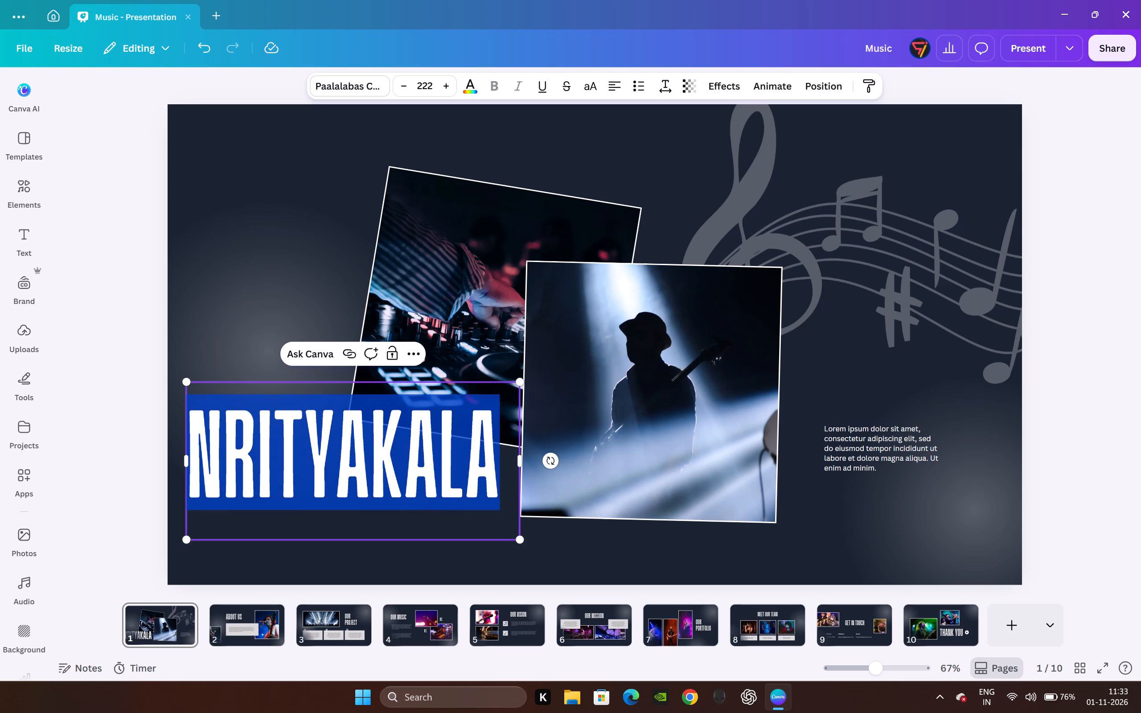
pyautogui.hotkey('ctrl', 'c')
pyautogui.click(1105, 348)
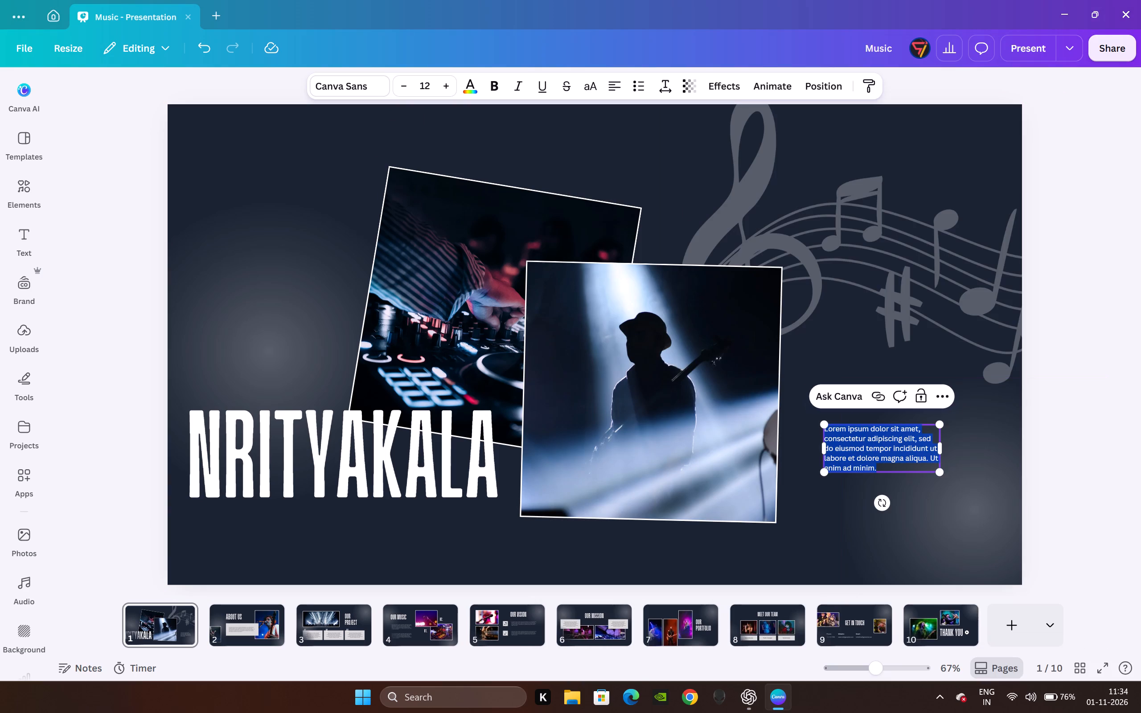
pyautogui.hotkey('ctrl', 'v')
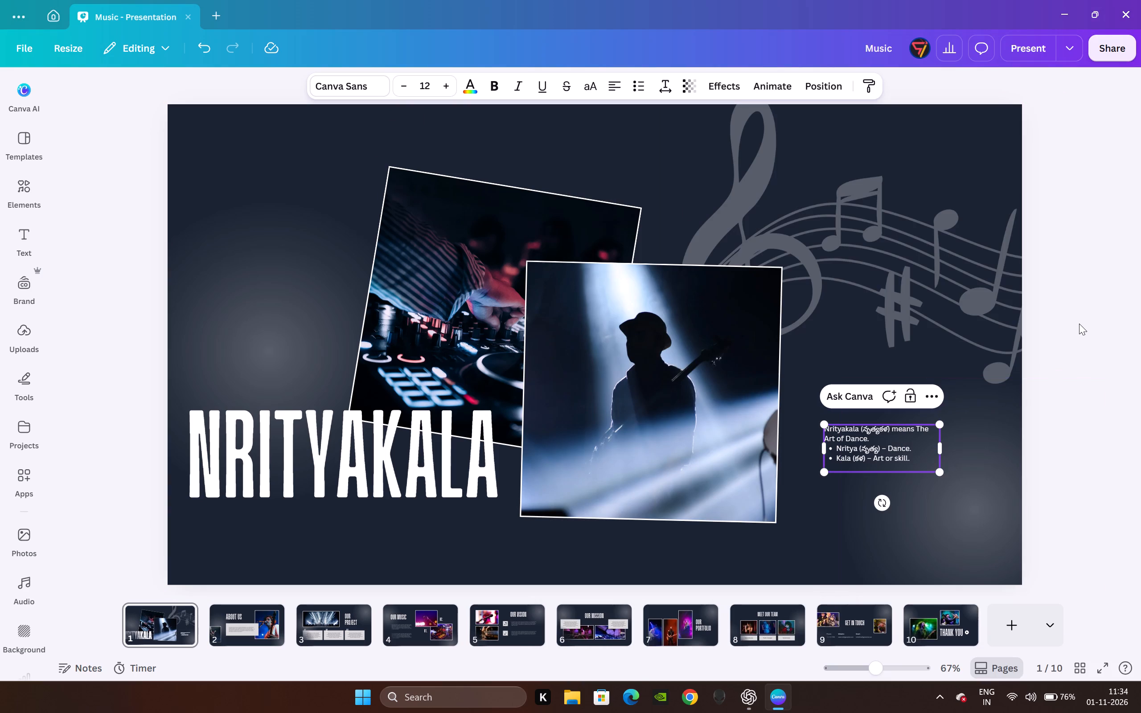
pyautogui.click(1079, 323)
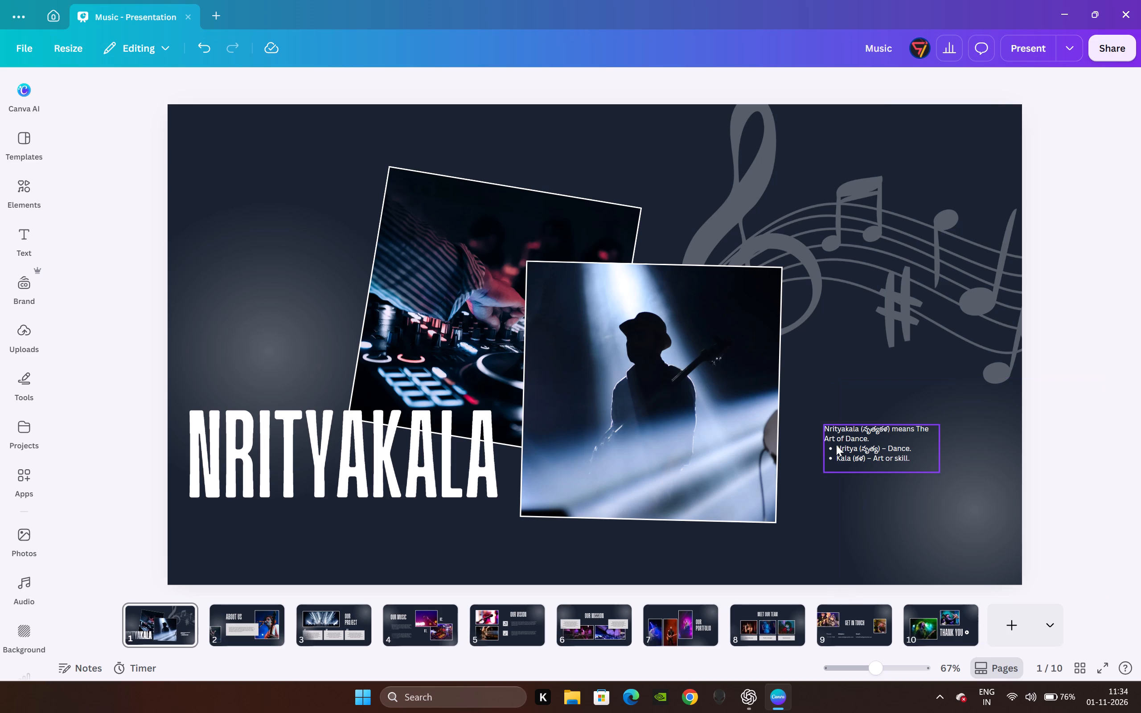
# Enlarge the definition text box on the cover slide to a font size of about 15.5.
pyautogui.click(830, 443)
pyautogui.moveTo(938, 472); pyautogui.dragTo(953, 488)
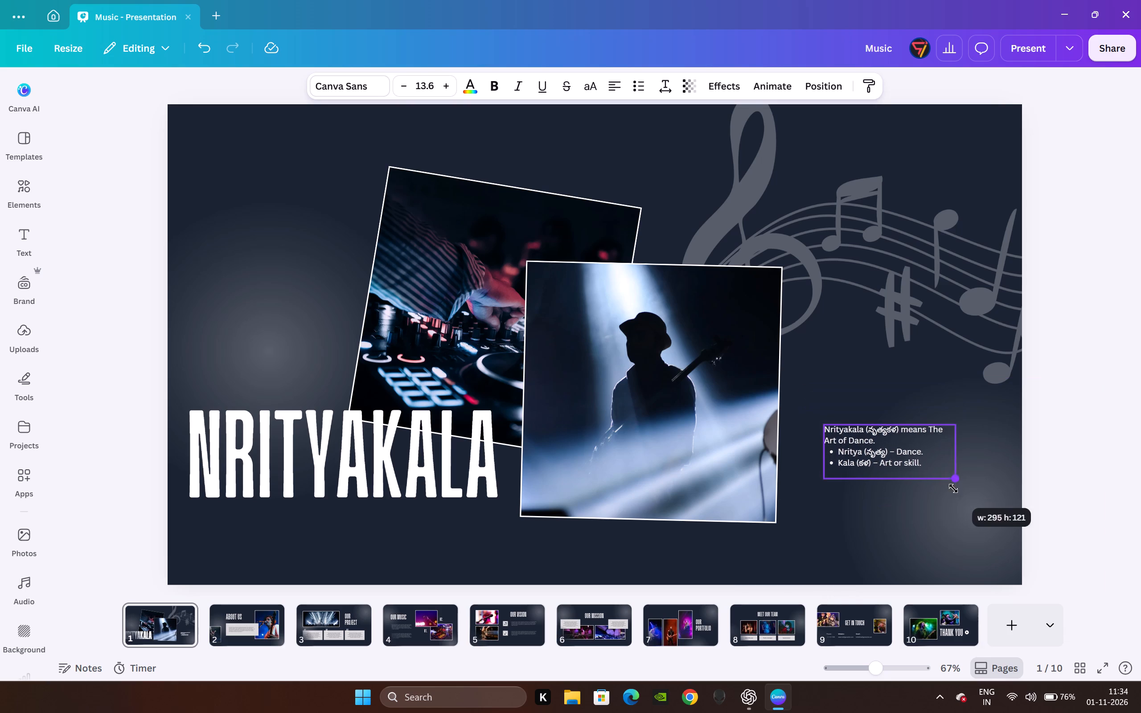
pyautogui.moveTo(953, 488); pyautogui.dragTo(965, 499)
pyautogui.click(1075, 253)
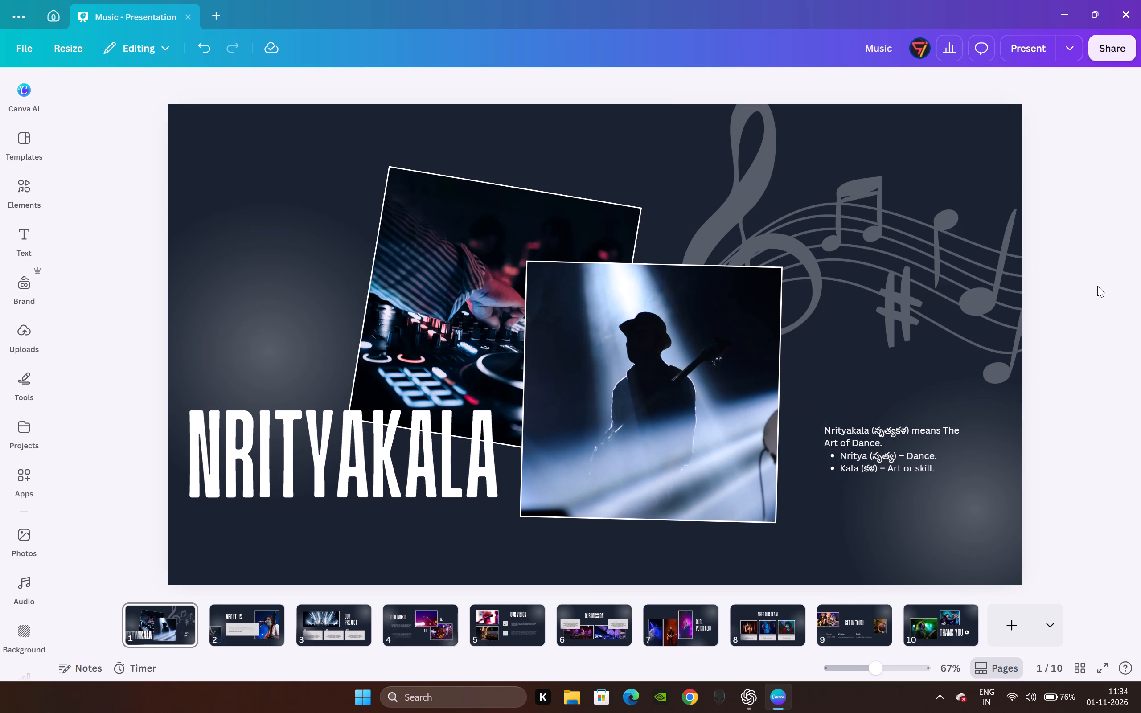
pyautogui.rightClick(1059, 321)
# Delete the text box with the meaning of Nrityakala from the cover slide.
pyautogui.click(830, 447)
pyautogui.moveTo(832, 446); pyautogui.dragTo(817, 463)
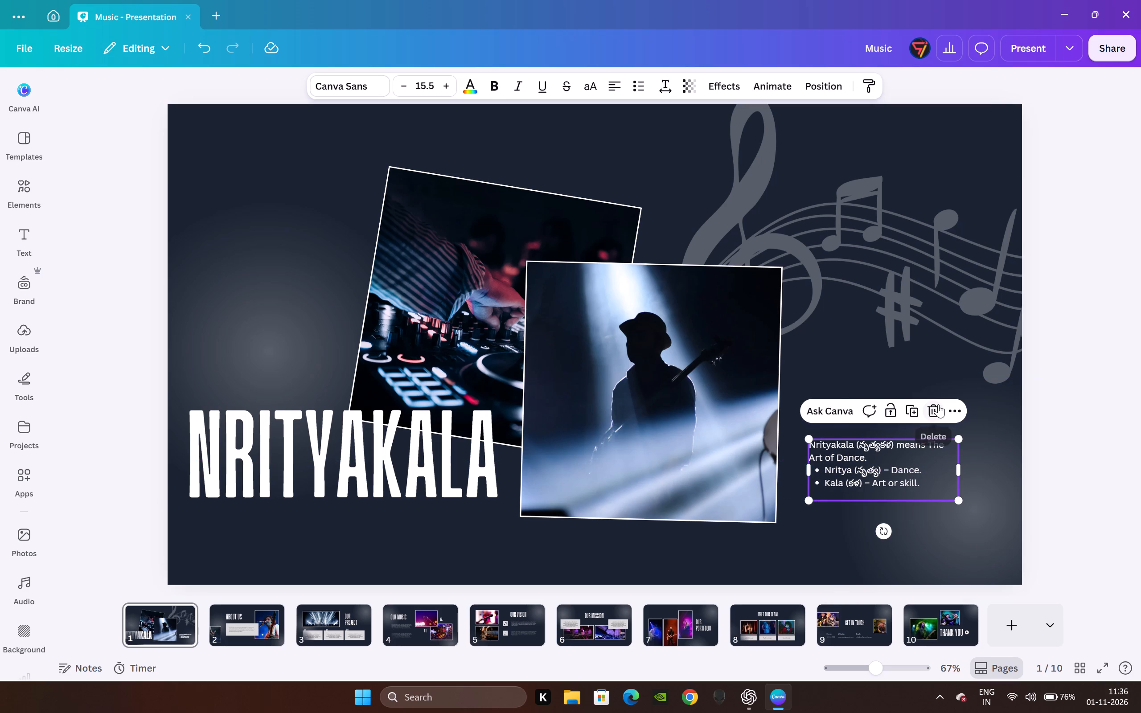
pyautogui.click(929, 414)
pyautogui.click(1076, 283)
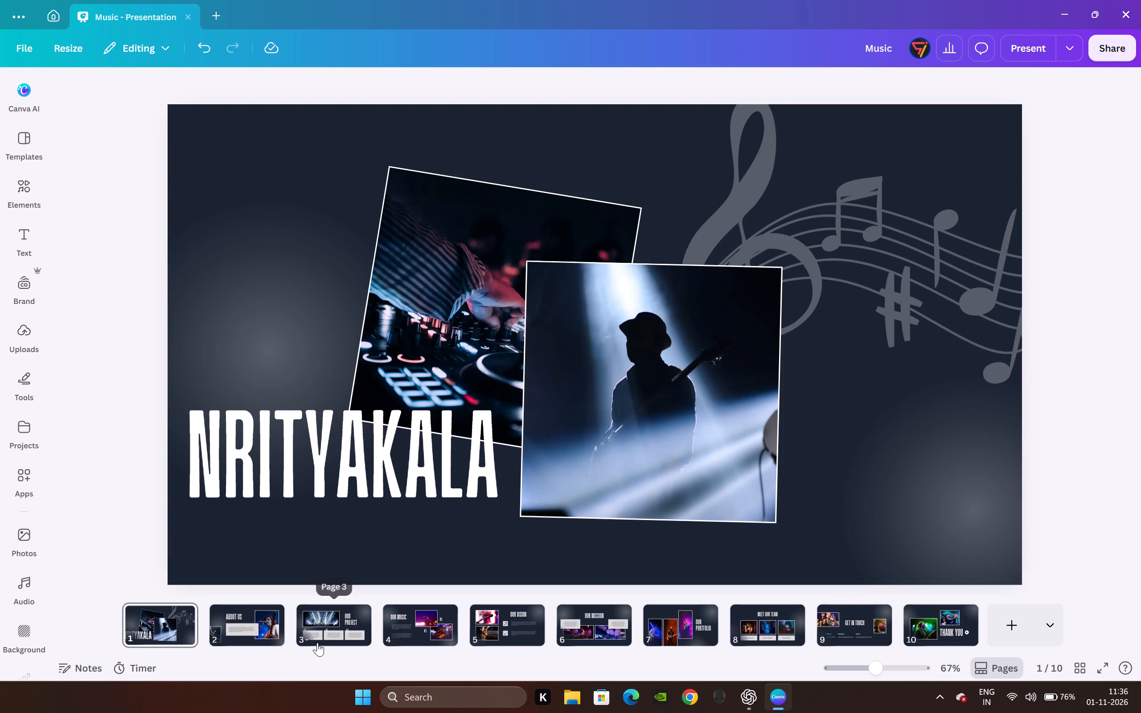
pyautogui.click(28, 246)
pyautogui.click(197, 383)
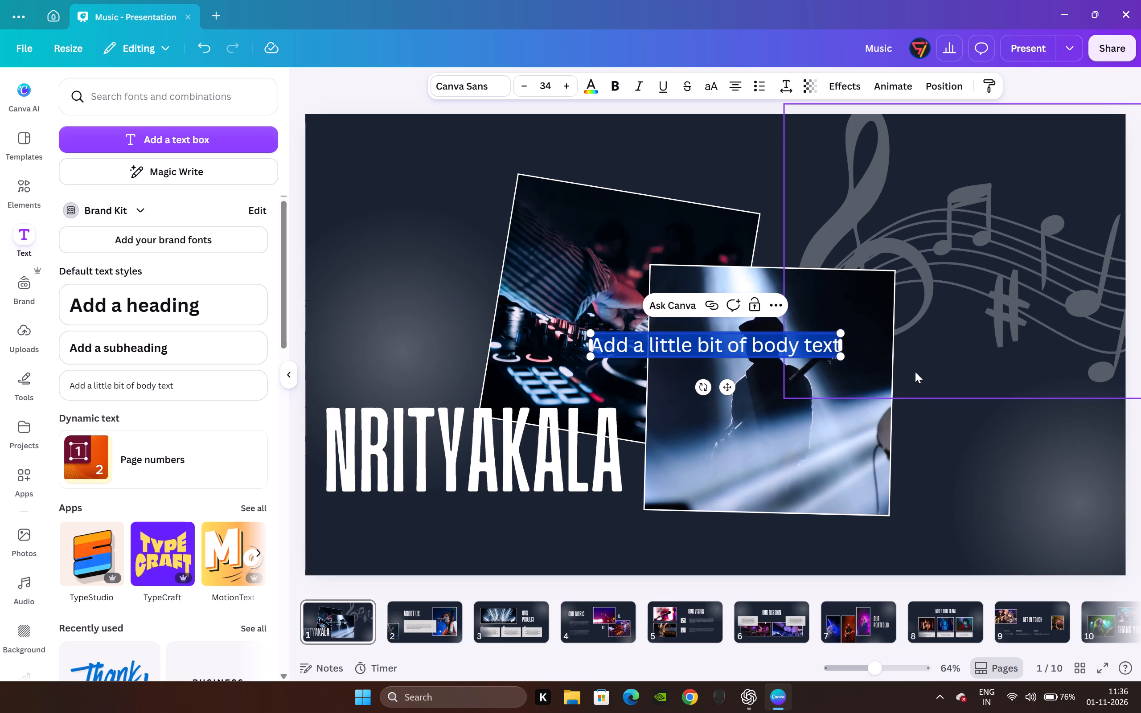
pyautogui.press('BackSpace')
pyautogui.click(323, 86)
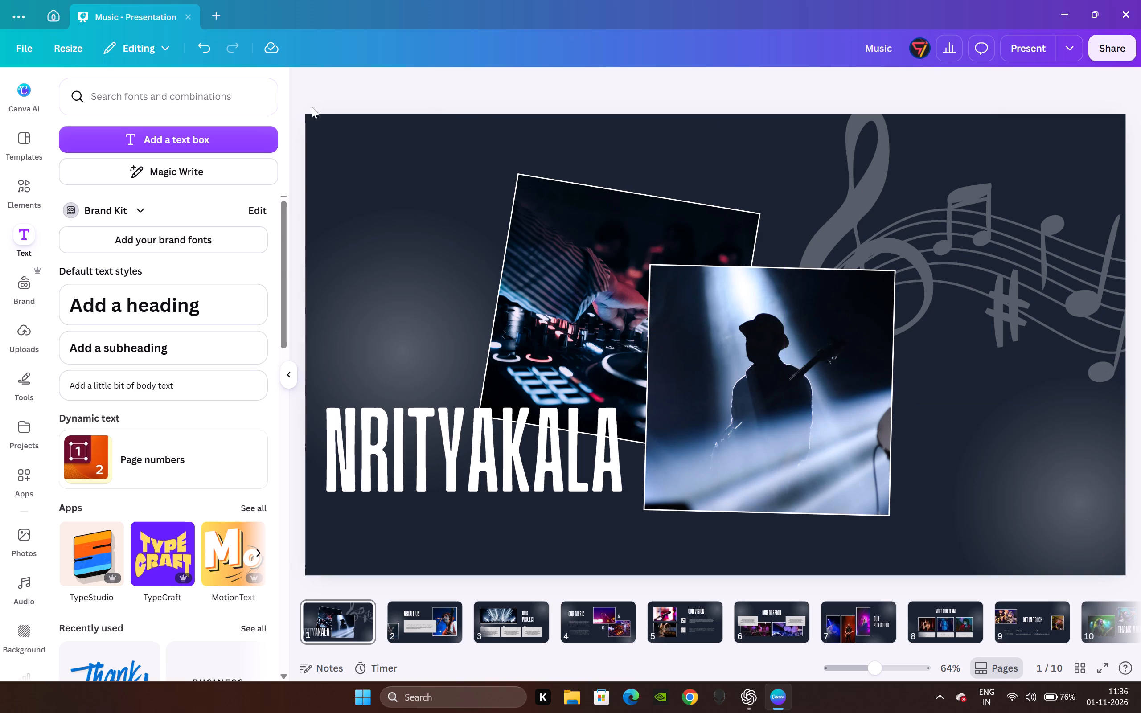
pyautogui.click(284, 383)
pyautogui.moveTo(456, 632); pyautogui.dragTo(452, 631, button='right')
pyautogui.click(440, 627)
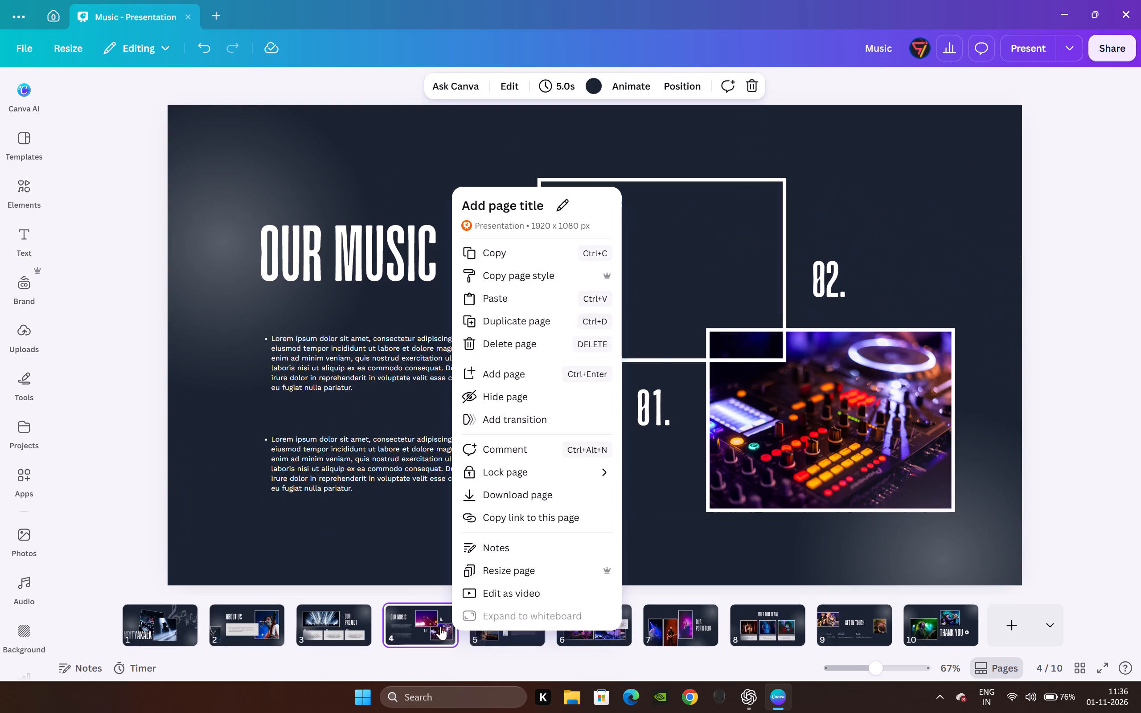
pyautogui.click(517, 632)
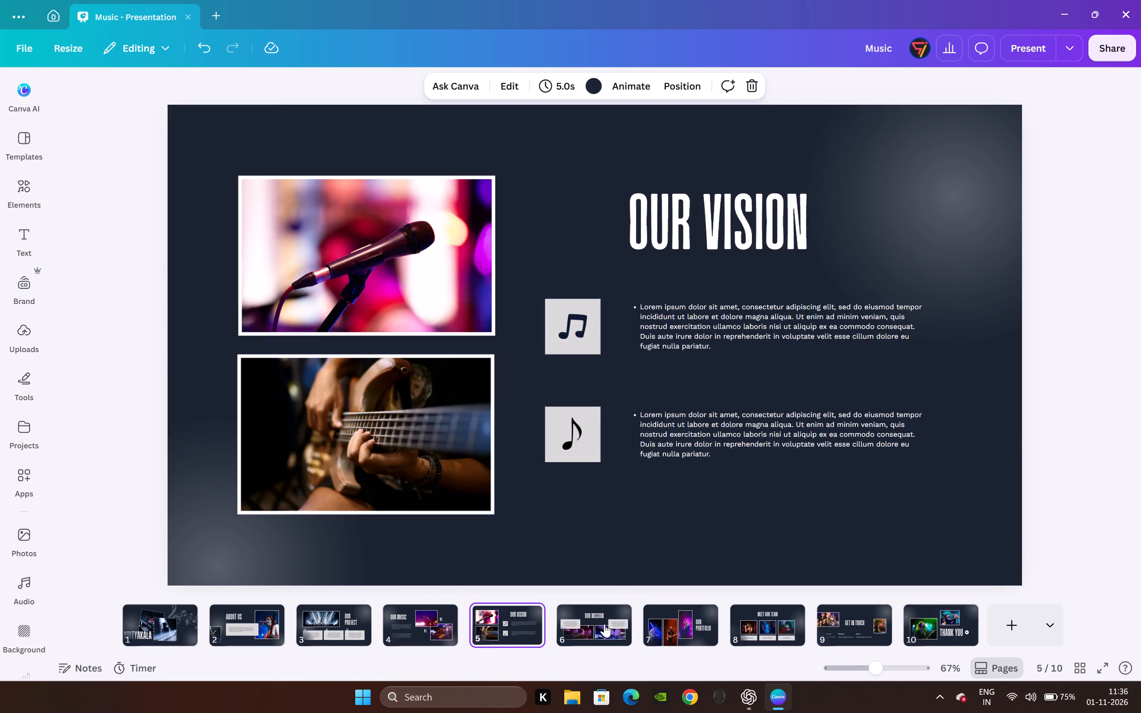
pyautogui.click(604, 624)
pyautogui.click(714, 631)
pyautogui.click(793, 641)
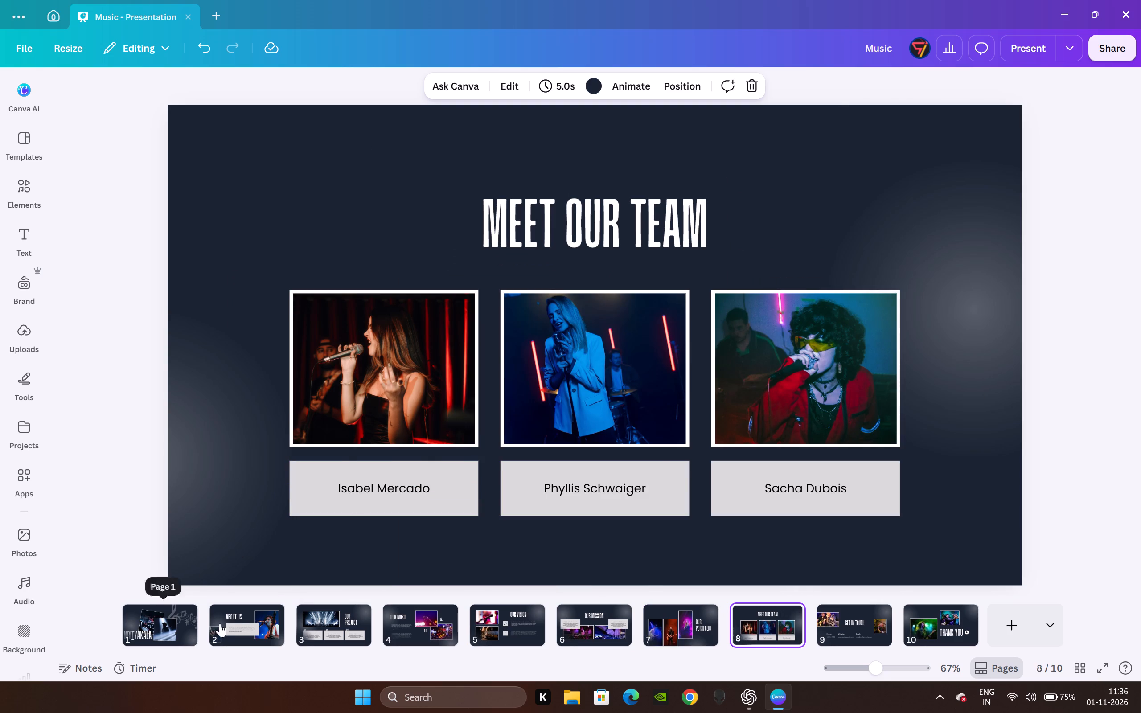
# Duplicate the middle name label on the Meet Our Team slide and place the copy on the cover, just below the NRITYAKALA title.
pyautogui.click(235, 619)
pyautogui.click(775, 624)
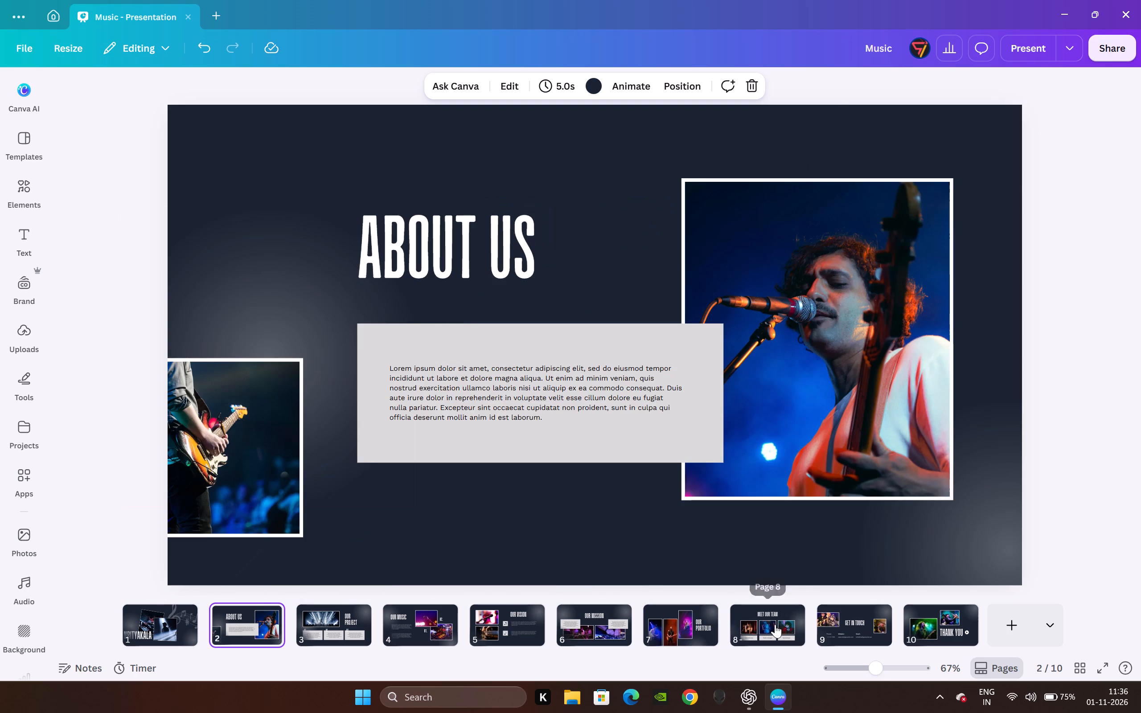
pyautogui.tripleClick(607, 484)
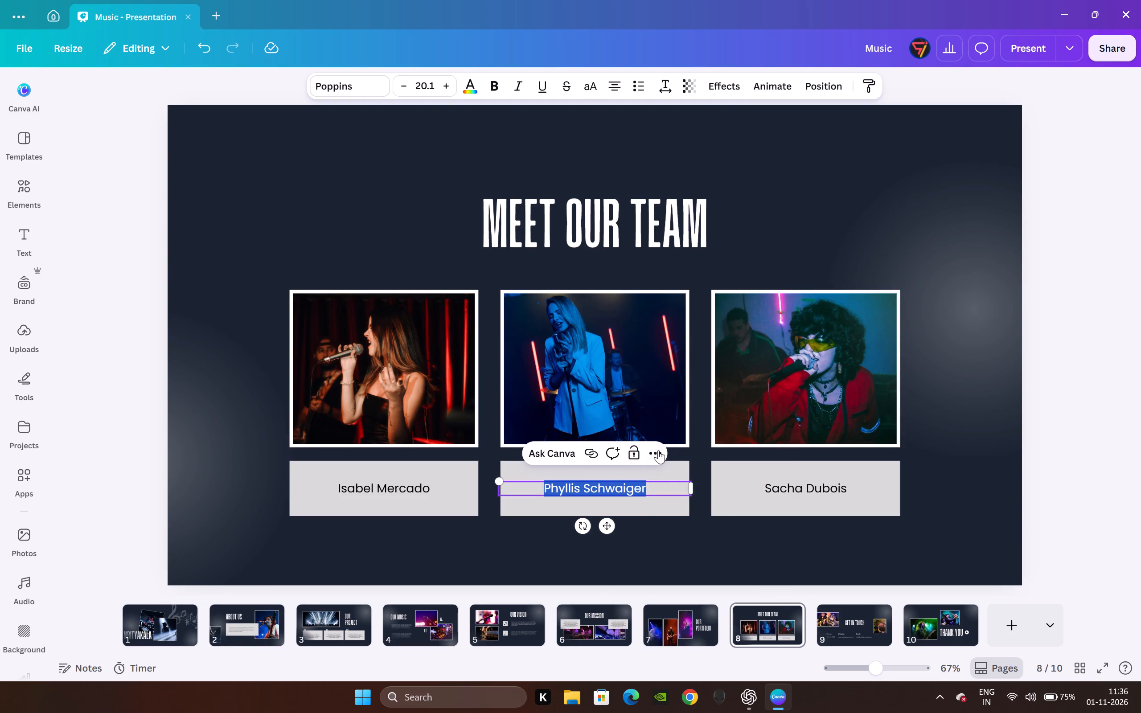
pyautogui.click(658, 548)
pyautogui.click(641, 487)
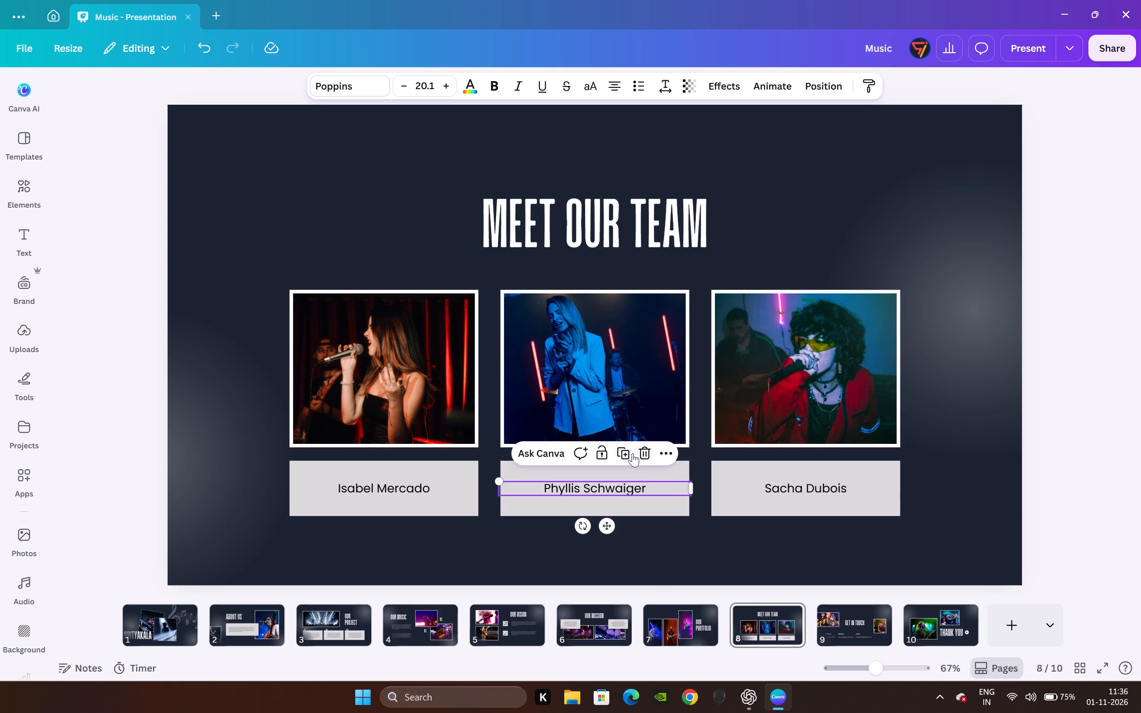
pyautogui.click(632, 453)
pyautogui.moveTo(615, 533); pyautogui.dragTo(141, 624)
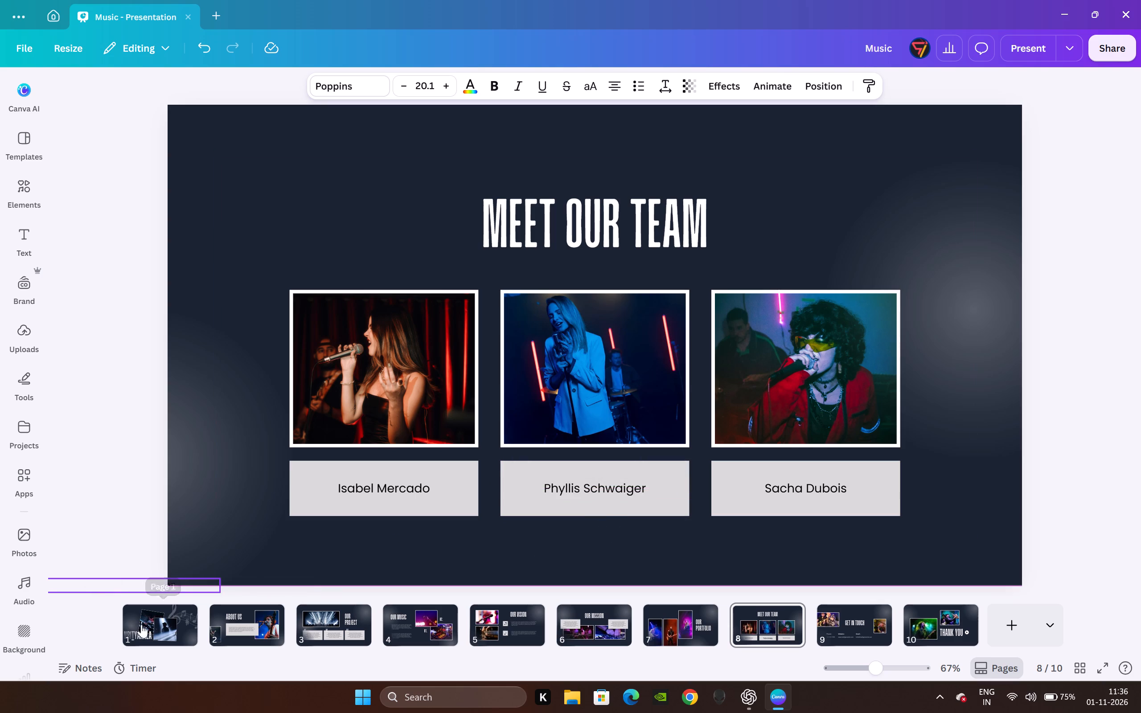
pyautogui.moveTo(141, 624); pyautogui.dragTo(169, 646)
pyautogui.moveTo(822, 432); pyautogui.dragTo(667, 522)
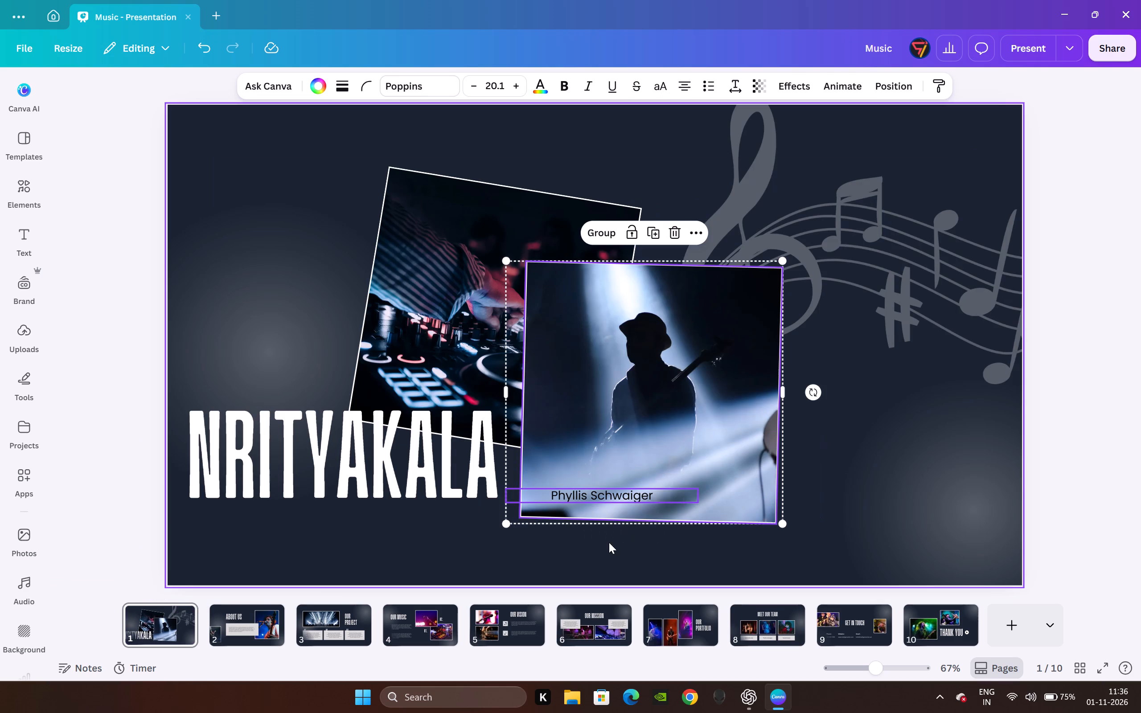
pyautogui.click(893, 490)
pyautogui.click(779, 546)
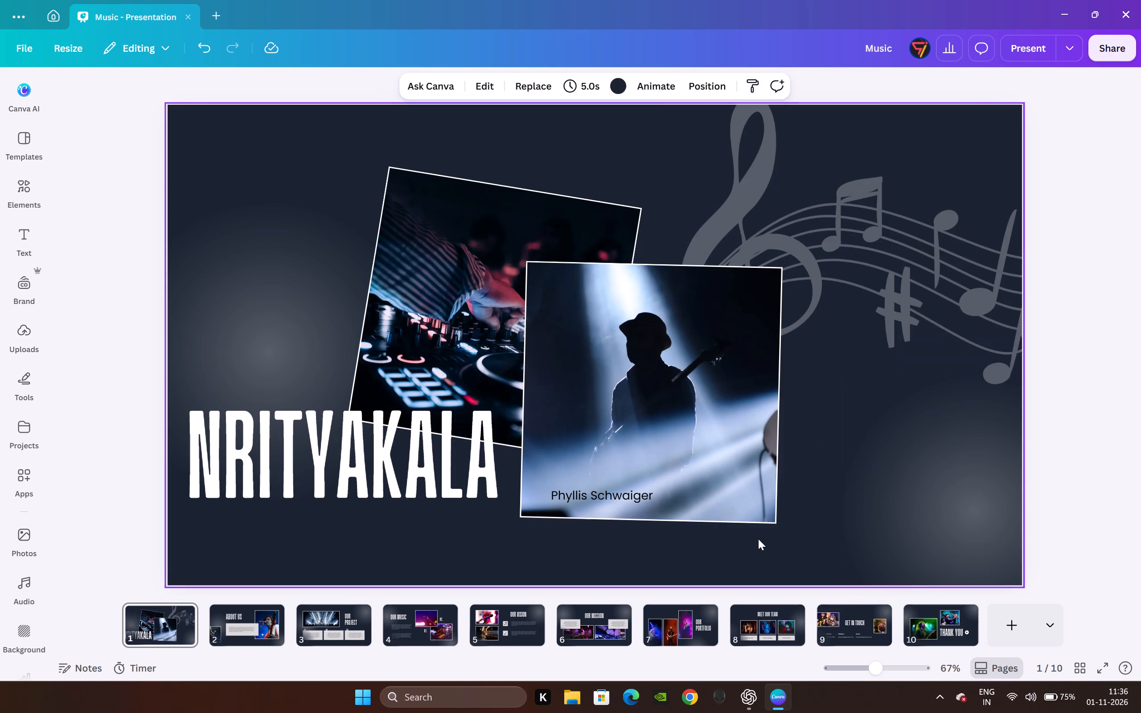
pyautogui.click(645, 496)
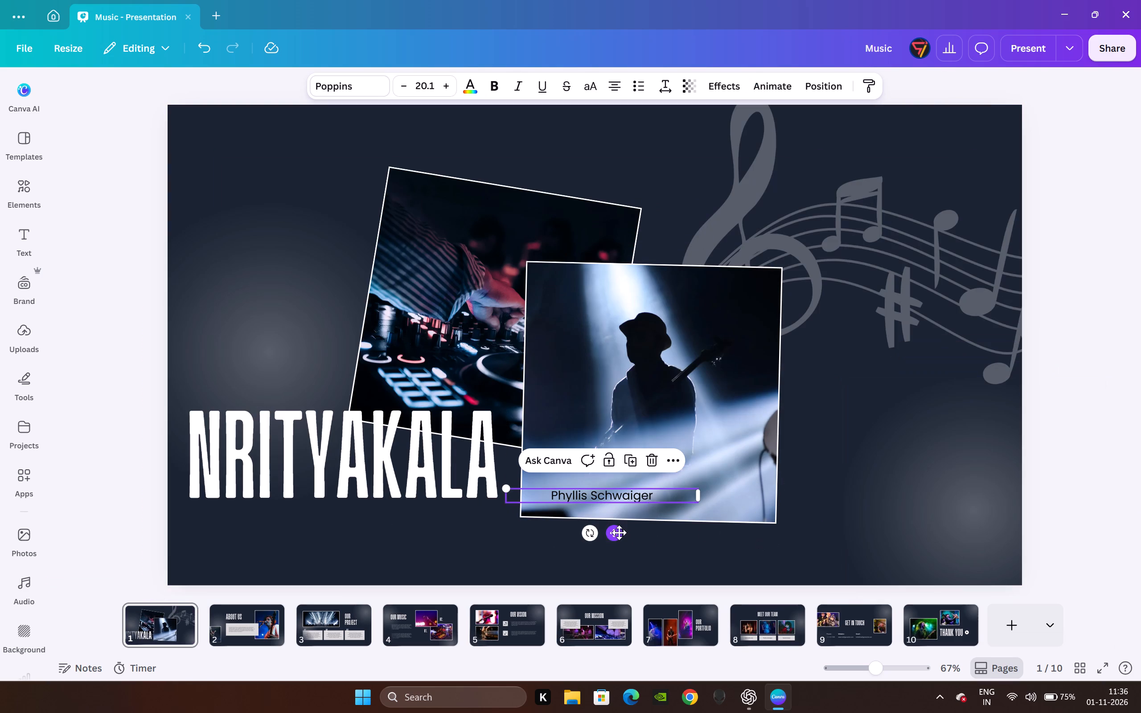
pyautogui.moveTo(619, 533); pyautogui.dragTo(301, 569)
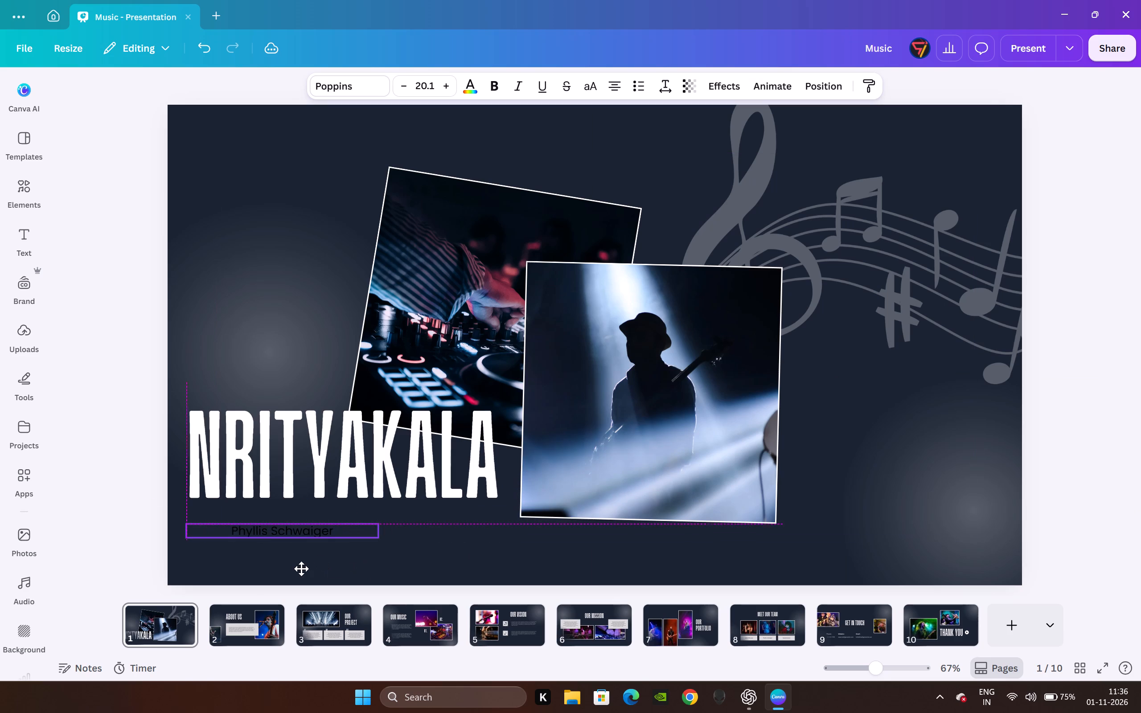
pyautogui.moveTo(301, 569); pyautogui.dragTo(301, 566)
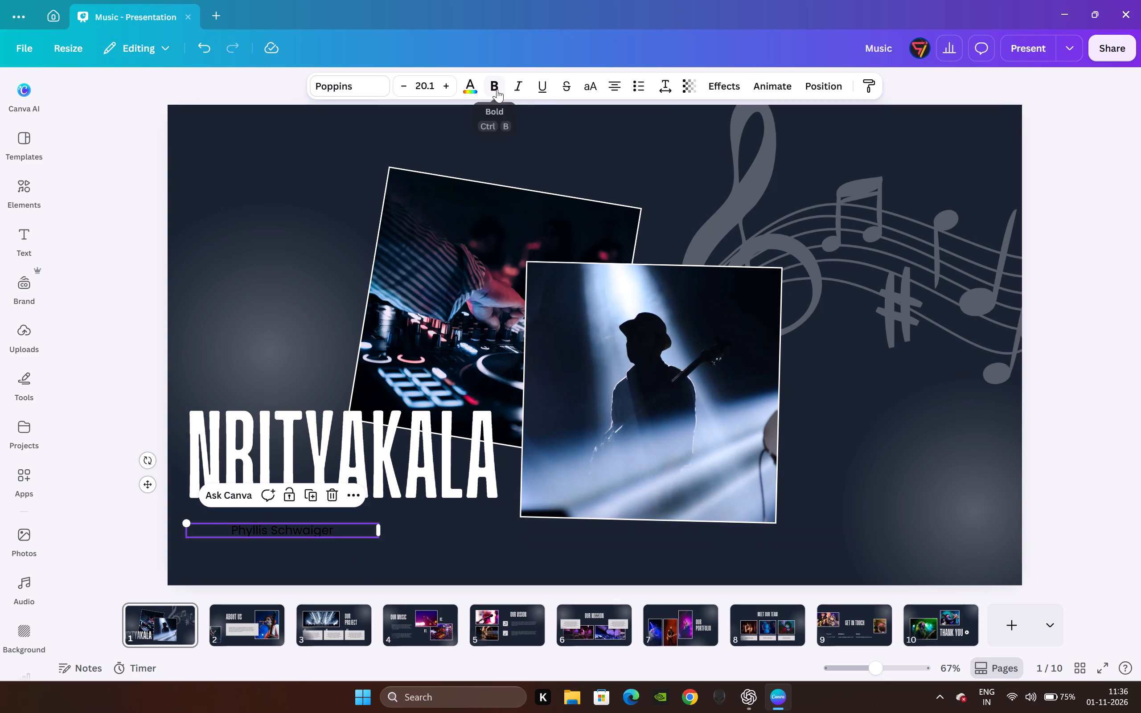
# Change the text colour of the label below the cover title to white.
pyautogui.click(497, 89)
pyautogui.click(489, 86)
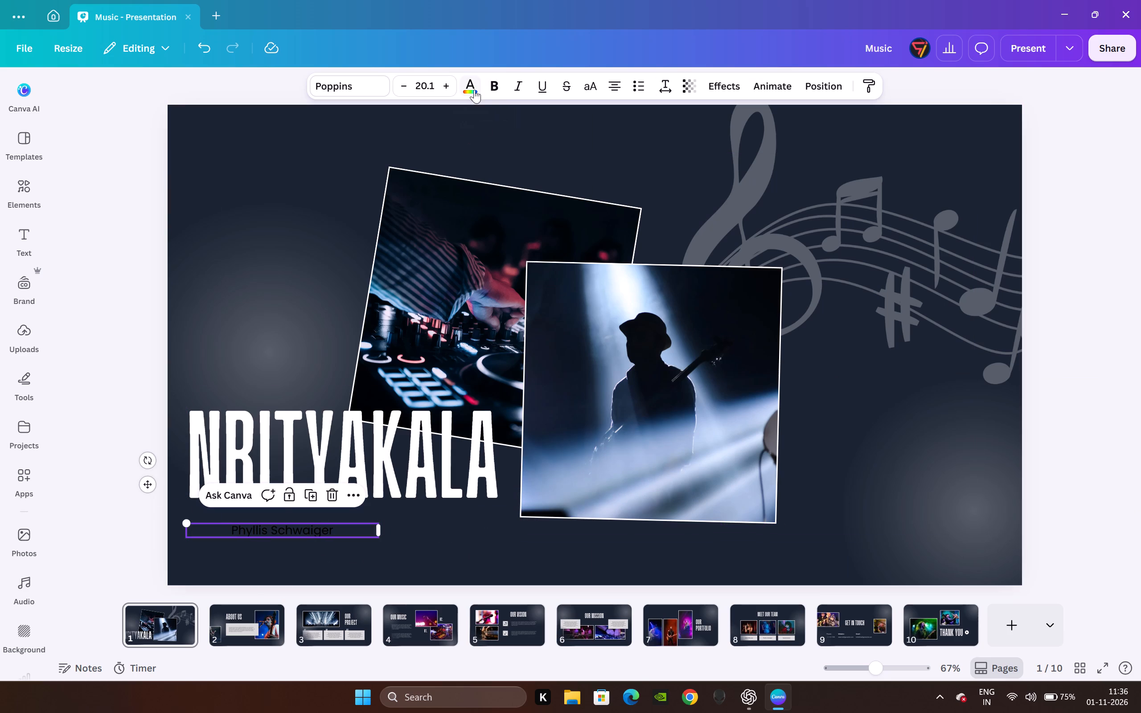
pyautogui.click(474, 90)
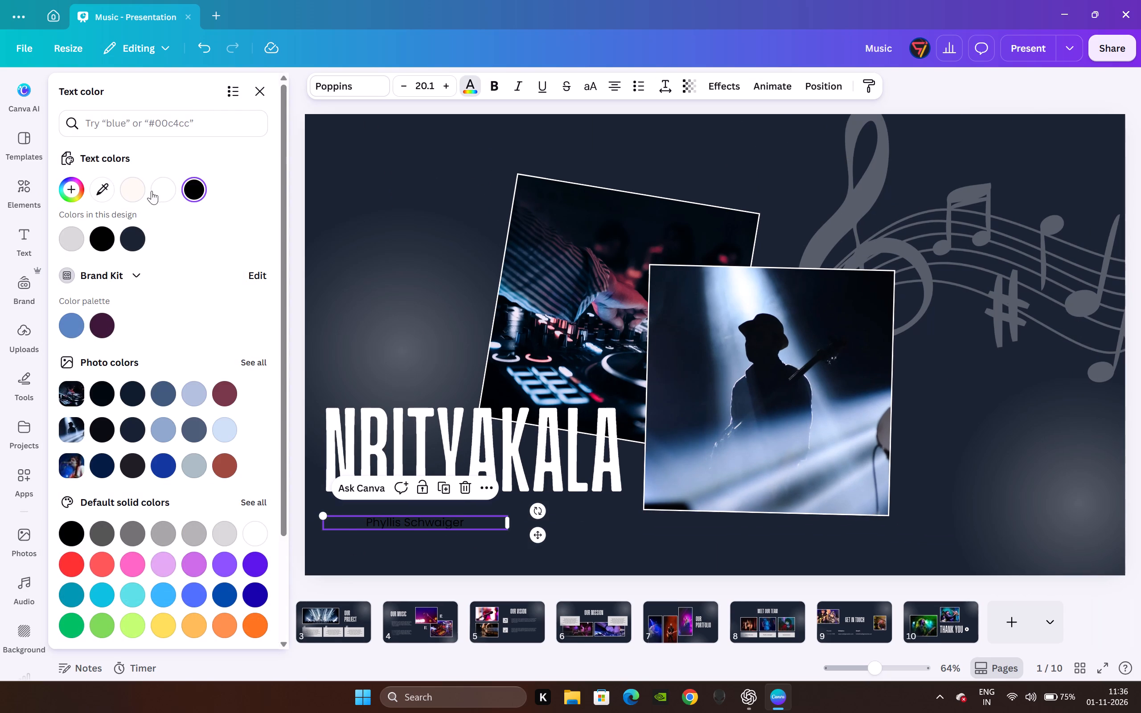
pyautogui.click(162, 189)
pyautogui.click(292, 212)
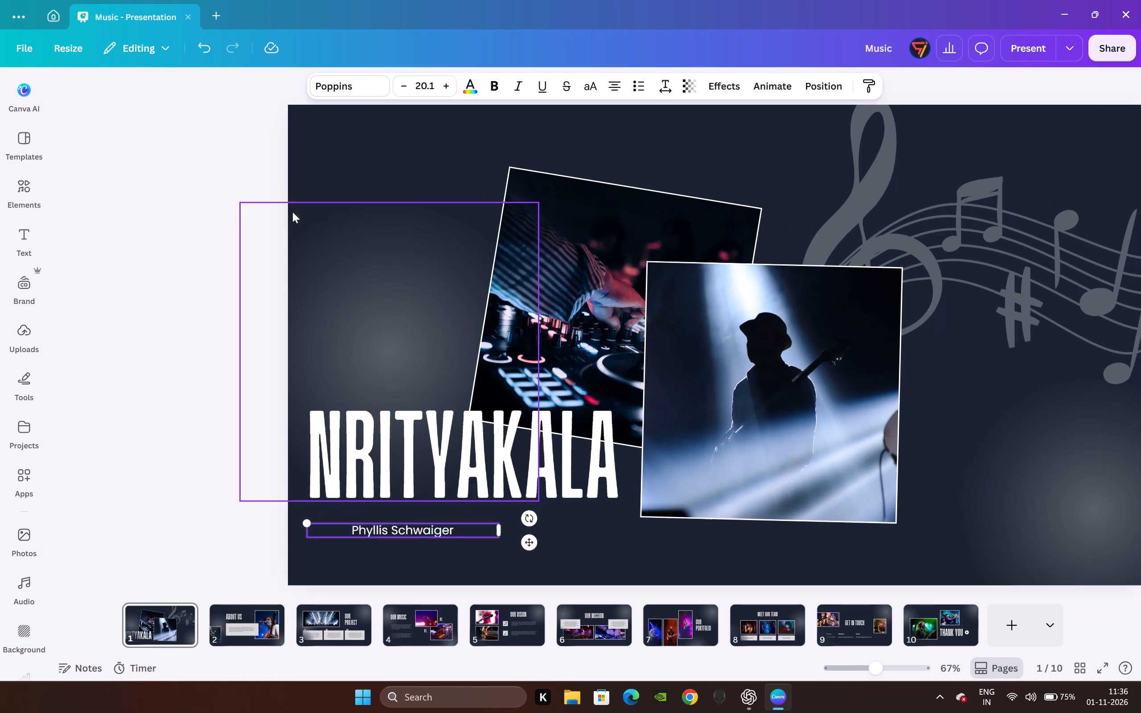
# Replace the name in the label below the cover title with "-The art of dance".
pyautogui.doubleClick(276, 529)
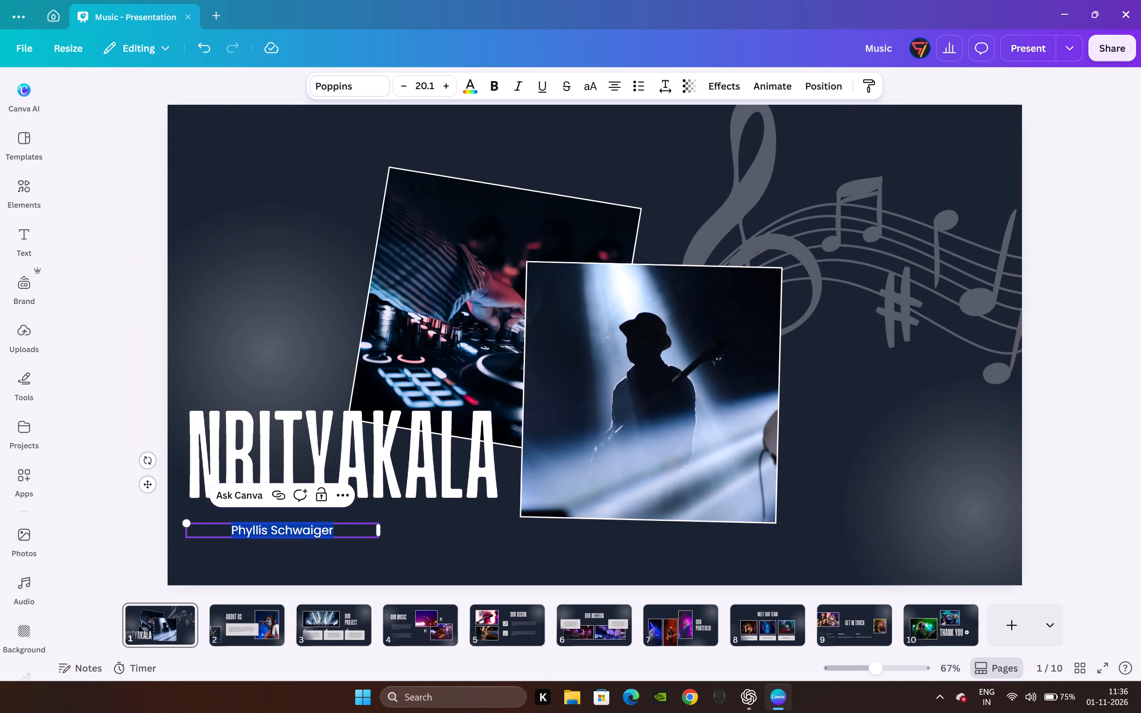
pyautogui.press('t')
pyautogui.press('BackSpace')
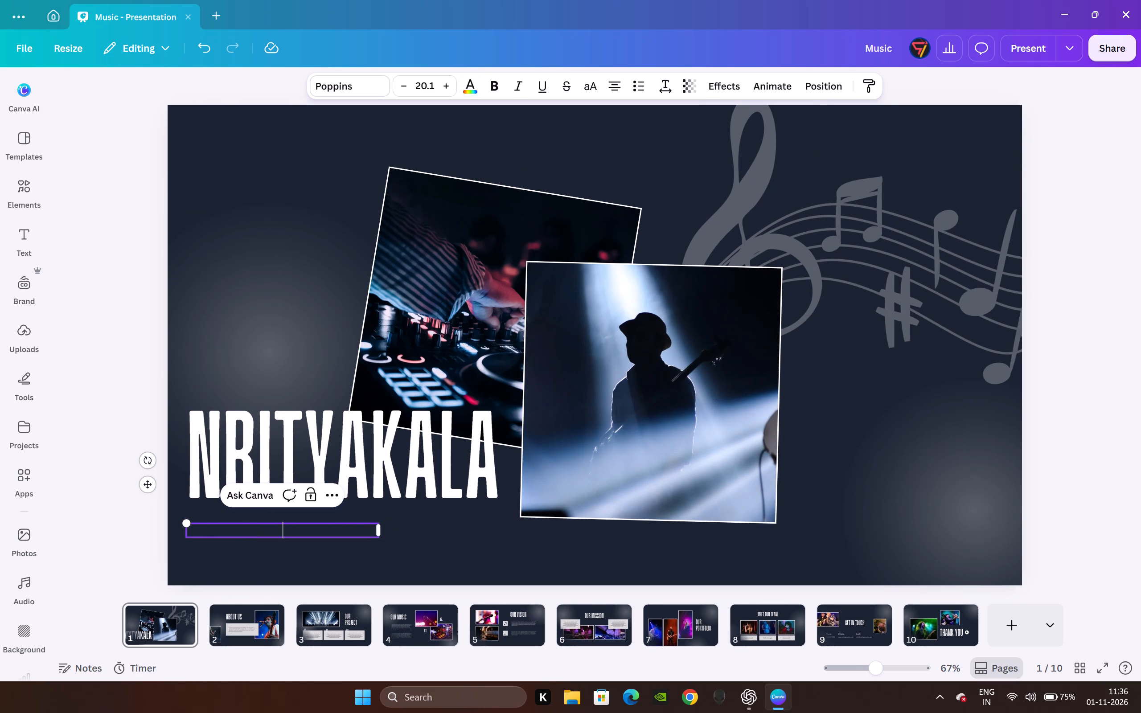
pyautogui.press('-')
pyautogui.press('t')
pyautogui.write('he a')
pyautogui.write('rt of')
pyautogui.press('space')
pyautogui.press('d')
pyautogui.write('ance')
# Indent the cover subtitle with spaces and separate its dash from the words, as in "- The art of dance".
pyautogui.click(236, 531)
pyautogui.press('space')
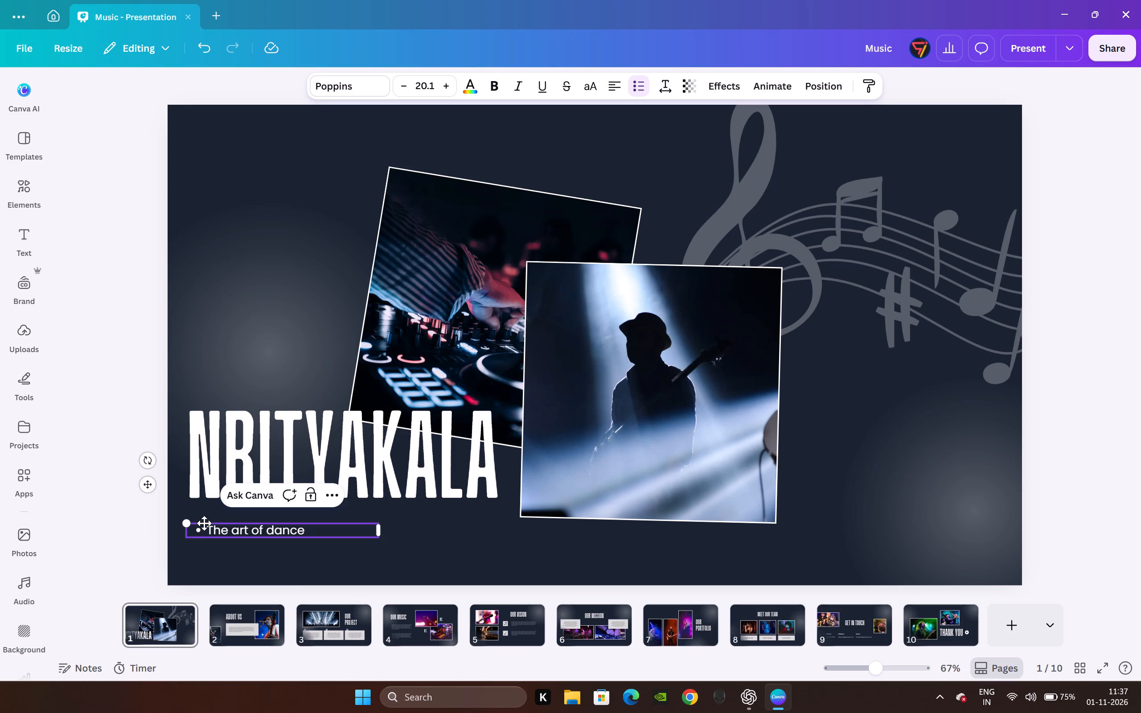
pyautogui.press('BackSpace')
pyautogui.write('-')
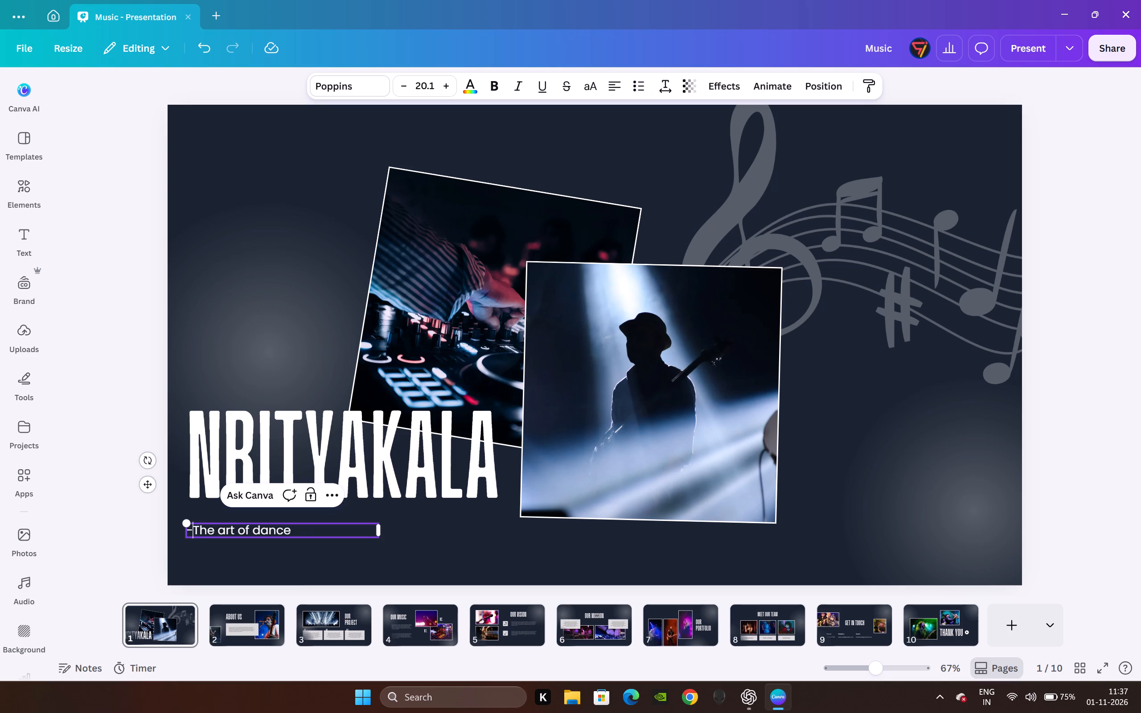
pyautogui.press('space')
pyautogui.press('space')
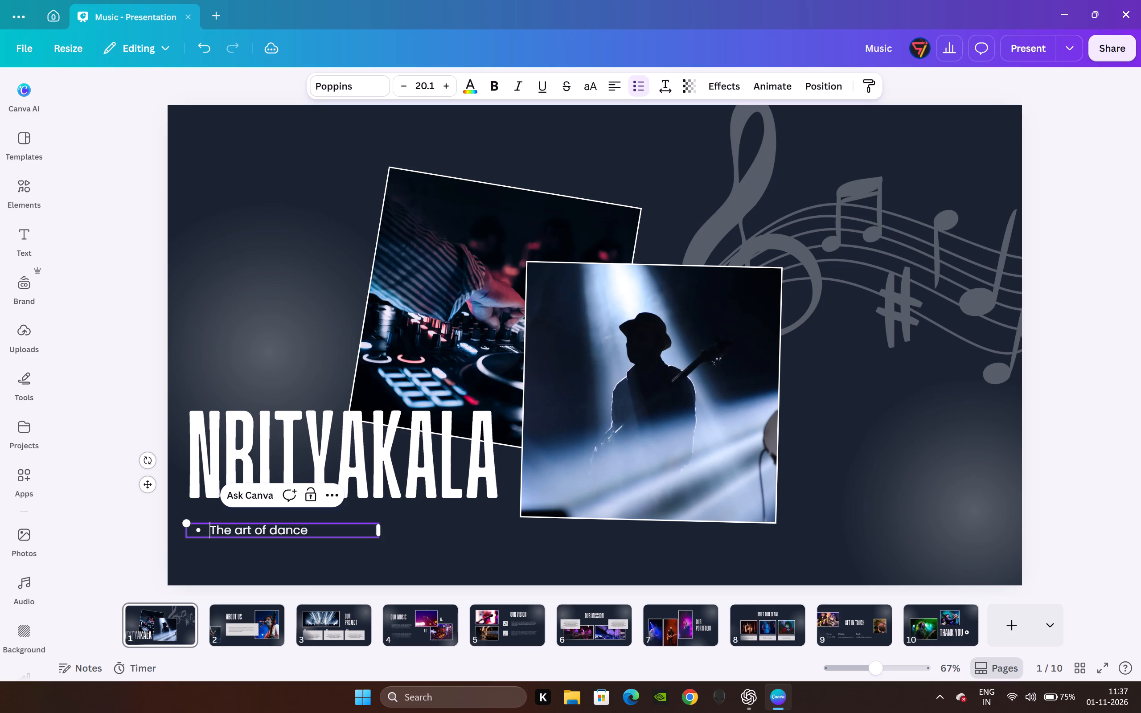
pyautogui.press('space')
pyautogui.press('Left')
pyautogui.press('Left')
pyautogui.press('Left')
pyautogui.press('Left')
pyautogui.press('BackSpace')
pyautogui.press('space')
pyautogui.press('space')
pyautogui.press('space')
pyautogui.press('space')
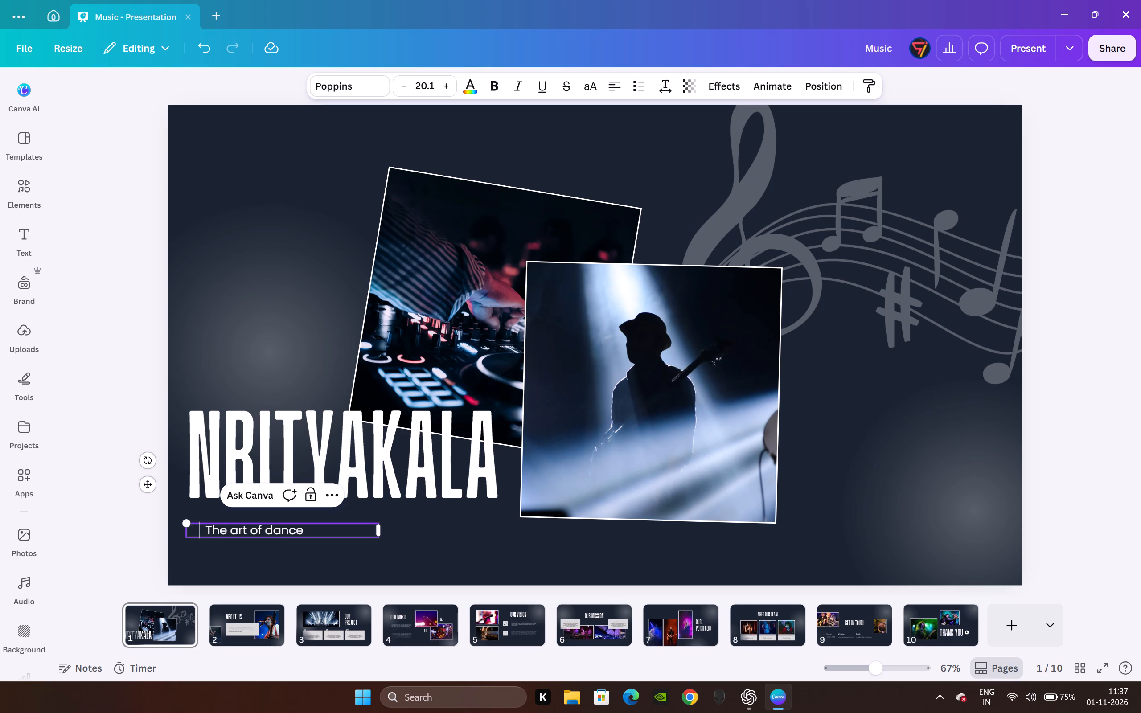
pyautogui.press('-')
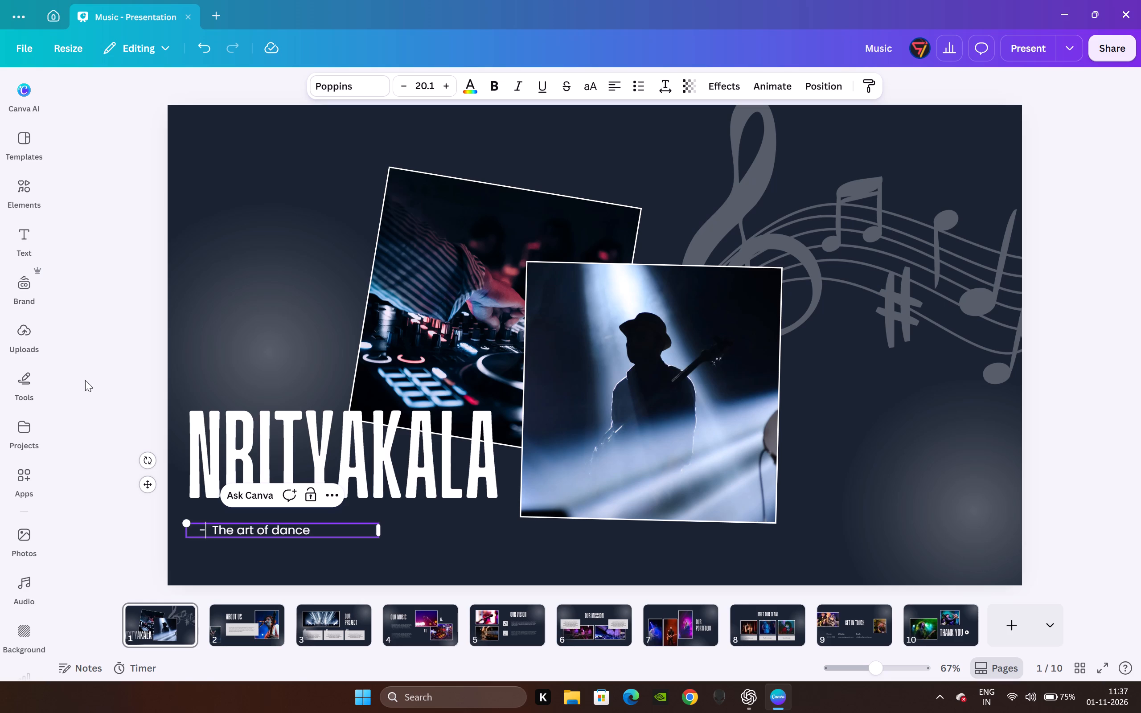
pyautogui.click(104, 402)
# Capitalise "Art" in the cover subtitle so it reads "- The Art of dance".
pyautogui.doubleClick(245, 529)
pyautogui.press('BackSpace')
pyautogui.hotkey('ctrl', 'a')
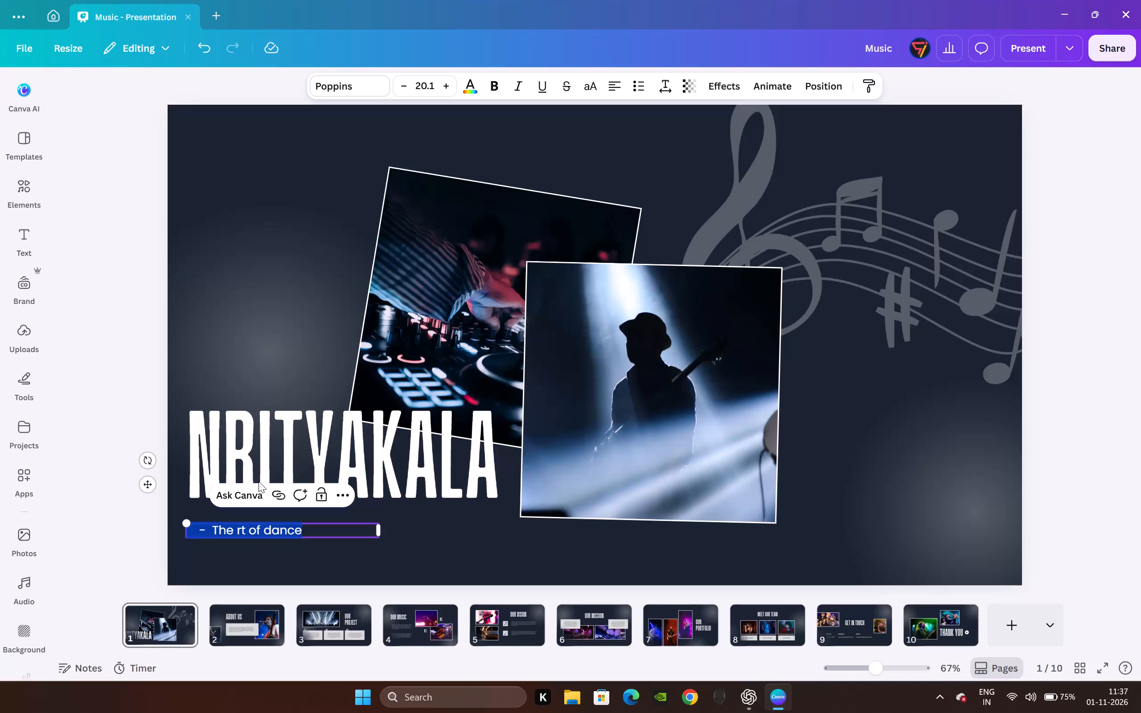
pyautogui.click(259, 538)
pyautogui.click(236, 528)
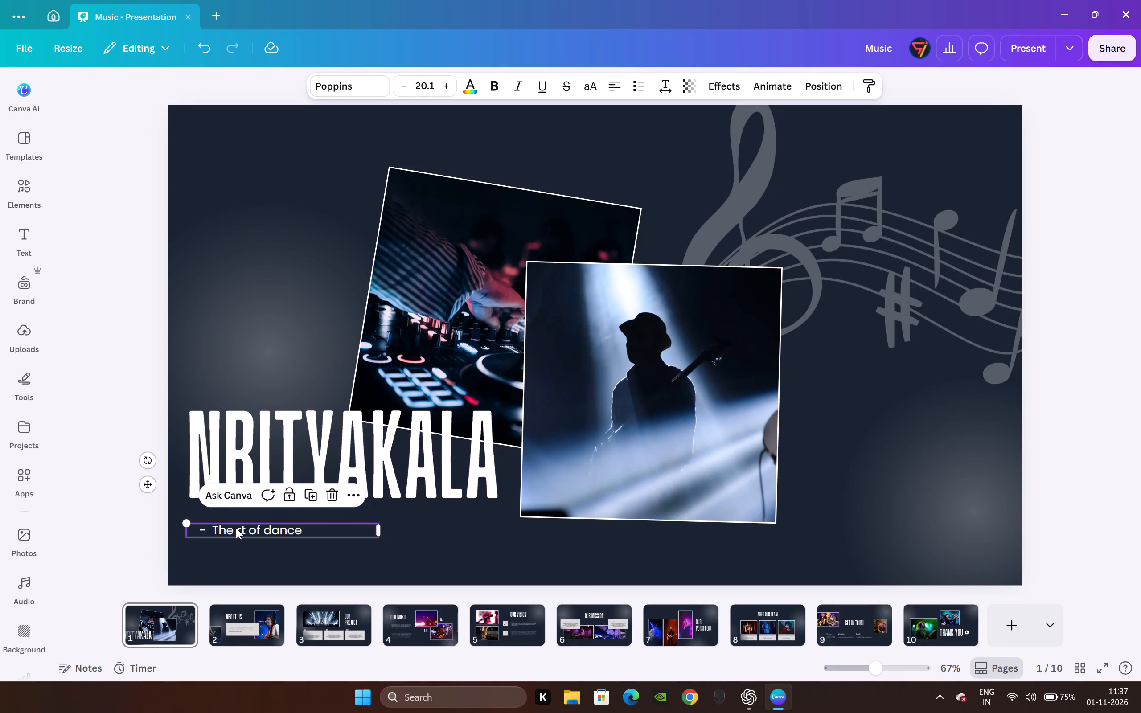
pyautogui.click(238, 529)
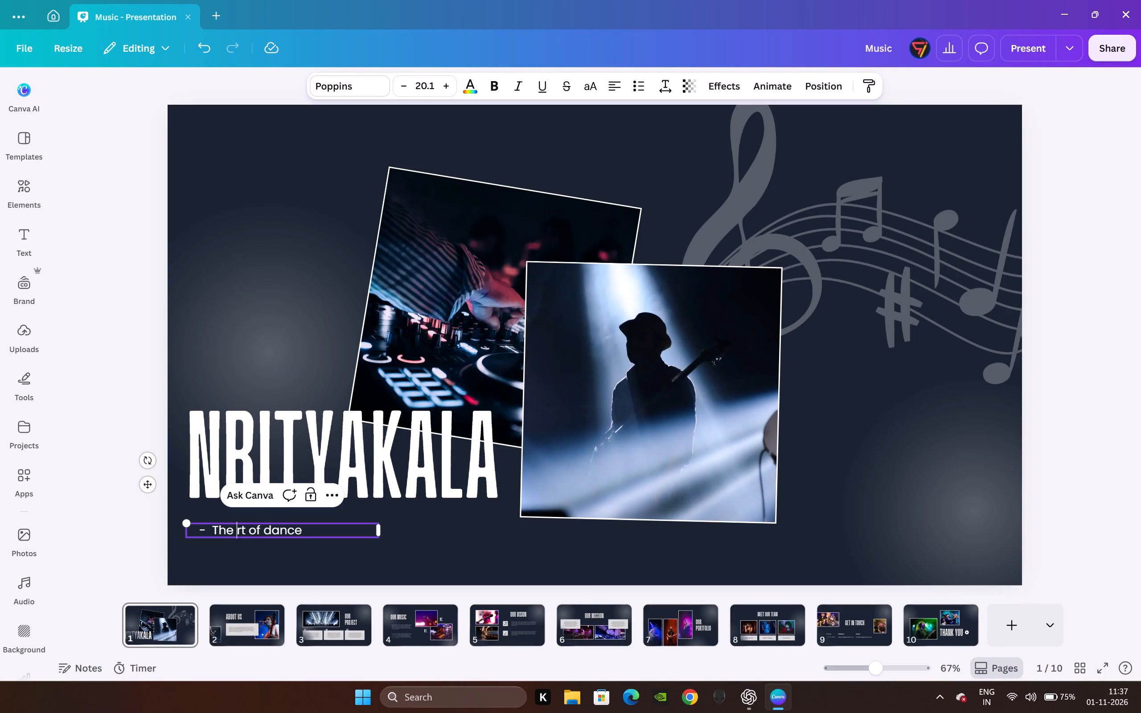
pyautogui.hotkey('shift', 'a')
pyautogui.click(72, 429)
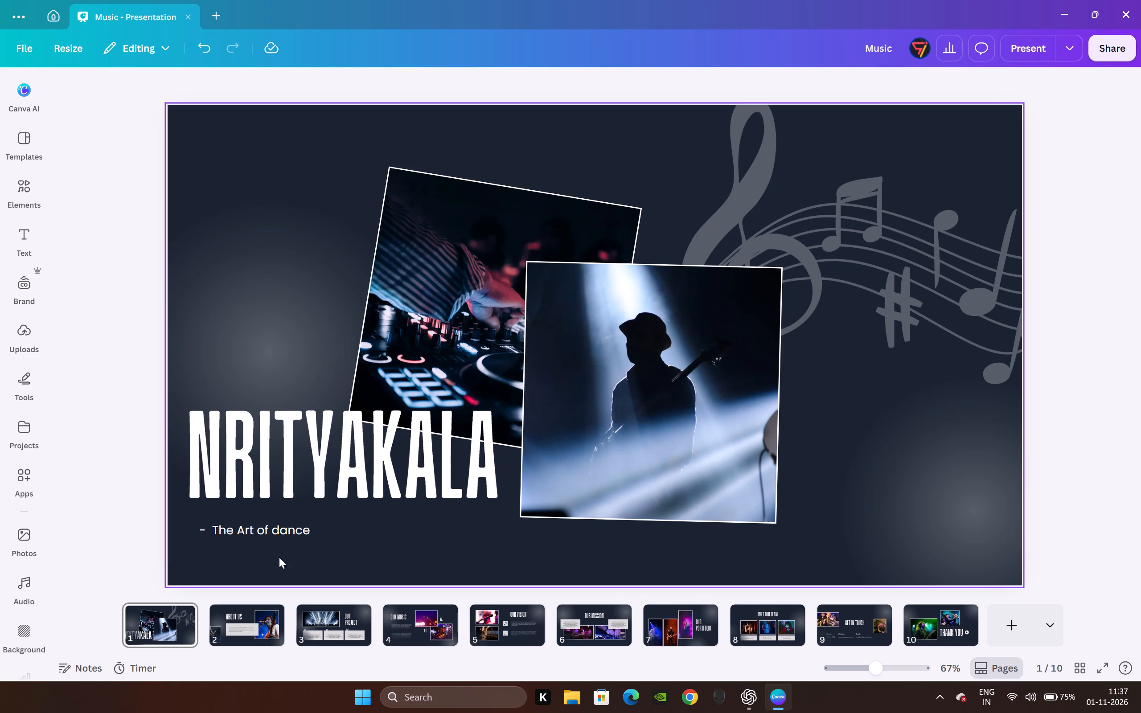
# Move the "- The Art of dance" subtitle slightly up, closer to the NRITYAKALA title.
pyautogui.moveTo(285, 533); pyautogui.dragTo(284, 526)
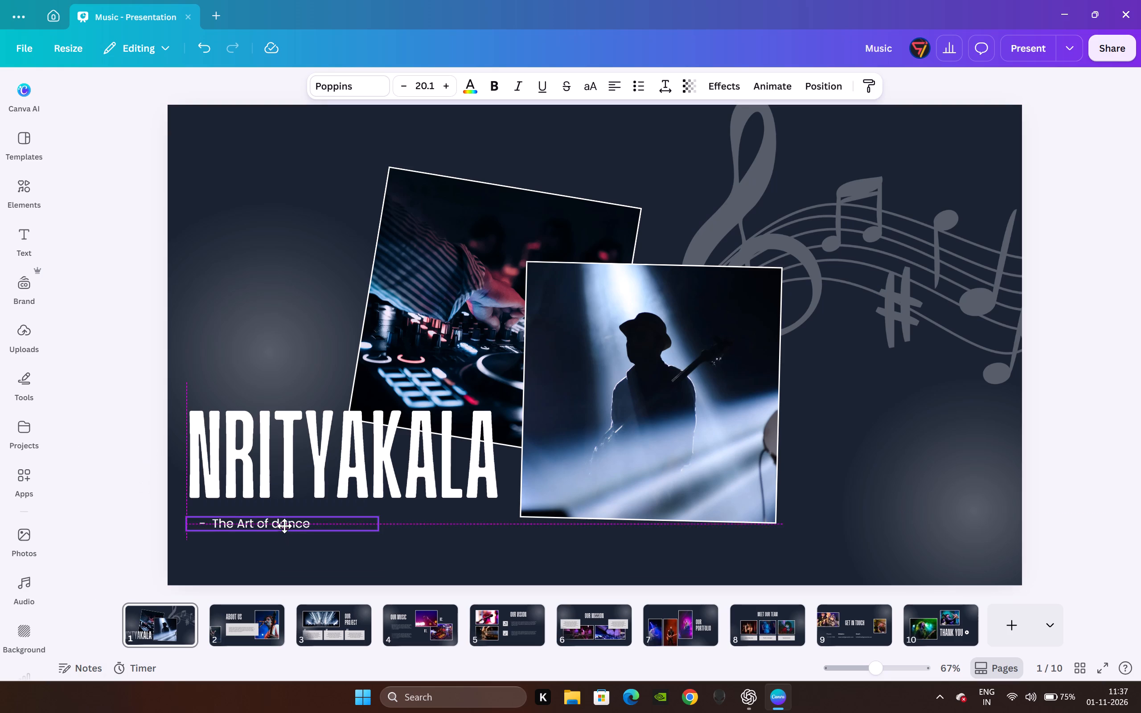
pyautogui.moveTo(284, 526); pyautogui.dragTo(283, 529)
pyautogui.click(66, 536)
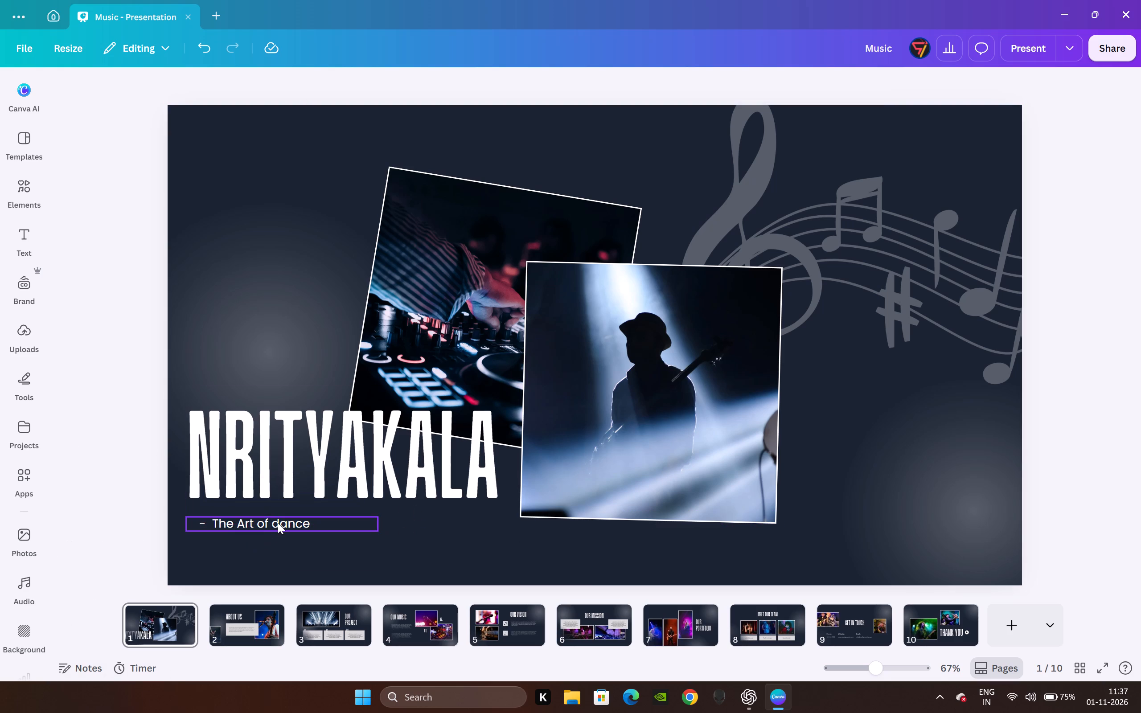
pyautogui.click(747, 688)
pyautogui.moveTo(845, 656); pyautogui.dragTo(796, 660)
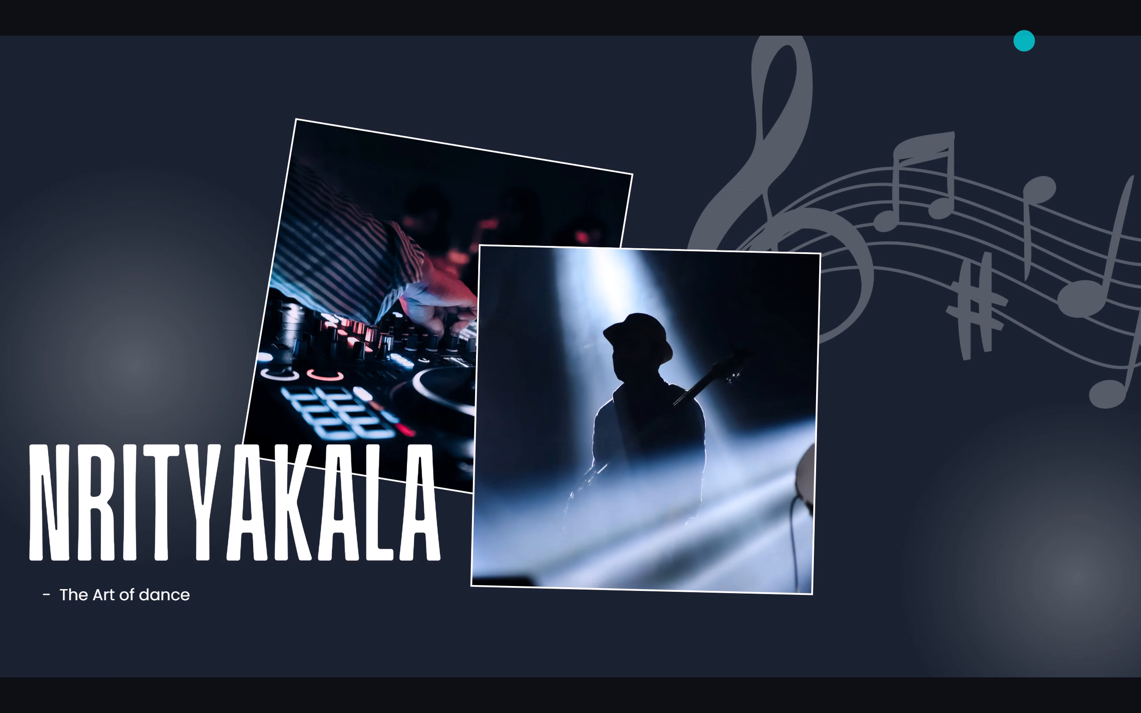
pyautogui.press('Escape')
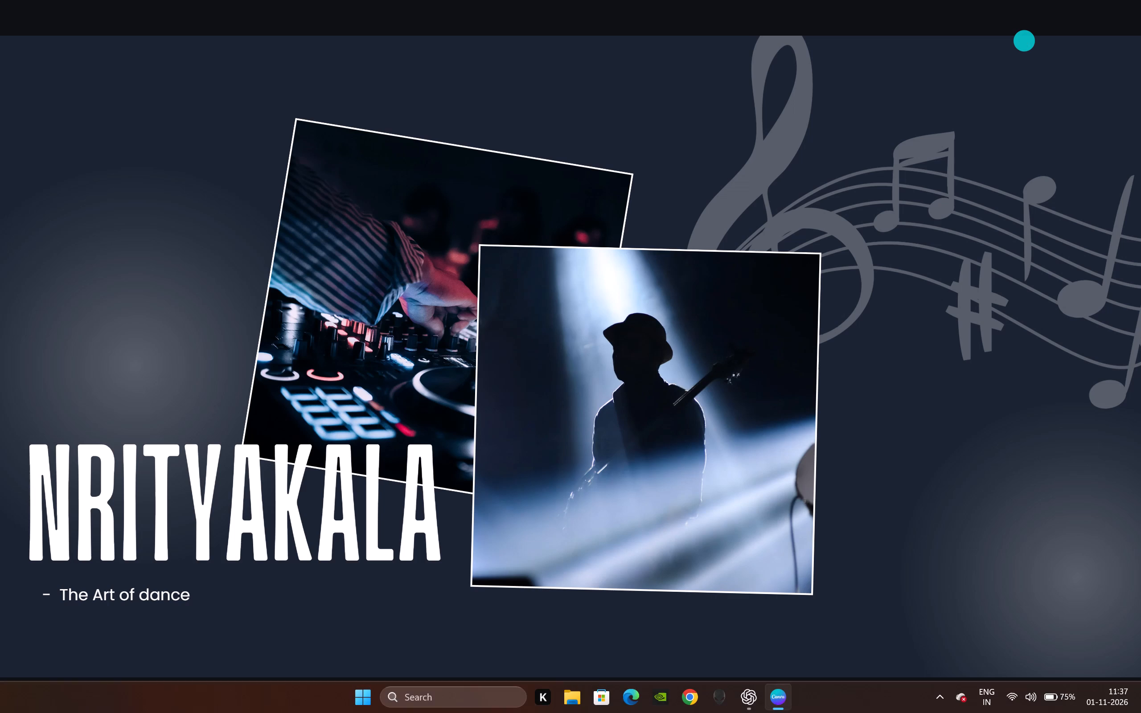
# Set the font size of the "- The Art of dance" subtitle on the cover to 23.
pyautogui.click(309, 517)
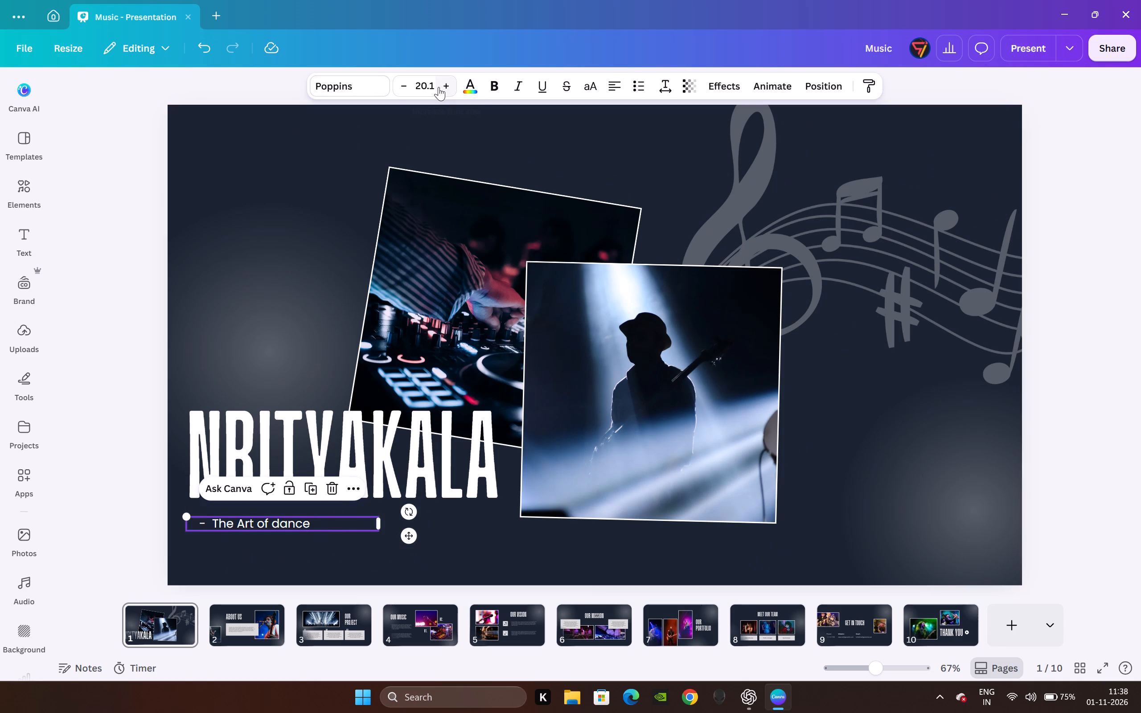
pyautogui.click(438, 87)
pyautogui.doubleClick(434, 88)
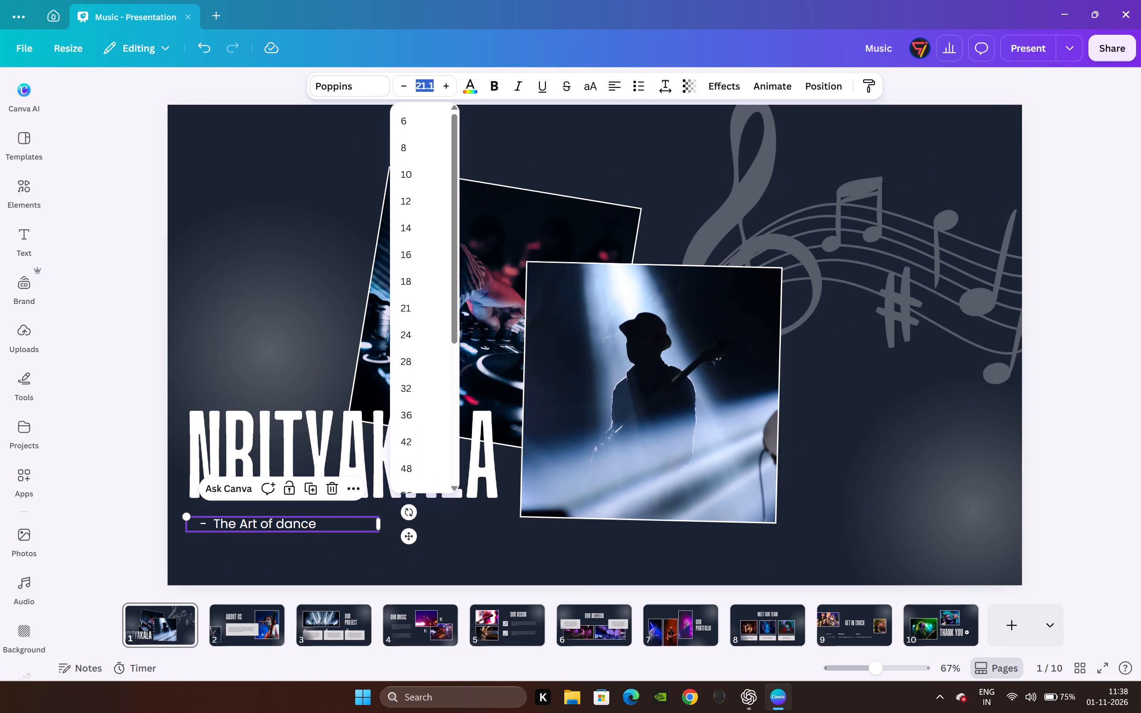
pyautogui.write('23')
pyautogui.press('Return')
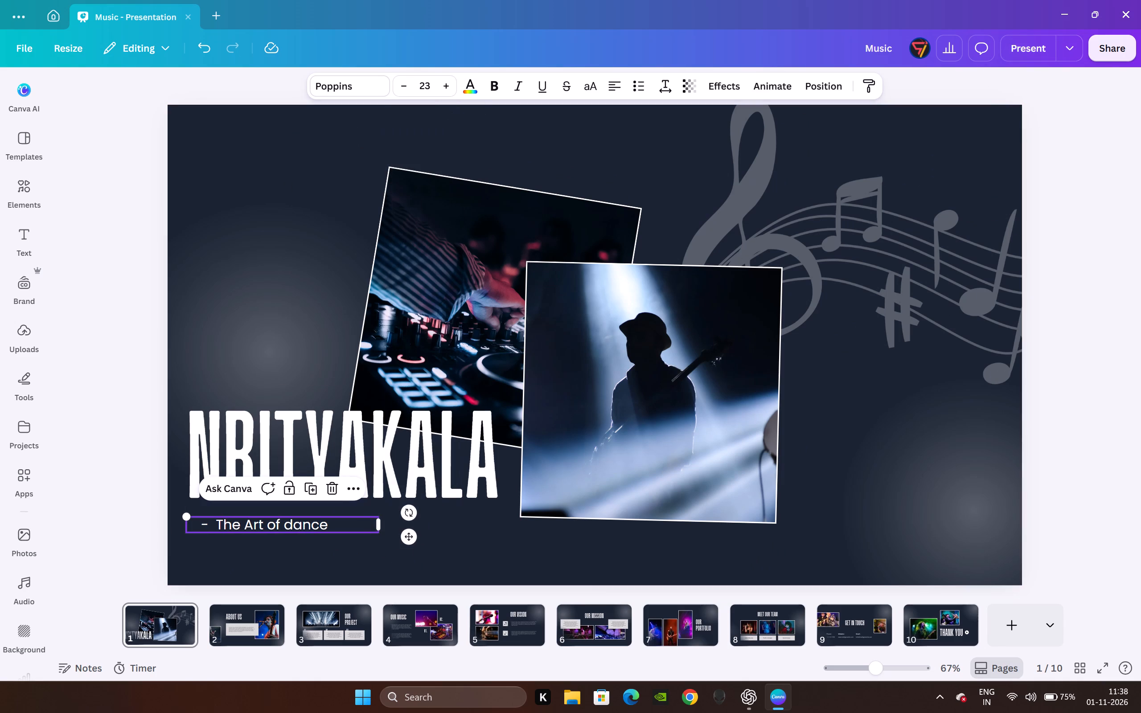
pyautogui.click(123, 281)
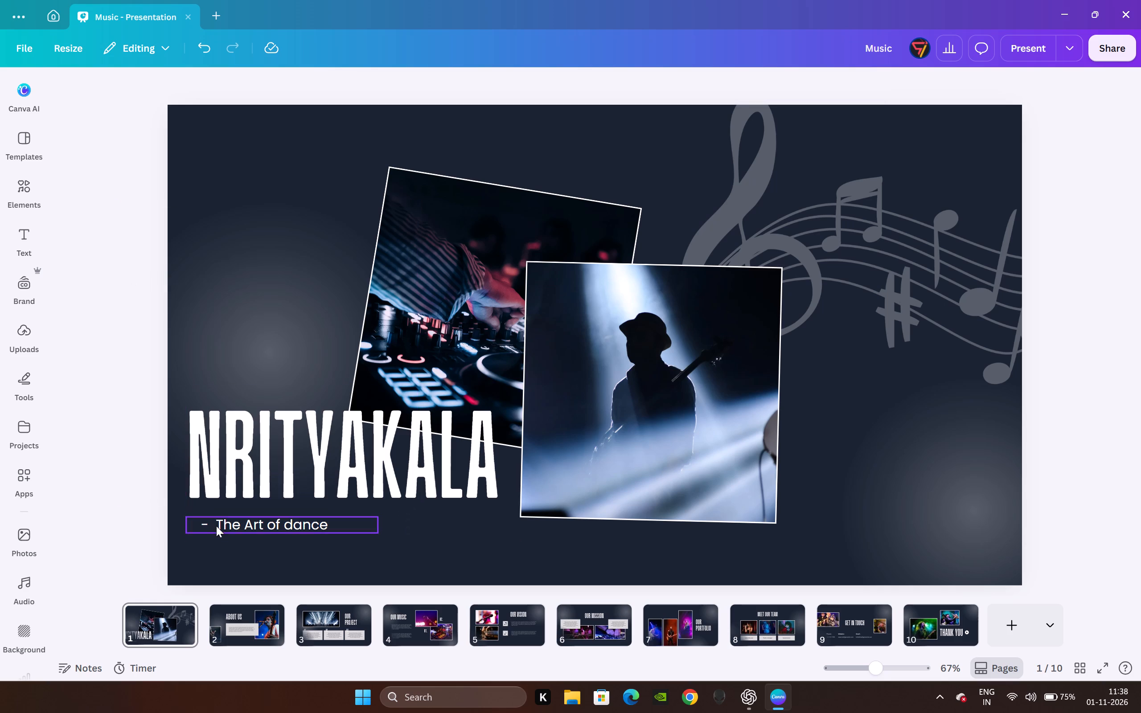
pyautogui.click(97, 394)
# Copy the photo of the backlit guitarist in a hat on the cover slide.
pyautogui.click(235, 628)
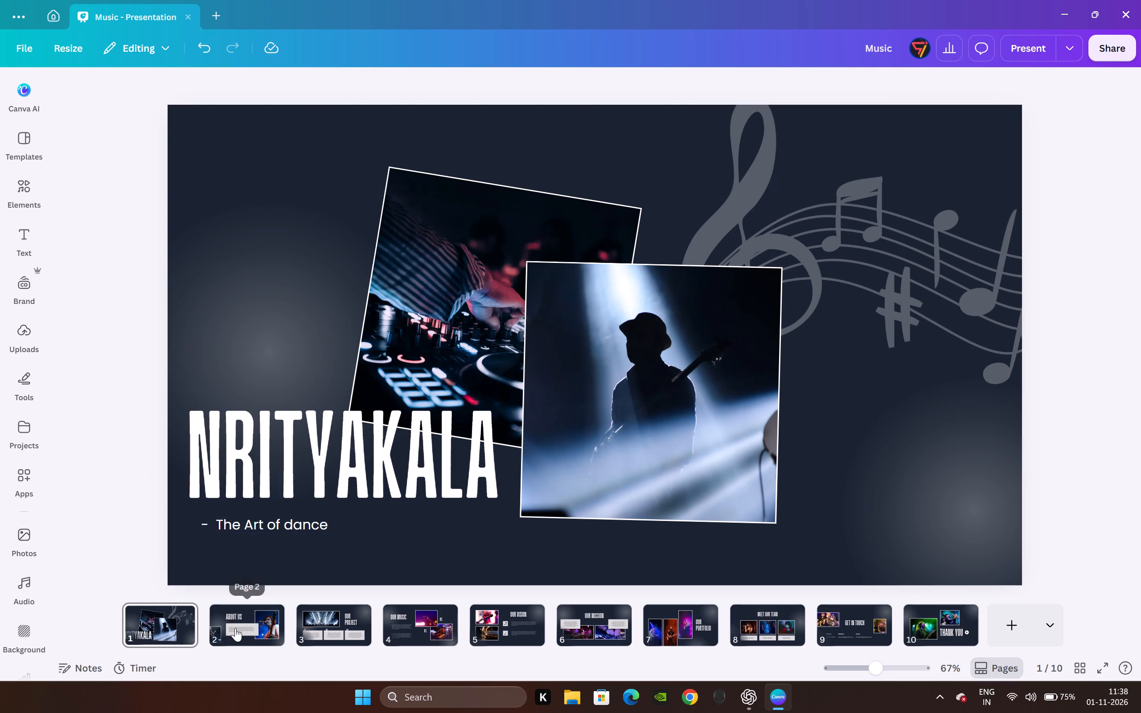
pyautogui.click(170, 606)
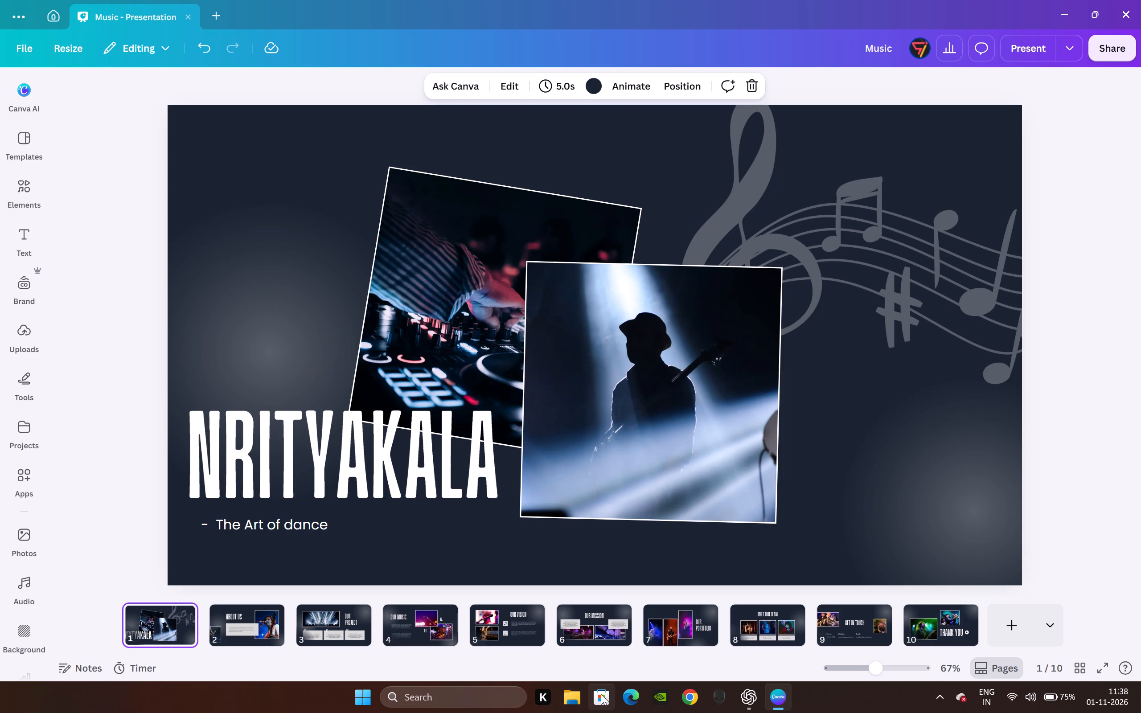
pyautogui.rightClick(659, 431)
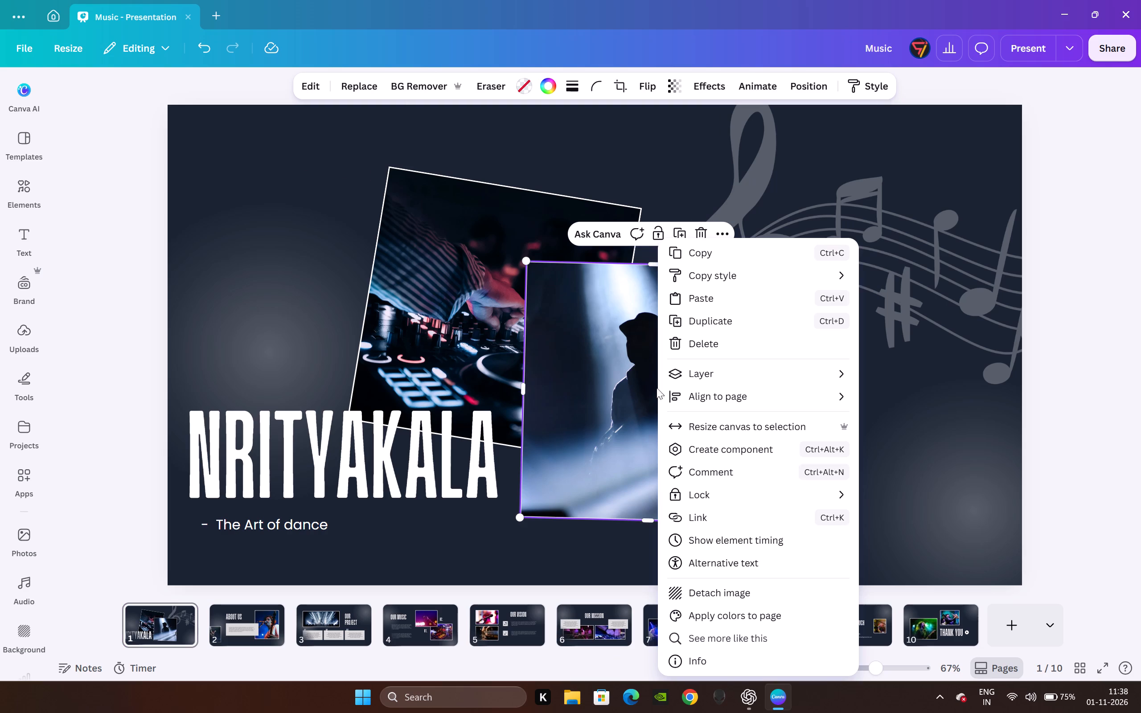
pyautogui.click(740, 256)
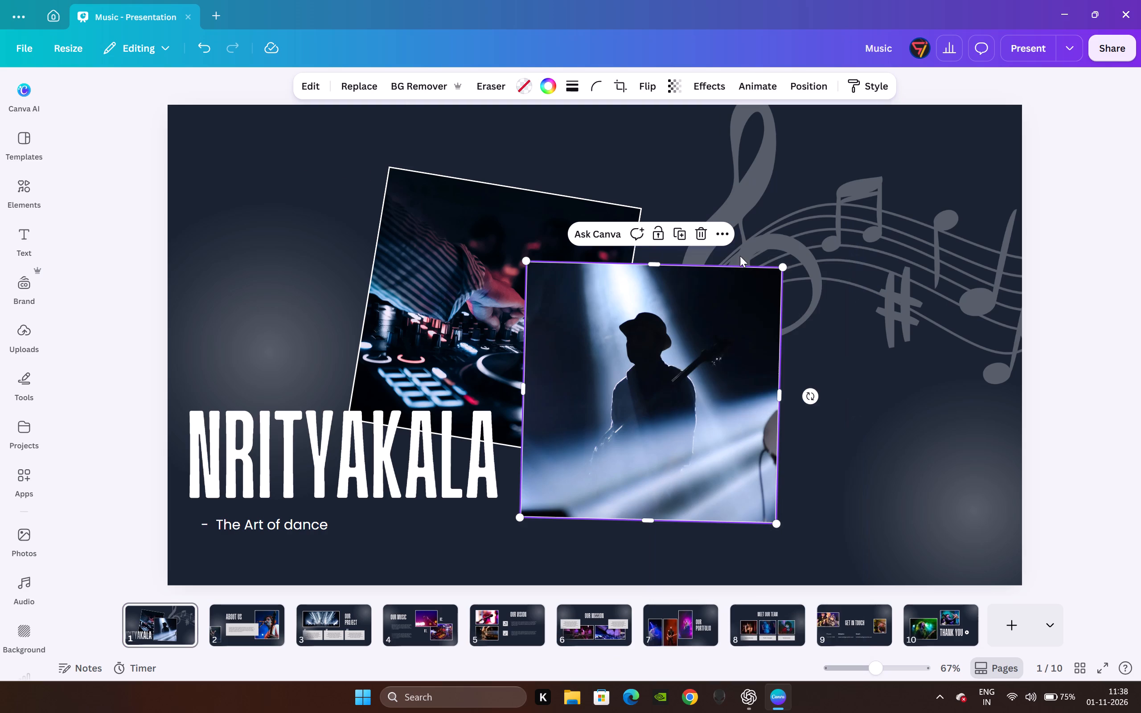
# Switch to Google Chrome and open the profile with the grey S avatar.
pyautogui.click(687, 699)
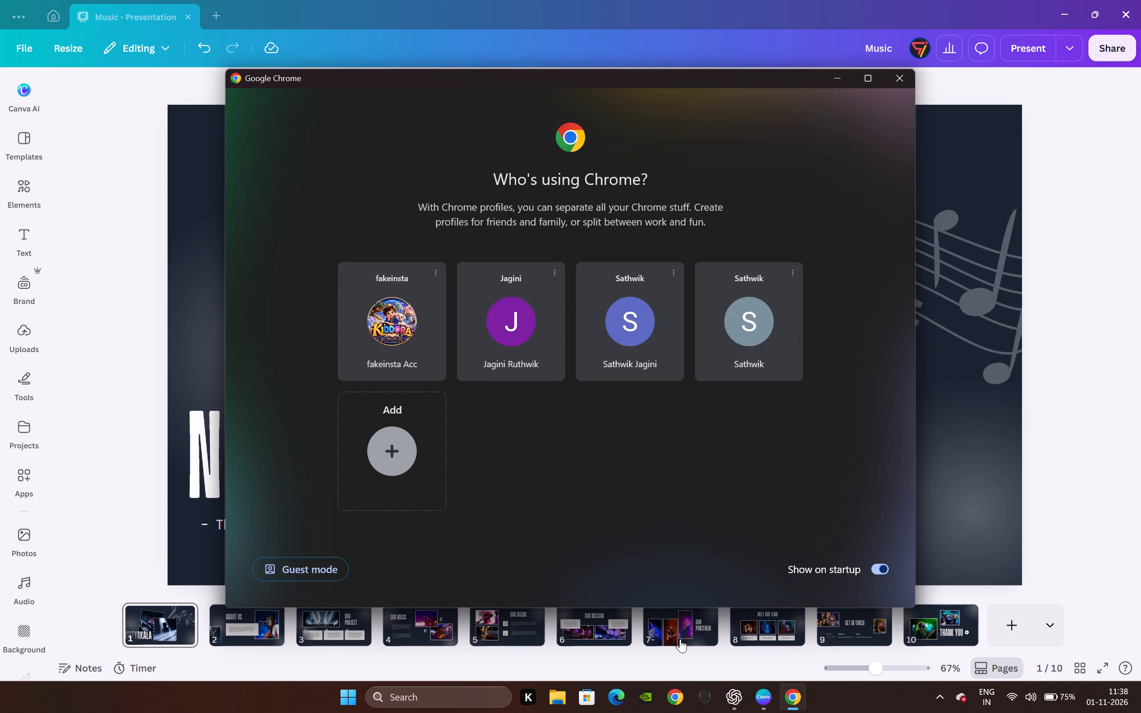
pyautogui.click(764, 318)
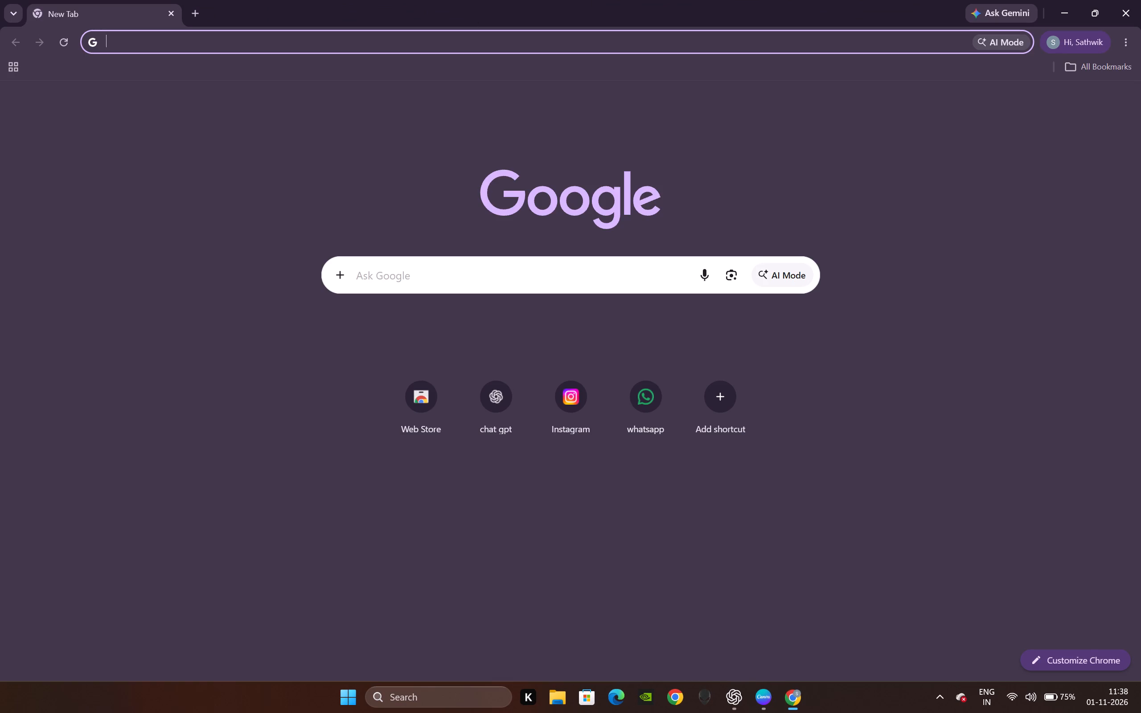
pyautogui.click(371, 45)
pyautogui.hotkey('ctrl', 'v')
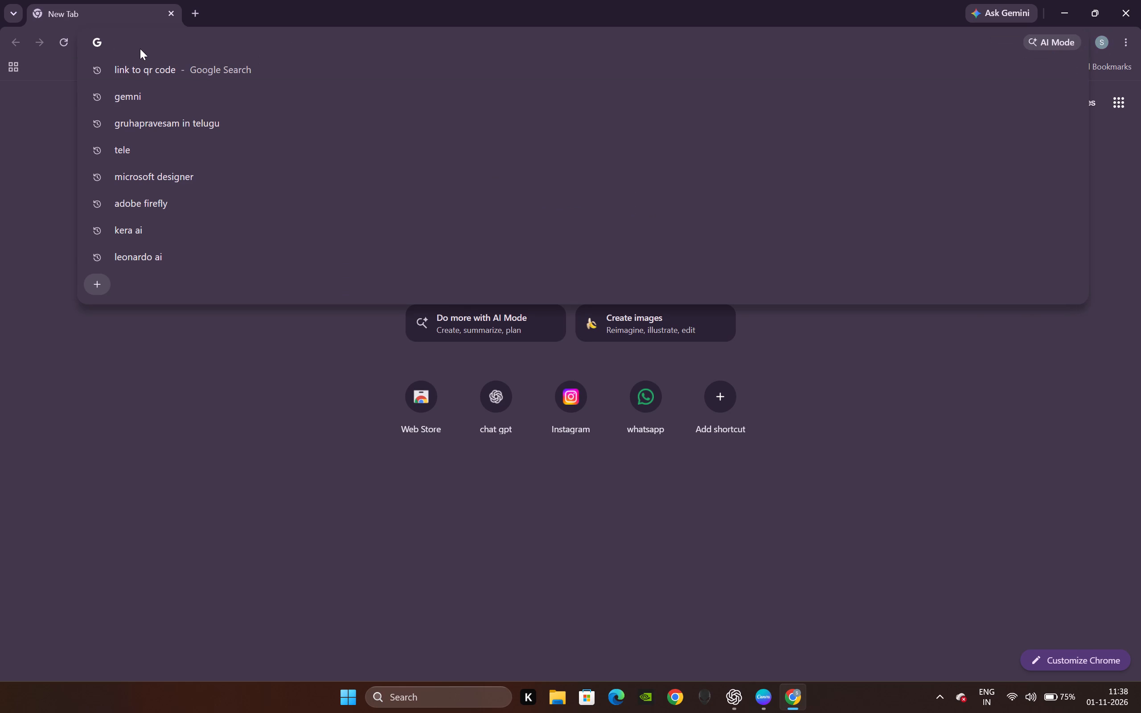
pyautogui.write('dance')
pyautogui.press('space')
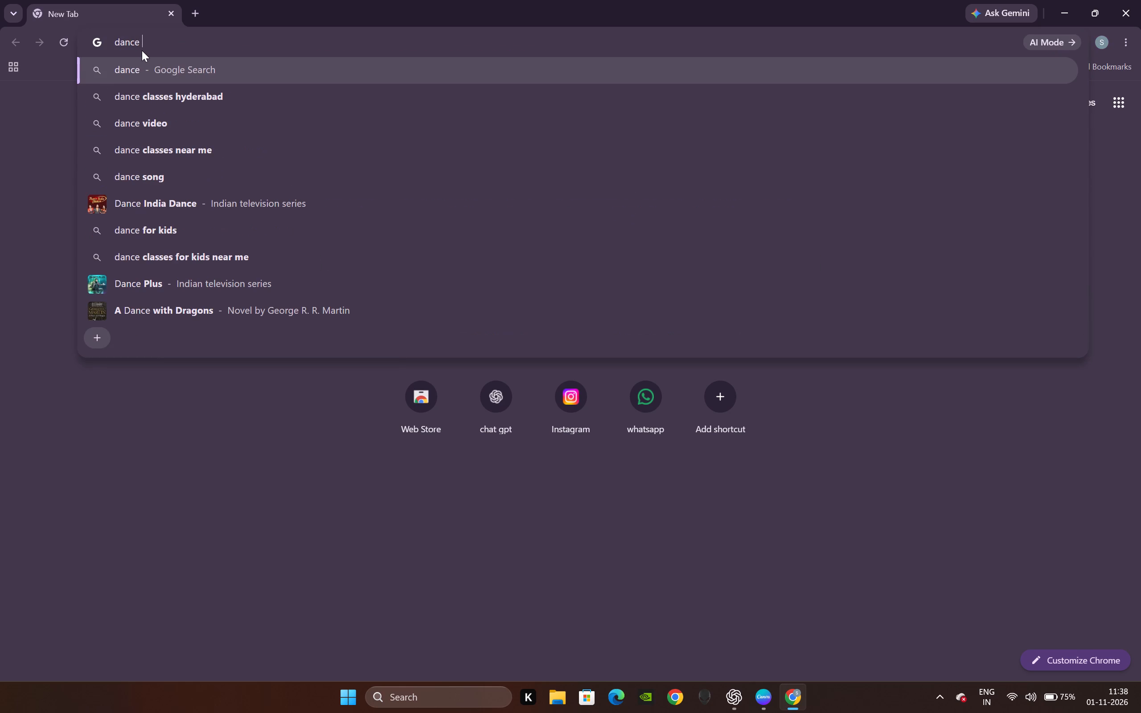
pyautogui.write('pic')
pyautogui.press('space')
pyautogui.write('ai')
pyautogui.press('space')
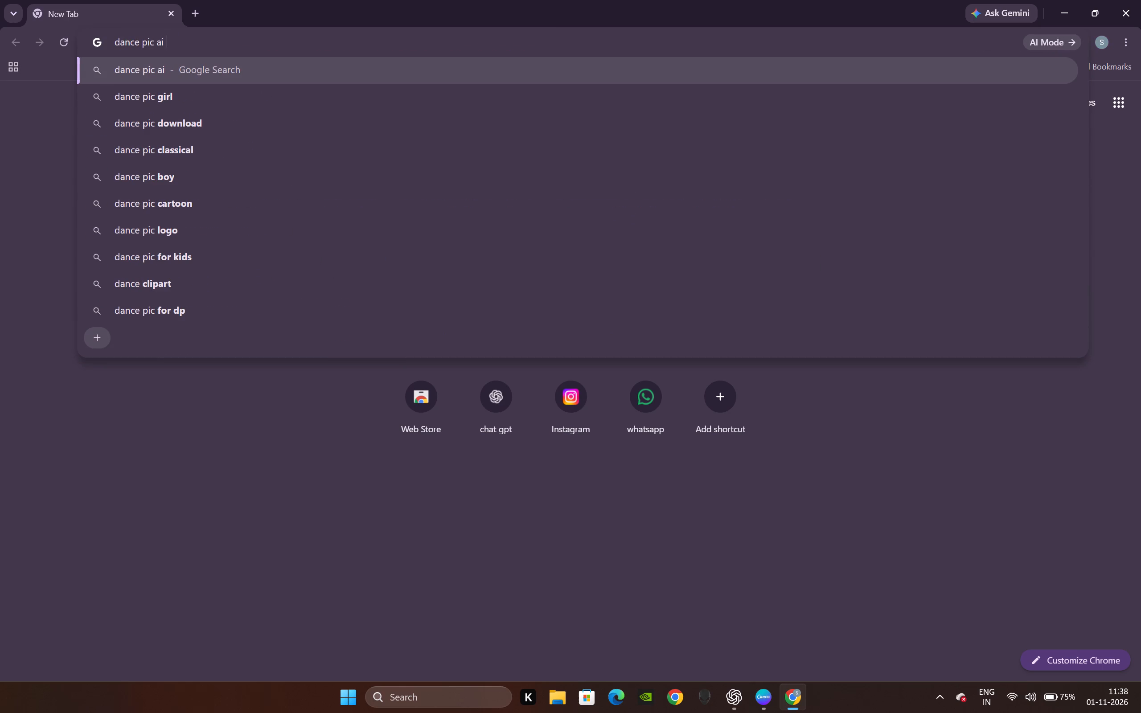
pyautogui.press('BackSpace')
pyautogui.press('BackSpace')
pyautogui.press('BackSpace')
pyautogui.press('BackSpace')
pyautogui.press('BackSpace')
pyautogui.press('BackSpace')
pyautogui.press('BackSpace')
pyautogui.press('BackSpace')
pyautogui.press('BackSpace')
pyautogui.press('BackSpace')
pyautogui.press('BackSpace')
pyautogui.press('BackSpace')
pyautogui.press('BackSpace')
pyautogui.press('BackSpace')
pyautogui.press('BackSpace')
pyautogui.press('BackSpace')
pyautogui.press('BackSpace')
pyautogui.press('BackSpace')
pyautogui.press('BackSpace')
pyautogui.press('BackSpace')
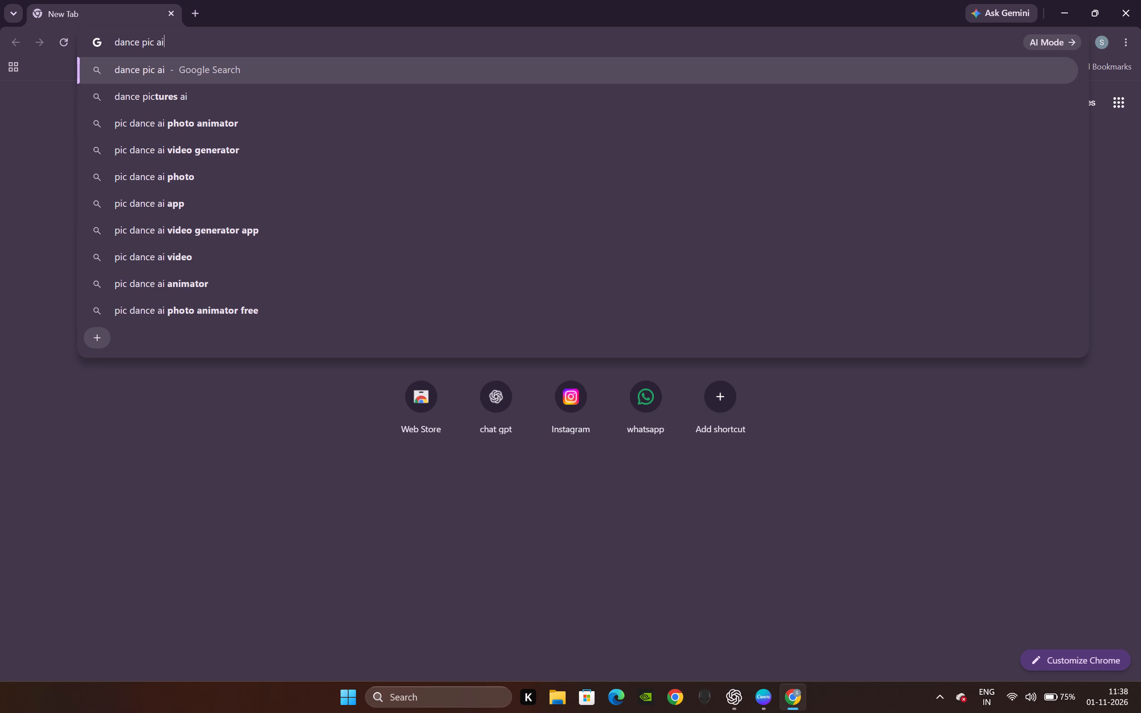
# Open the Pinterest India website.
pyautogui.write('pin')
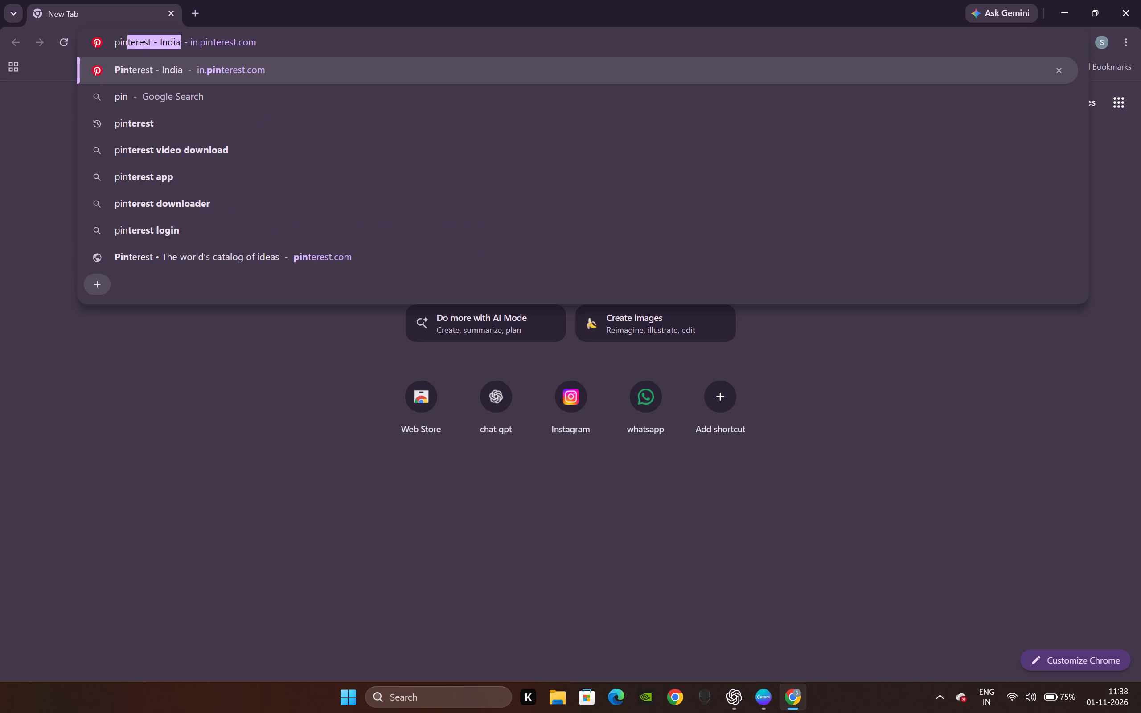
pyautogui.press('t')
pyautogui.press('Return')
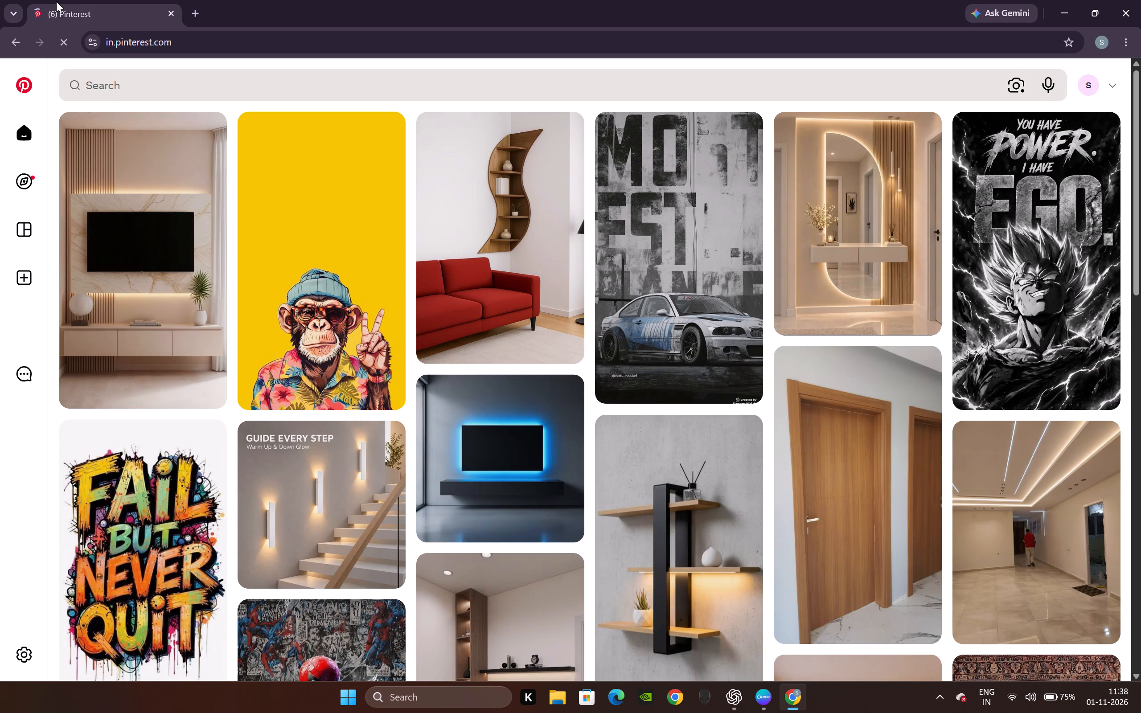
# Search Pinterest for "dance club" and browse the resulting images.
pyautogui.click(168, 81)
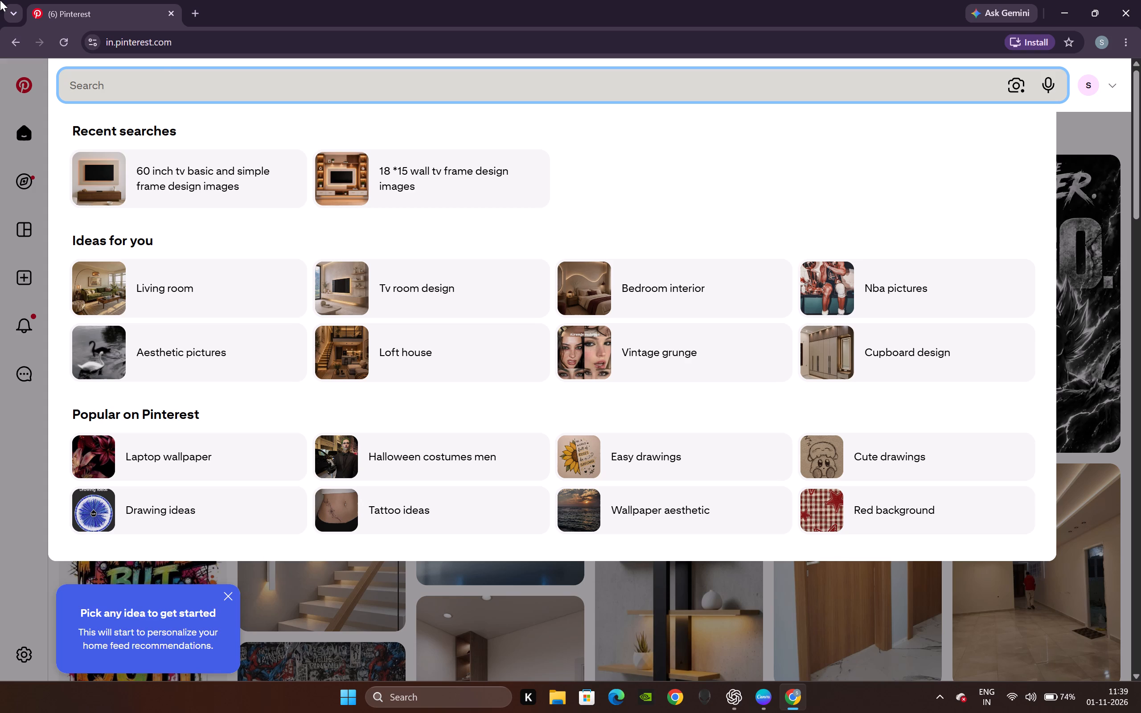
pyautogui.press('d')
pyautogui.write('anve')
pyautogui.press('BackSpace')
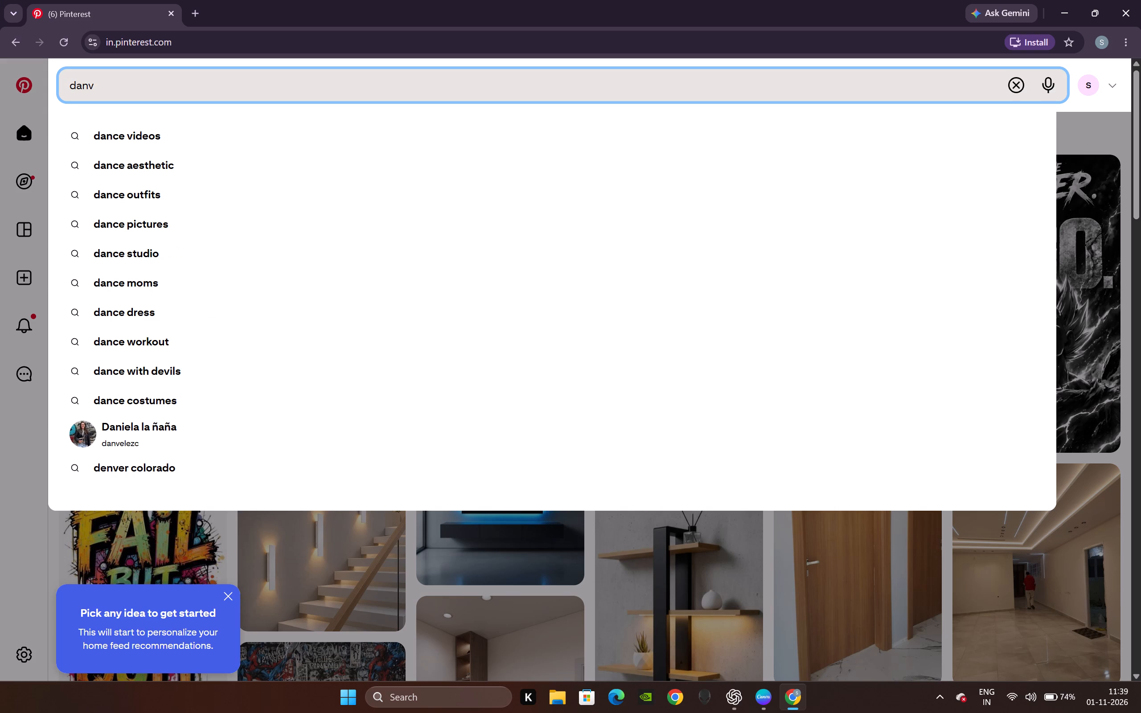
pyautogui.press('BackSpace')
pyautogui.press('c')
pyautogui.write('e club')
pyautogui.press('space')
pyautogui.press('Return')
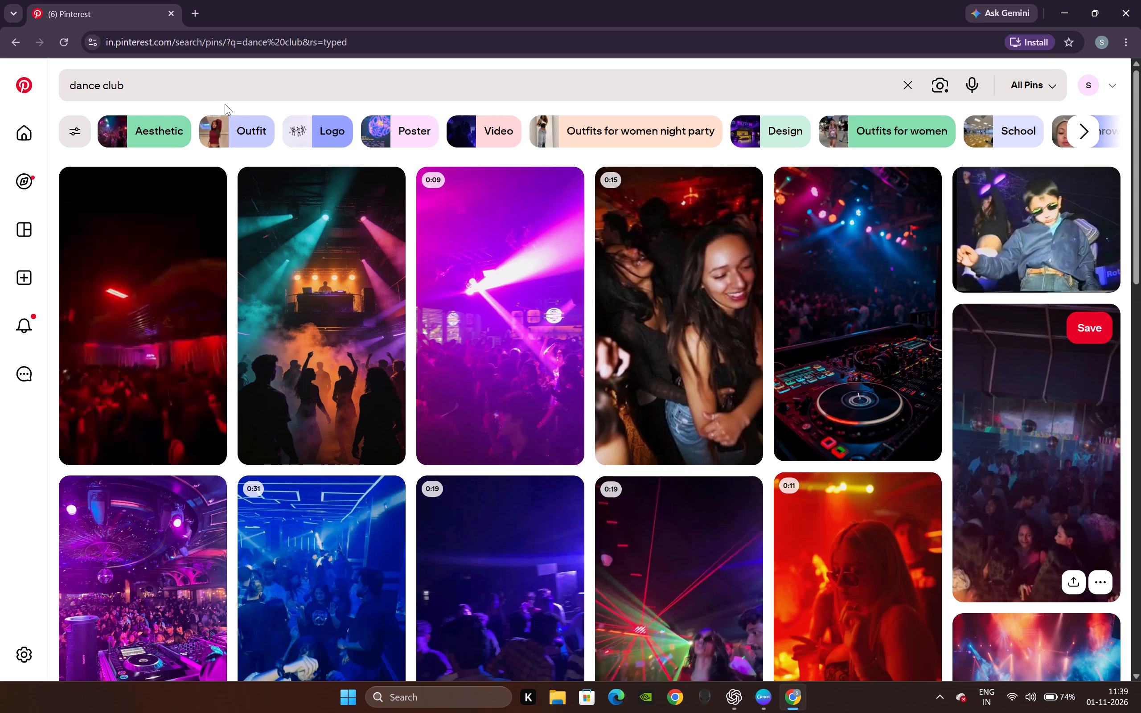
pyautogui.scroll(-2, 209, 126)
pyautogui.scroll(-5, 242, 205)
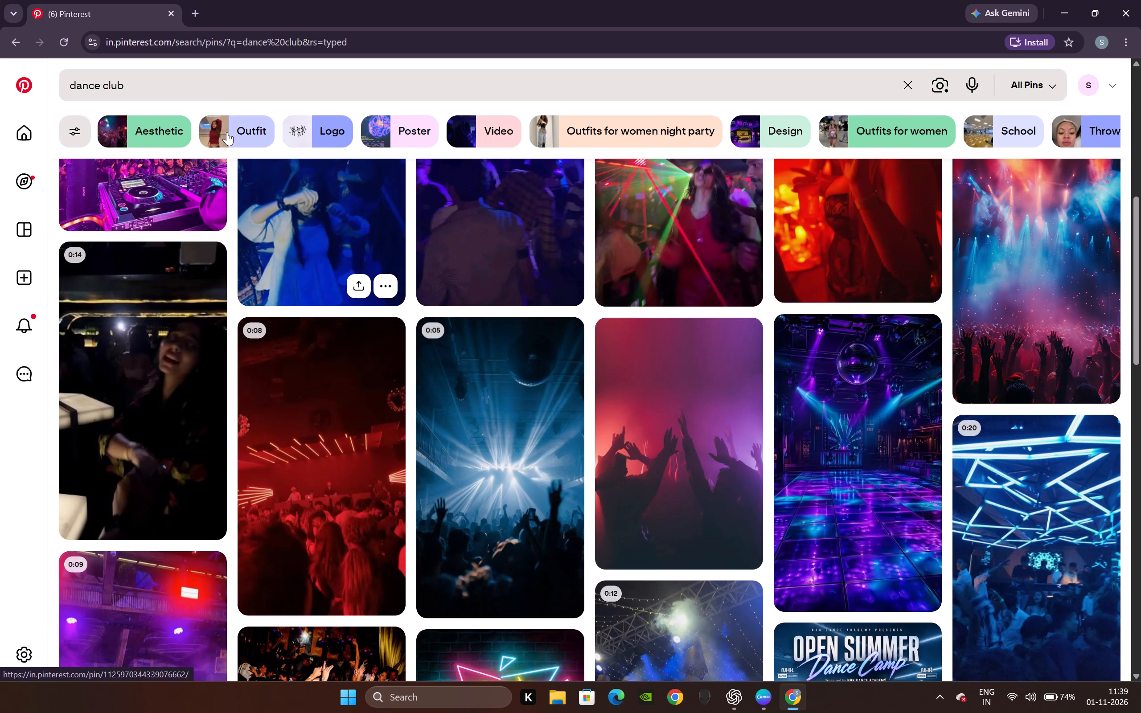
# Extend the Pinterest search to "dance club day time events ai" and browse the resulting images.
pyautogui.click(217, 86)
pyautogui.press('space')
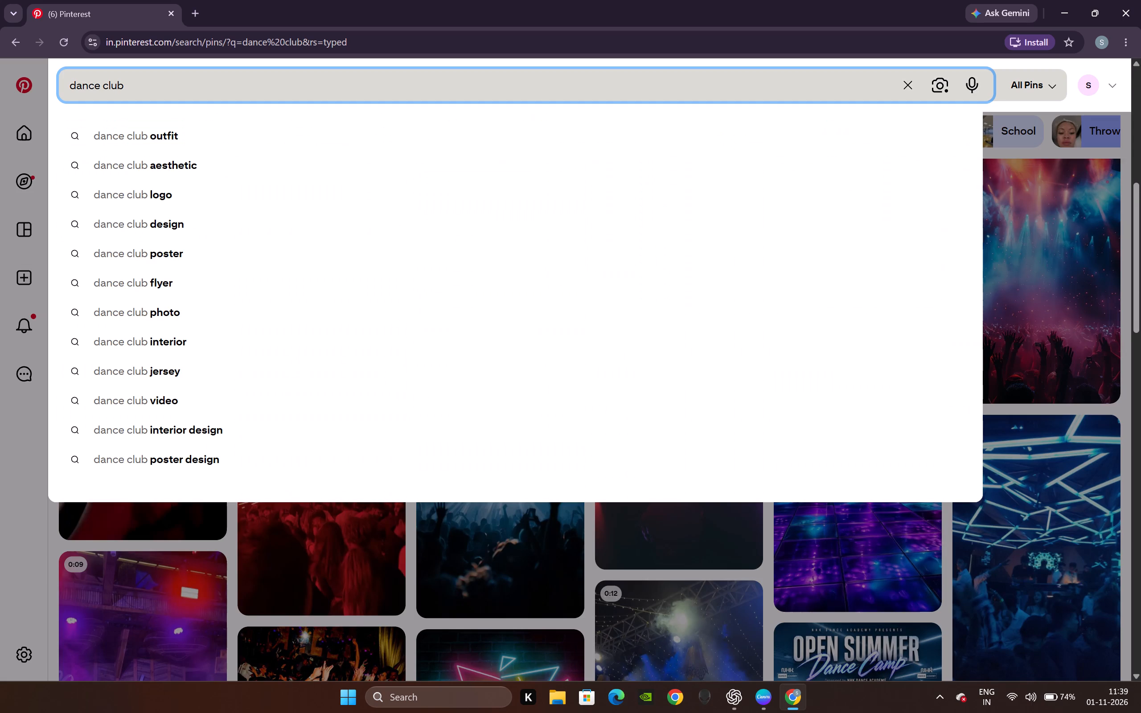
pyautogui.press('d')
pyautogui.write('ay tii,e event')
pyautogui.write('s')
pyautogui.press('space')
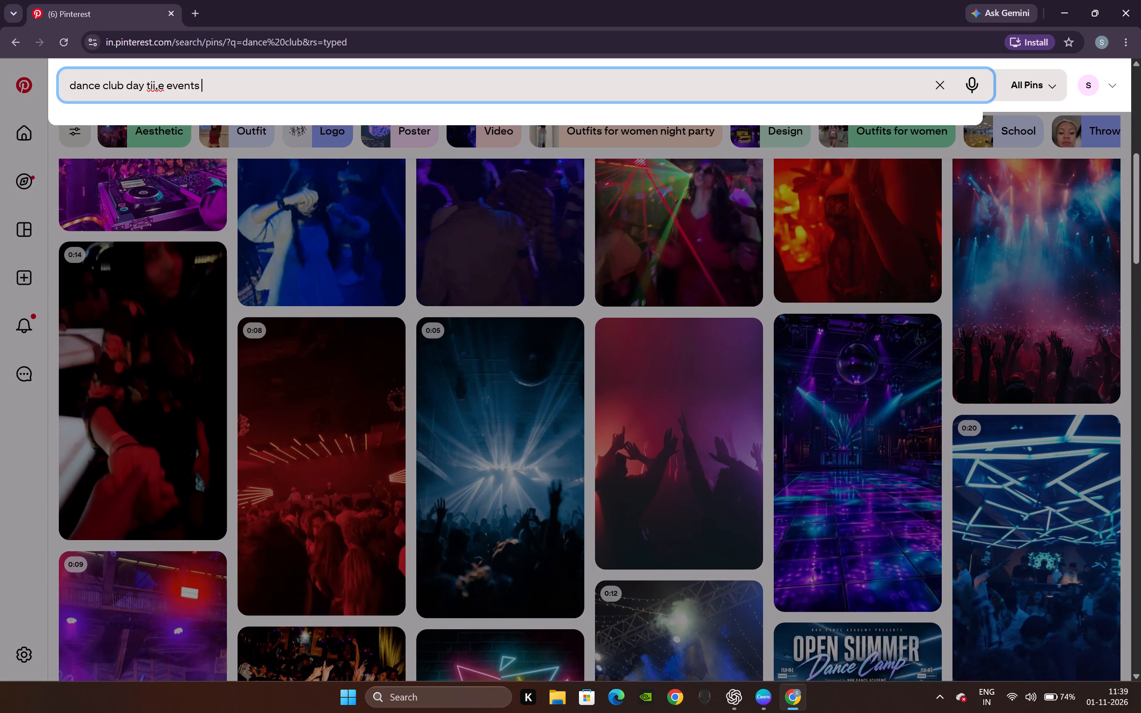
pyautogui.press('BackSpace')
pyautogui.press('BackSpace')
pyautogui.press('BackSpace')
pyautogui.press('BackSpace')
pyautogui.press('BackSpace')
pyautogui.press('BackSpace')
pyautogui.press('BackSpace')
pyautogui.press('BackSpace')
pyautogui.press('BackSpace')
pyautogui.press('BackSpace')
pyautogui.press('BackSpace')
pyautogui.write('me events')
pyautogui.press('space')
pyautogui.write('ai')
pyautogui.press('space')
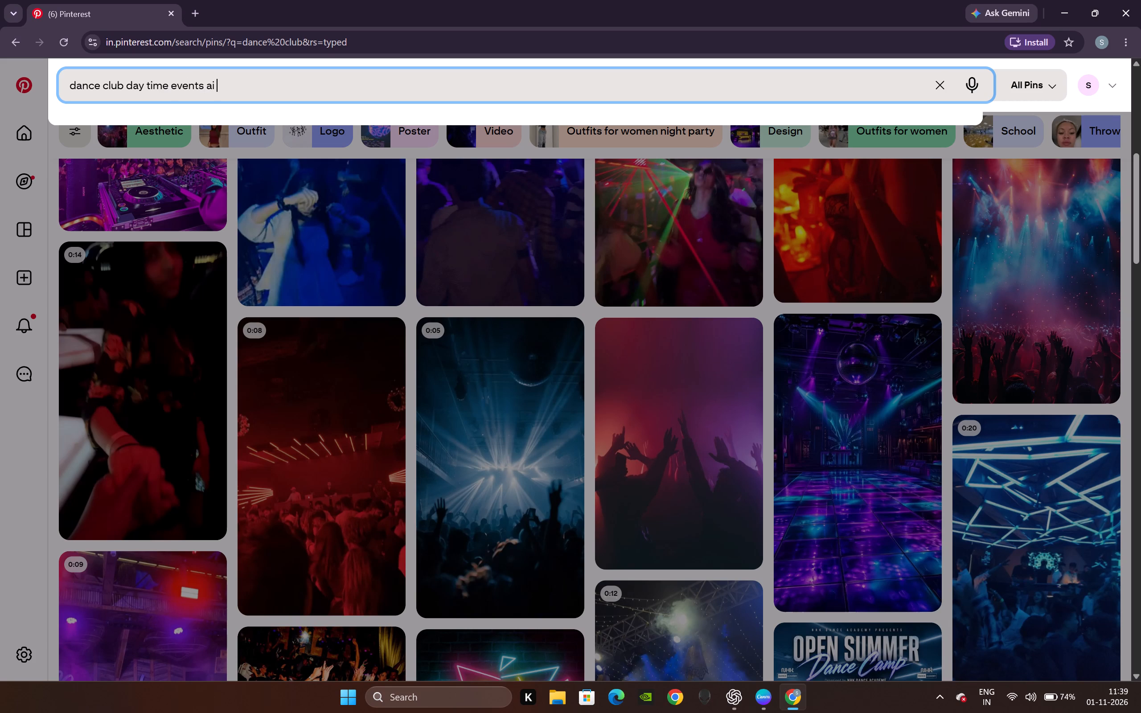
pyautogui.press('Return')
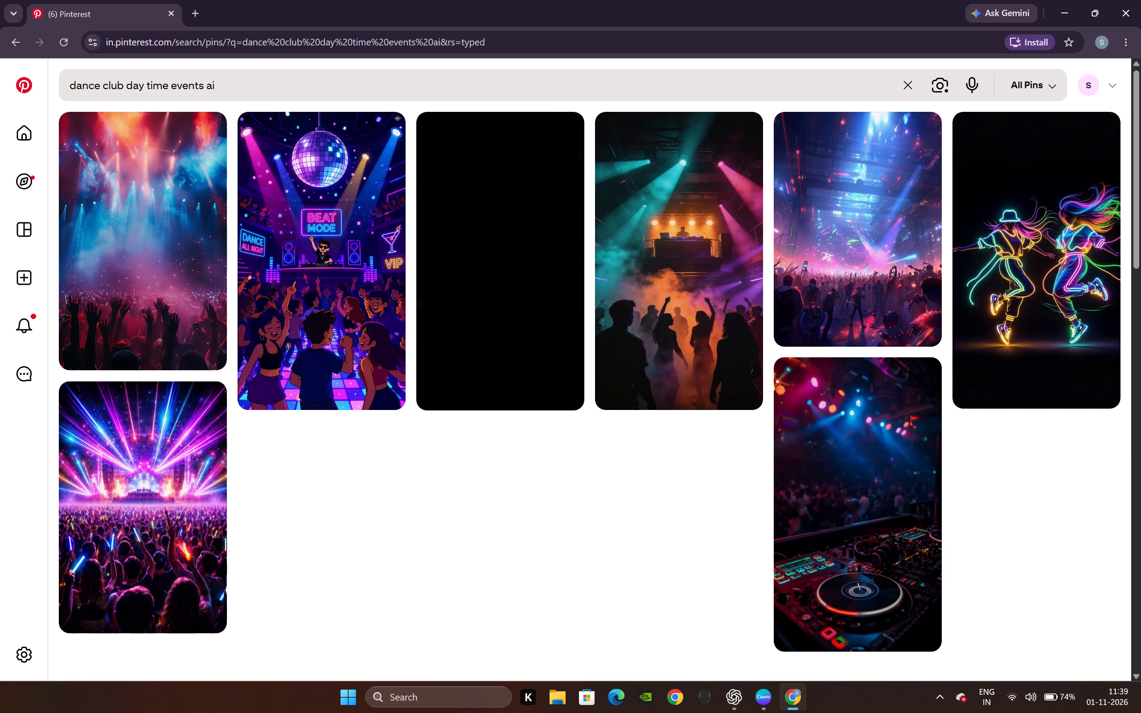
pyautogui.scroll(-2, 490, 483)
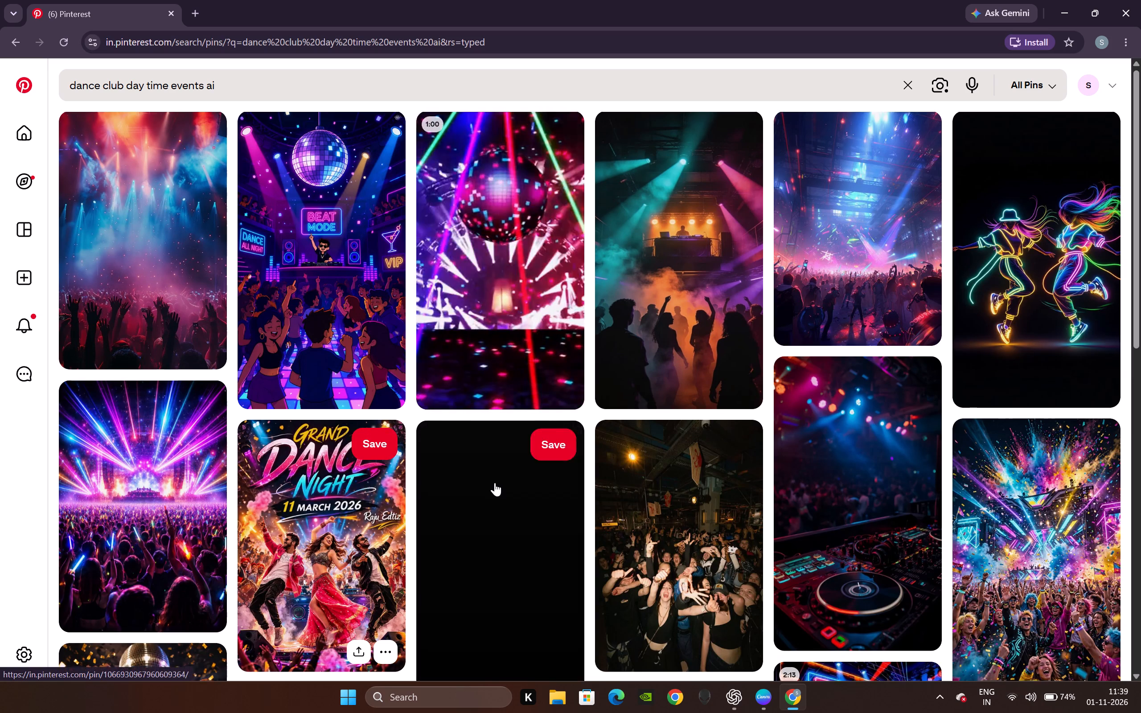
pyautogui.scroll(-7, 495, 483)
pyautogui.scroll(7, 497, 479)
pyautogui.scroll(-1, 481, 475)
pyautogui.scroll(2, 481, 475)
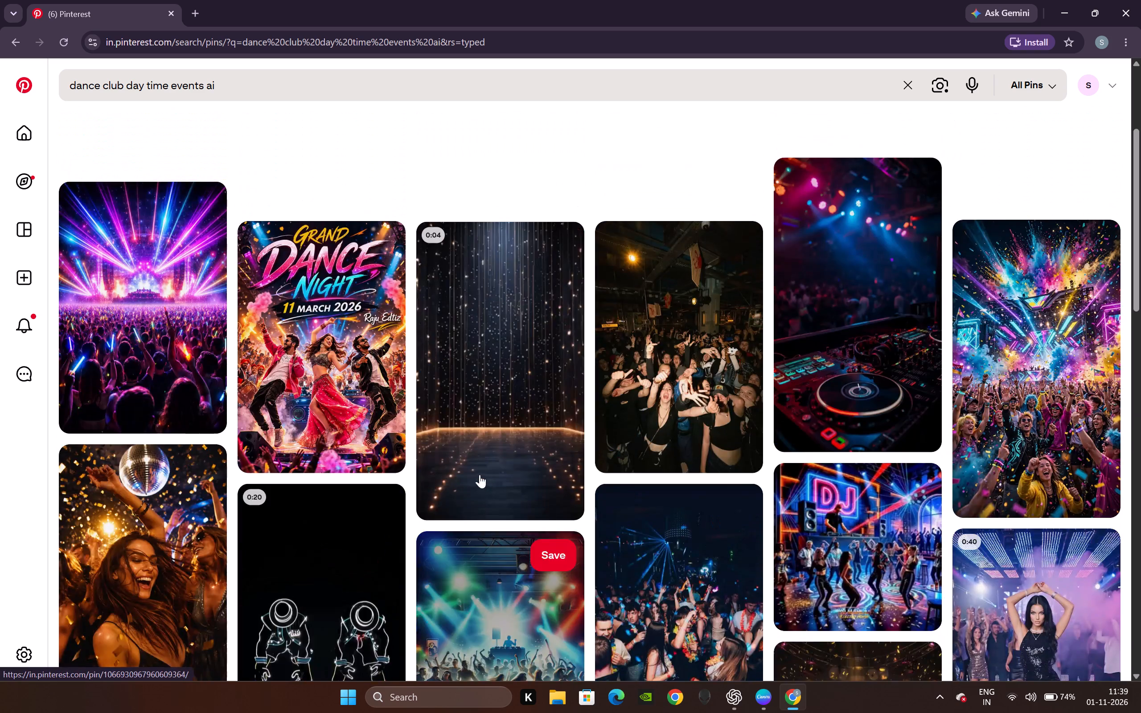
pyautogui.scroll(6, 471, 155)
# Remove "ai" from the query and search Pinterest for "dance club day time events".
pyautogui.click(235, 82)
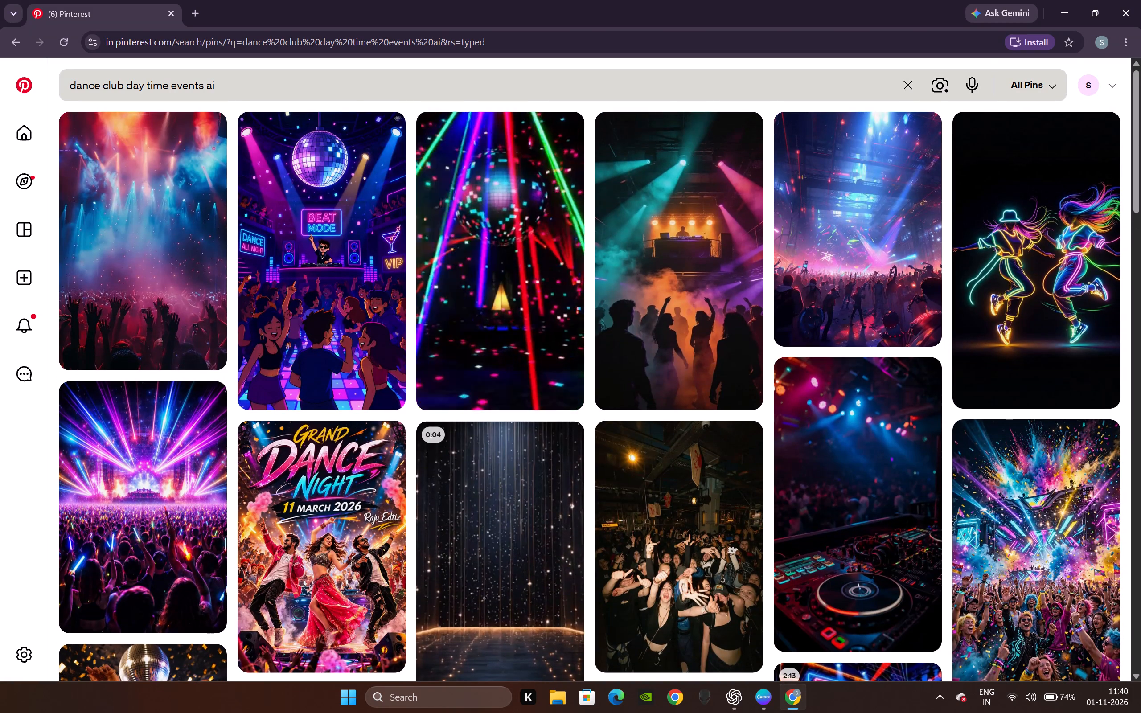
pyautogui.press('BackSpace')
pyautogui.press('BackSpace')
pyautogui.press('BackSpace')
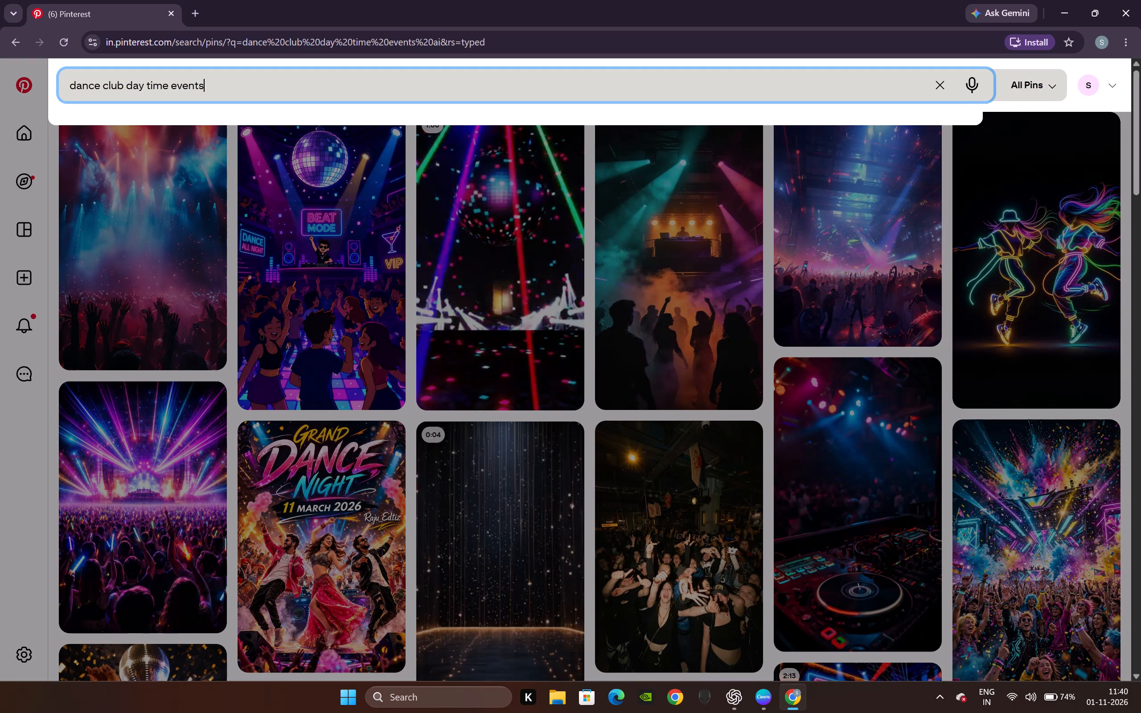
pyautogui.press('Return')
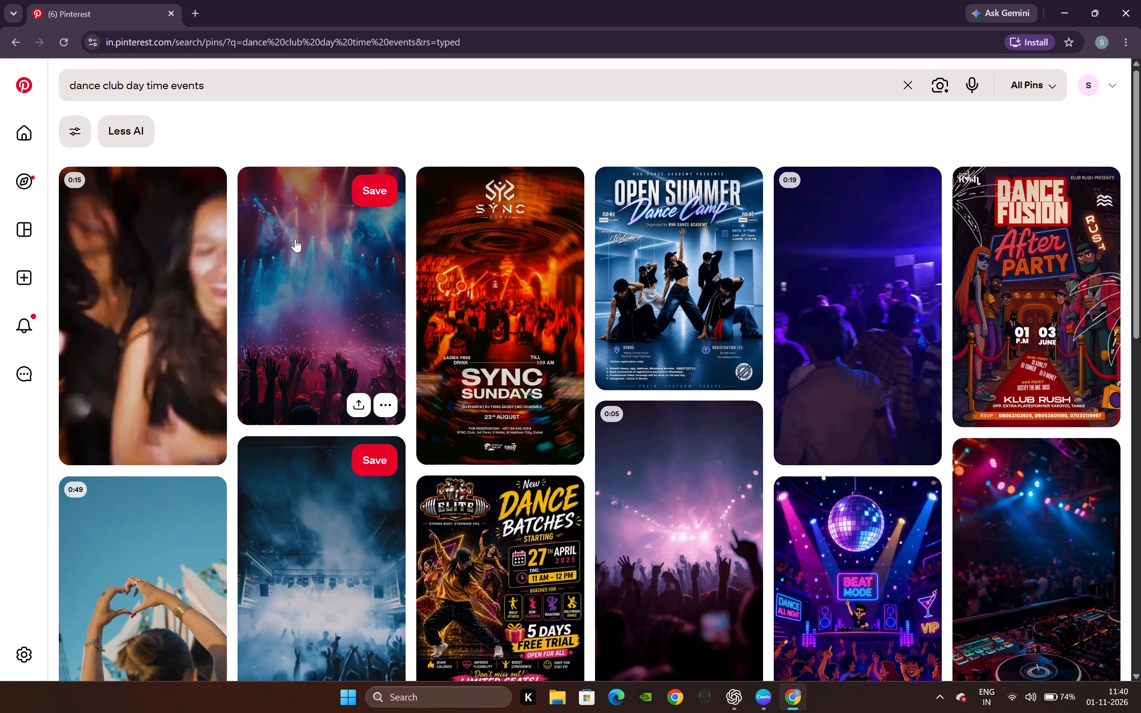
# Replace the query and search Pinterest for "dance ai poses".
pyautogui.click(206, 84)
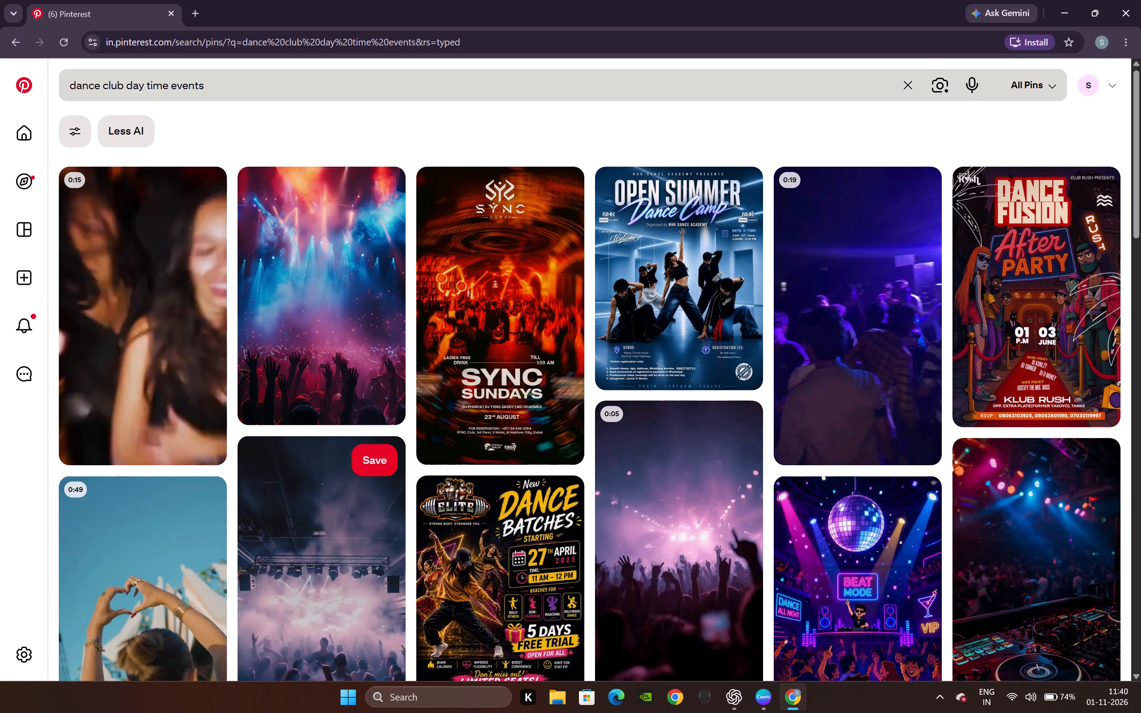
pyautogui.hotkey('ctrl', 'a')
pyautogui.press('BackSpace')
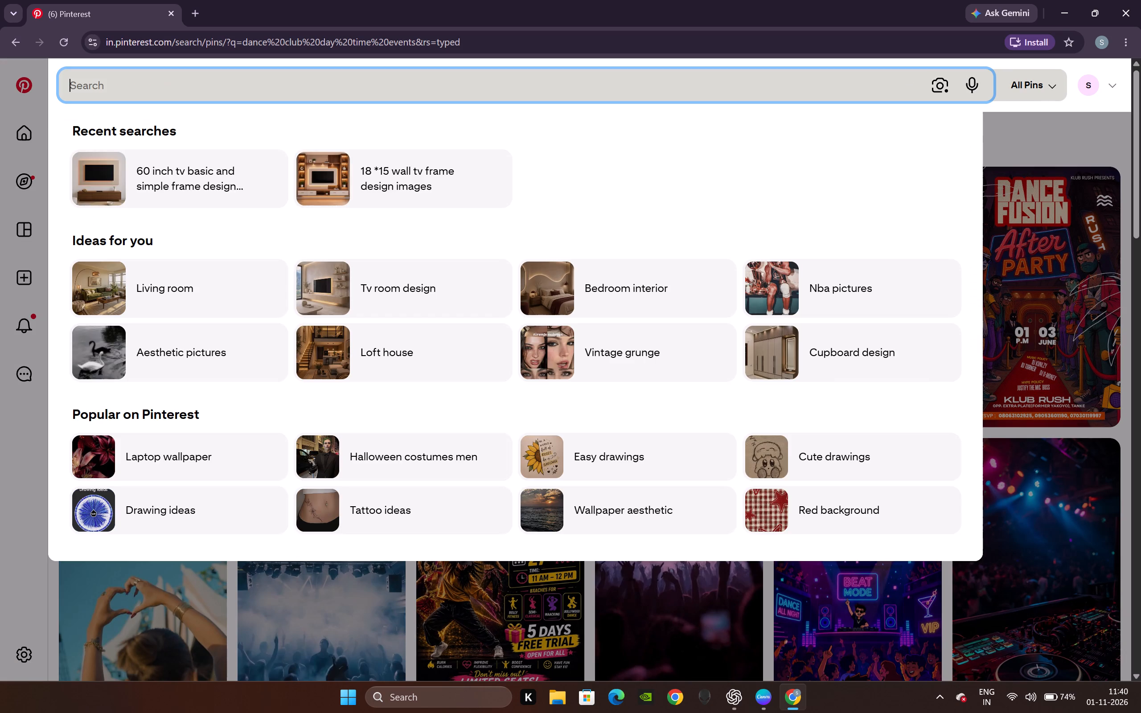
pyautogui.write('dance ai poses')
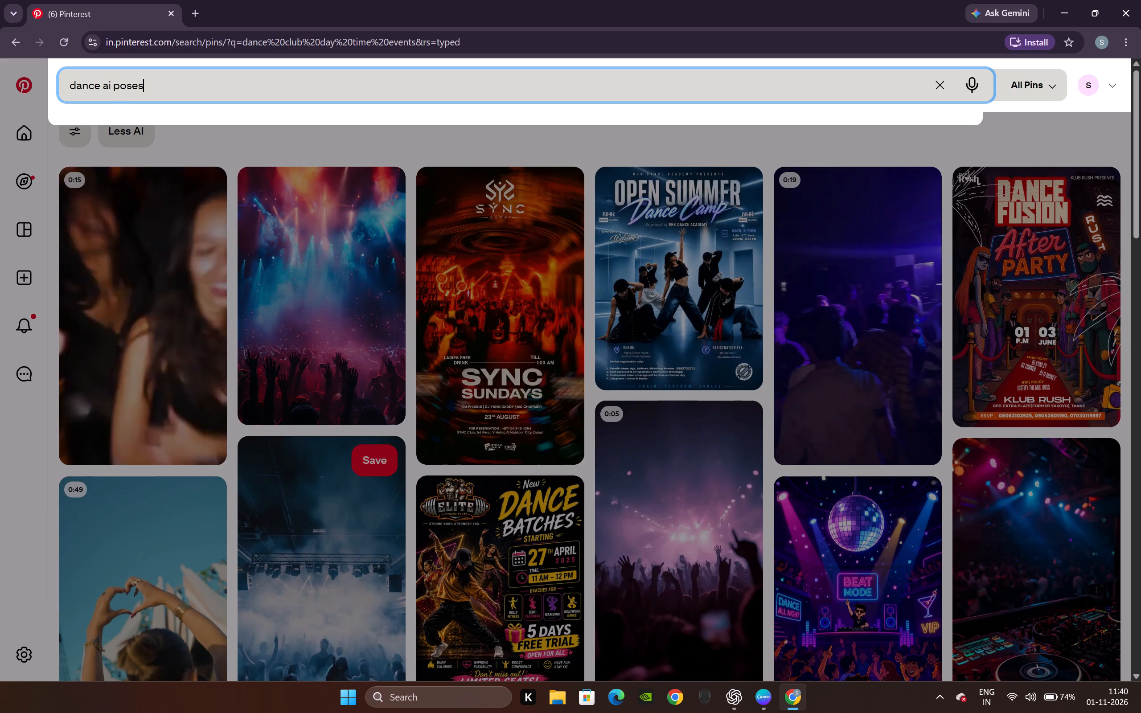
pyautogui.press('Return')
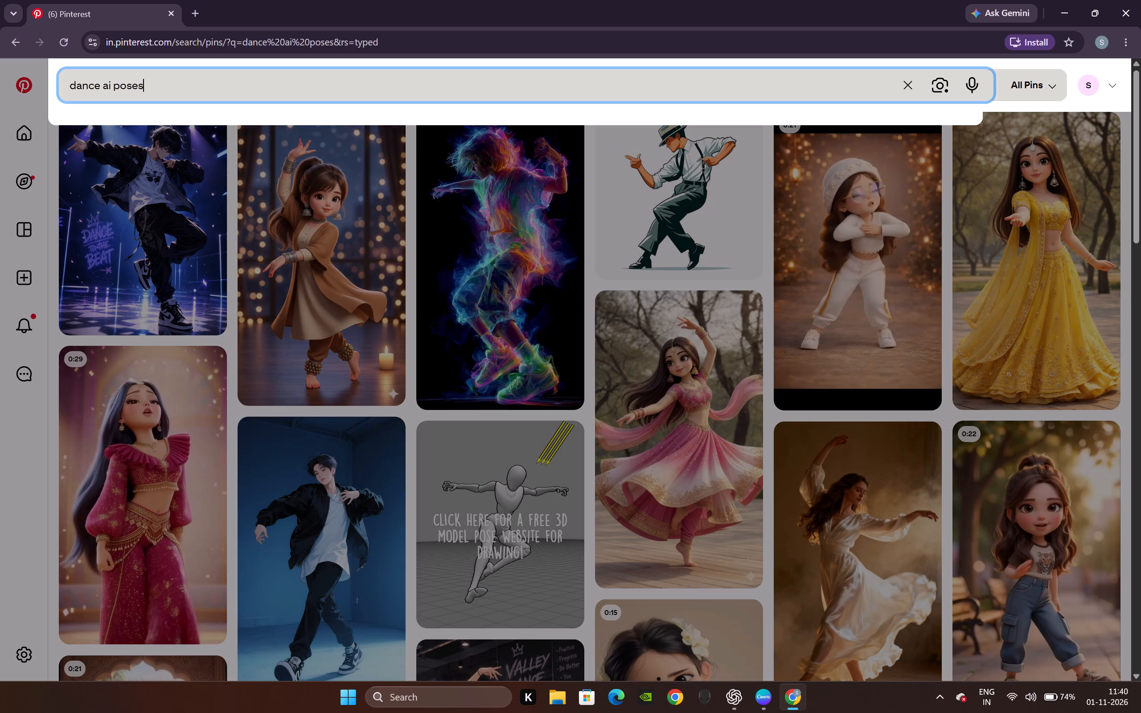
# Replace the query and search Pinterest for "mj poses", and browse the resulting images.
pyautogui.press('BackSpace')
pyautogui.press('BackSpace')
pyautogui.press('BackSpace')
pyautogui.press('BackSpace')
pyautogui.press('BackSpace')
pyautogui.press('BackSpace')
pyautogui.press('BackSpace')
pyautogui.press('BackSpace')
pyautogui.press('BackSpace')
pyautogui.press('BackSpace')
pyautogui.press('BackSpace')
pyautogui.press('BackSpace')
pyautogui.press('BackSpace')
pyautogui.press('BackSpace')
pyautogui.press('BackSpace')
pyautogui.press('BackSpace')
pyautogui.press('BackSpace')
pyautogui.press('BackSpace')
pyautogui.press('BackSpace')
pyautogui.press('BackSpace')
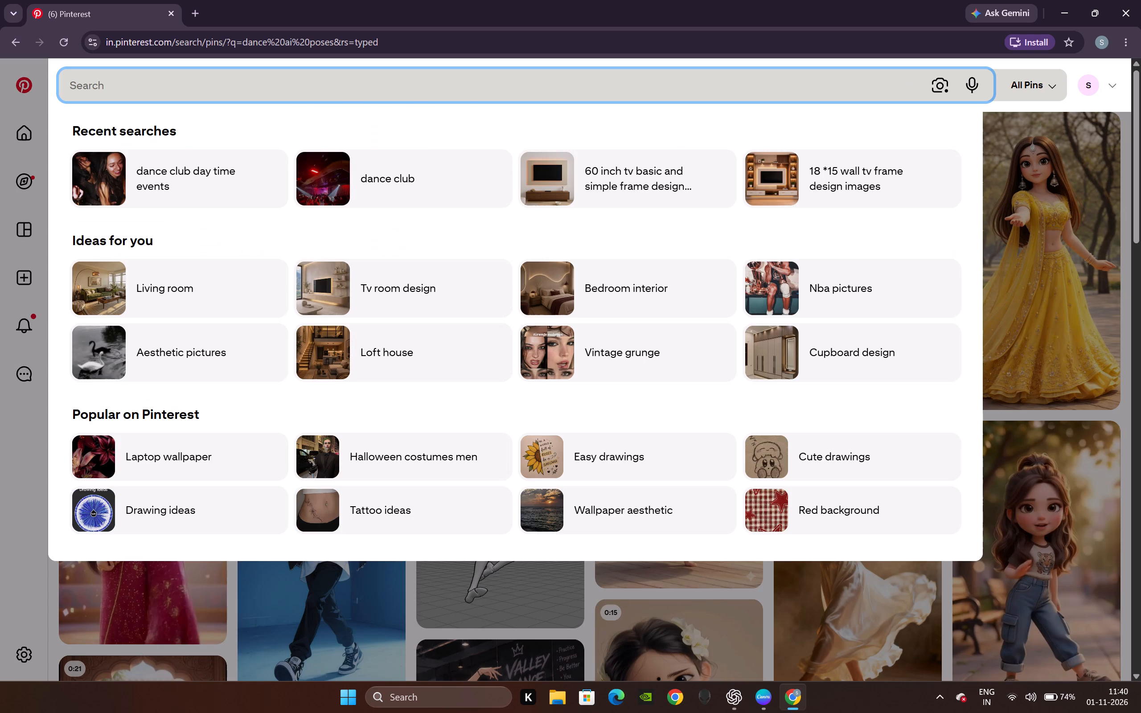
pyautogui.write('mj')
pyautogui.press('space')
pyautogui.write('poses')
pyautogui.press('Return')
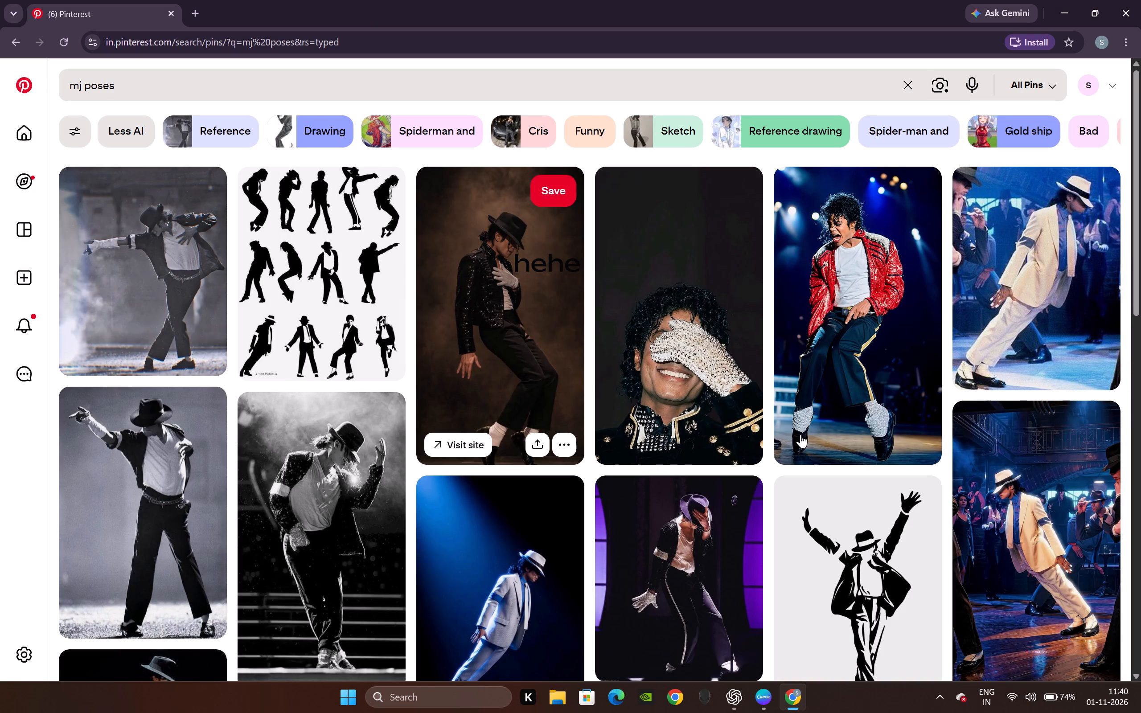
pyautogui.scroll(-3, 781, 447)
pyautogui.scroll(-3, 634, 405)
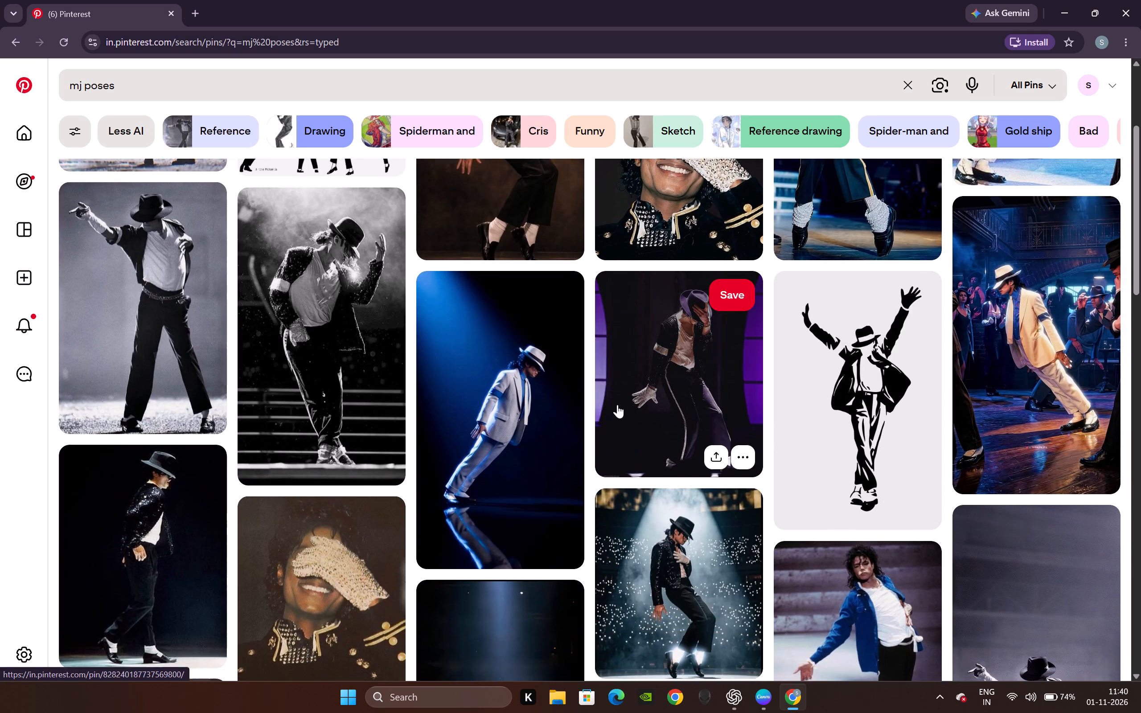
# Open the raised-arms Michael Jackson silhouette and, from its related pins, download the black-and-white drawing with a hand beside the hat.
pyautogui.scroll(10, 441, 355)
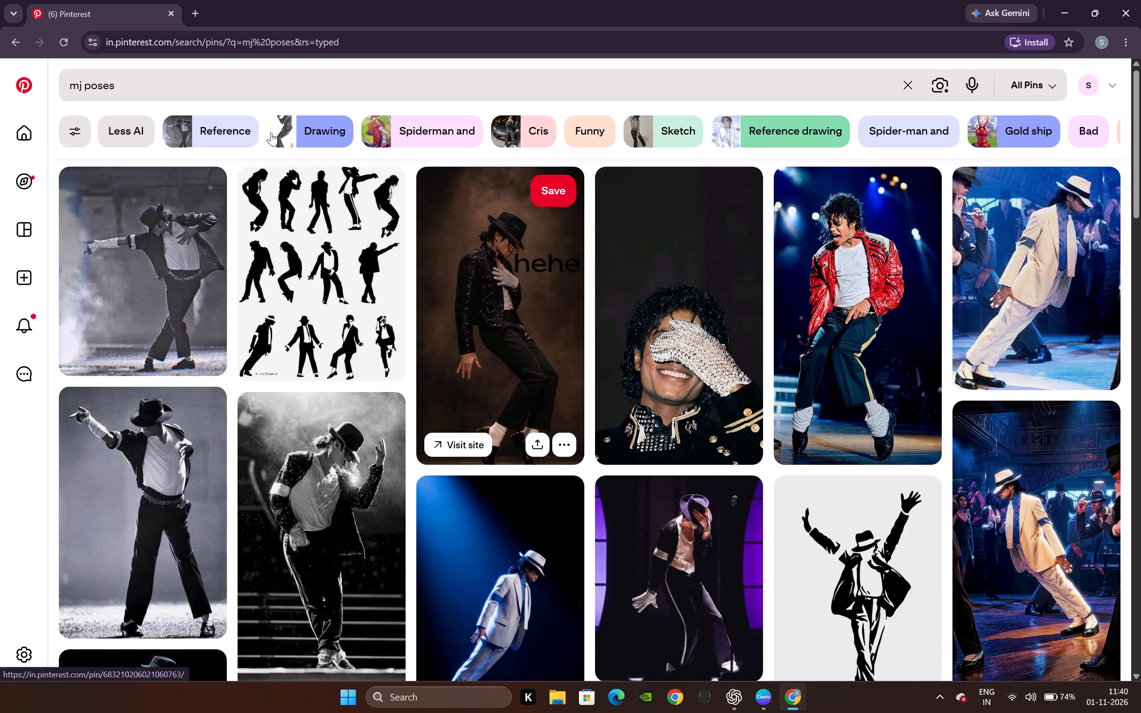
pyautogui.click(853, 552)
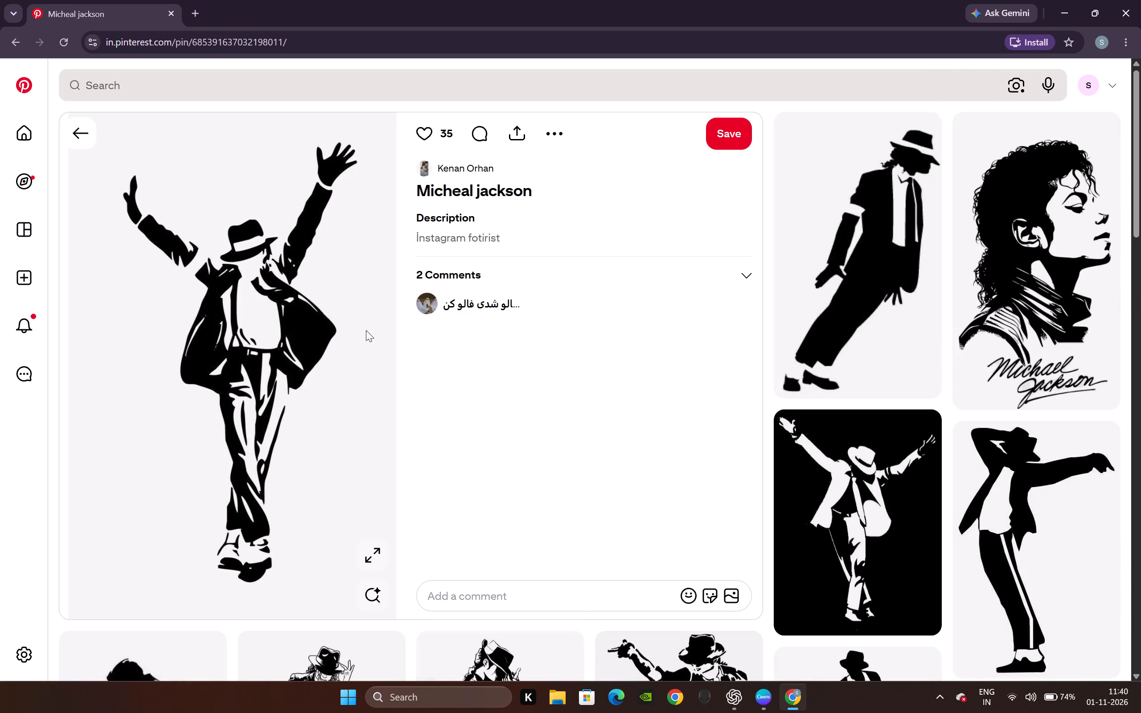
pyautogui.scroll(-4, 844, 348)
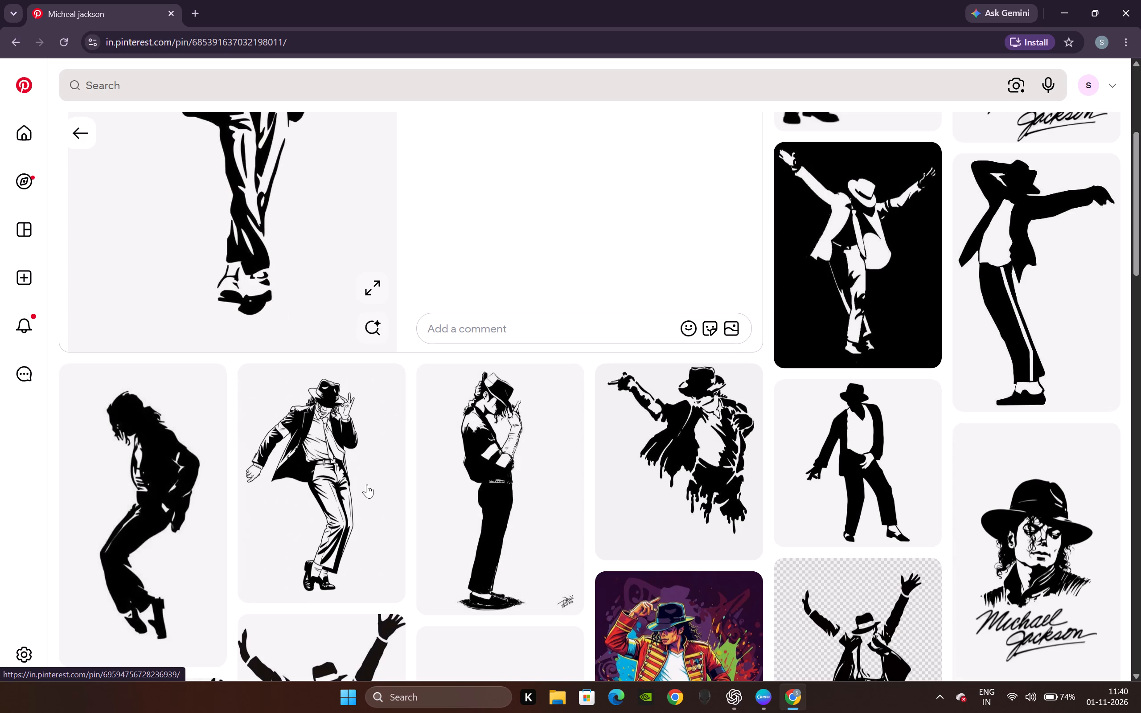
pyautogui.scroll(-2, 379, 476)
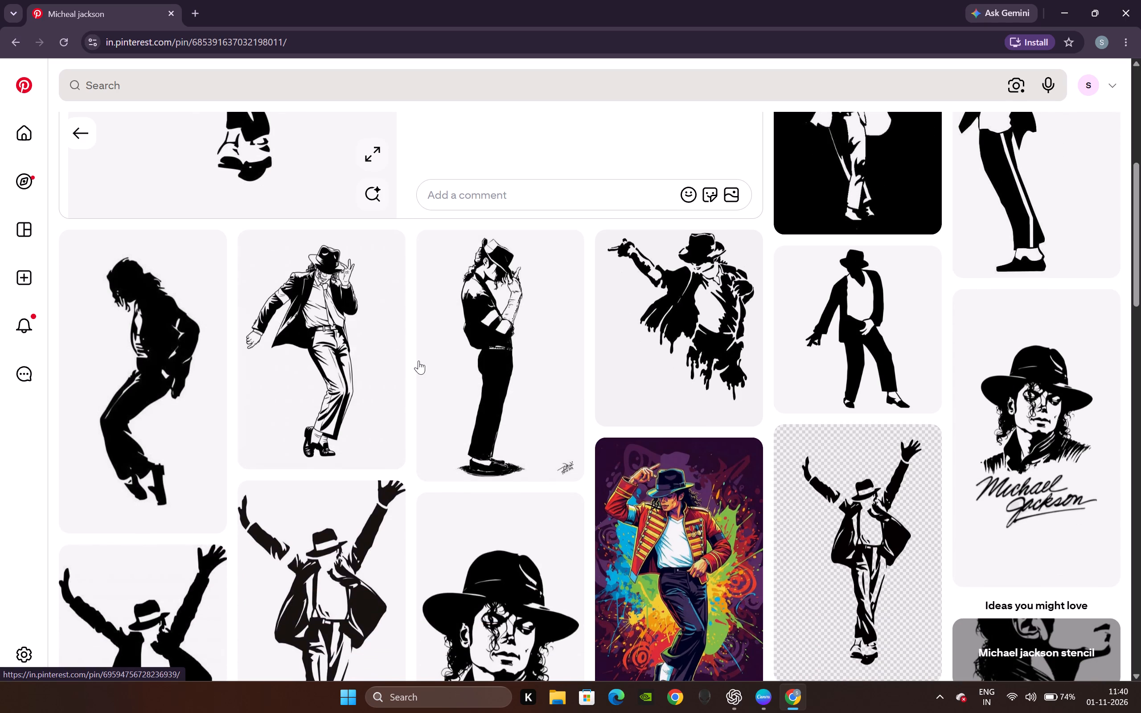
pyautogui.scroll(2, 750, 313)
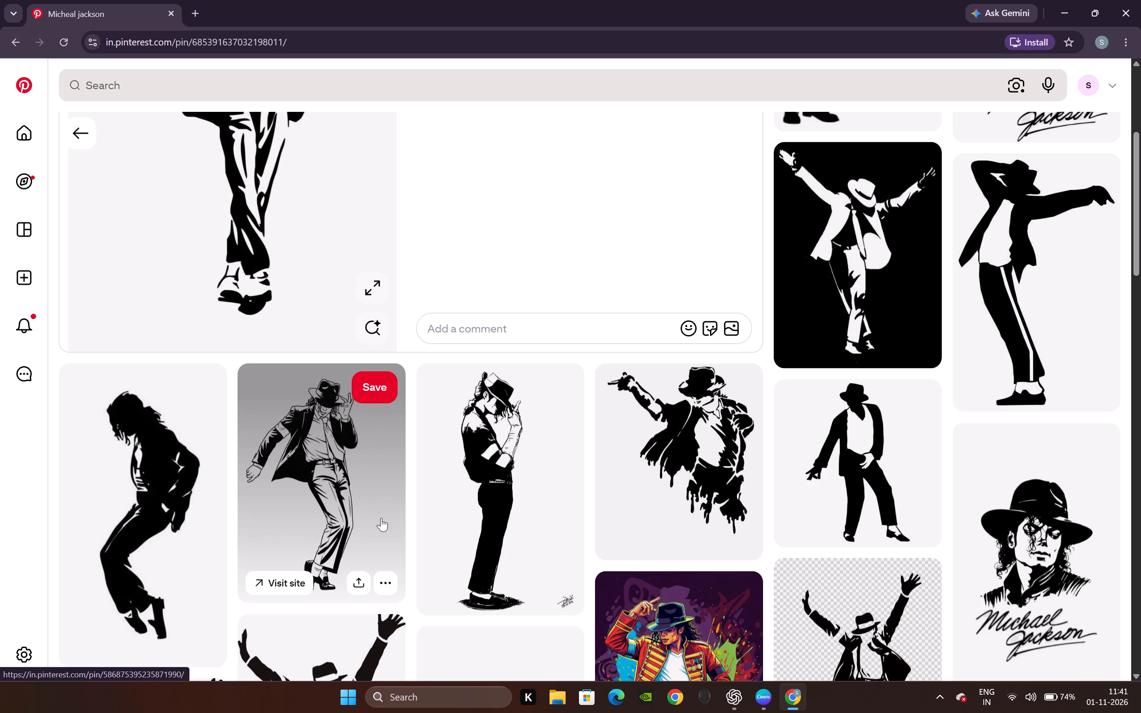
pyautogui.click(393, 590)
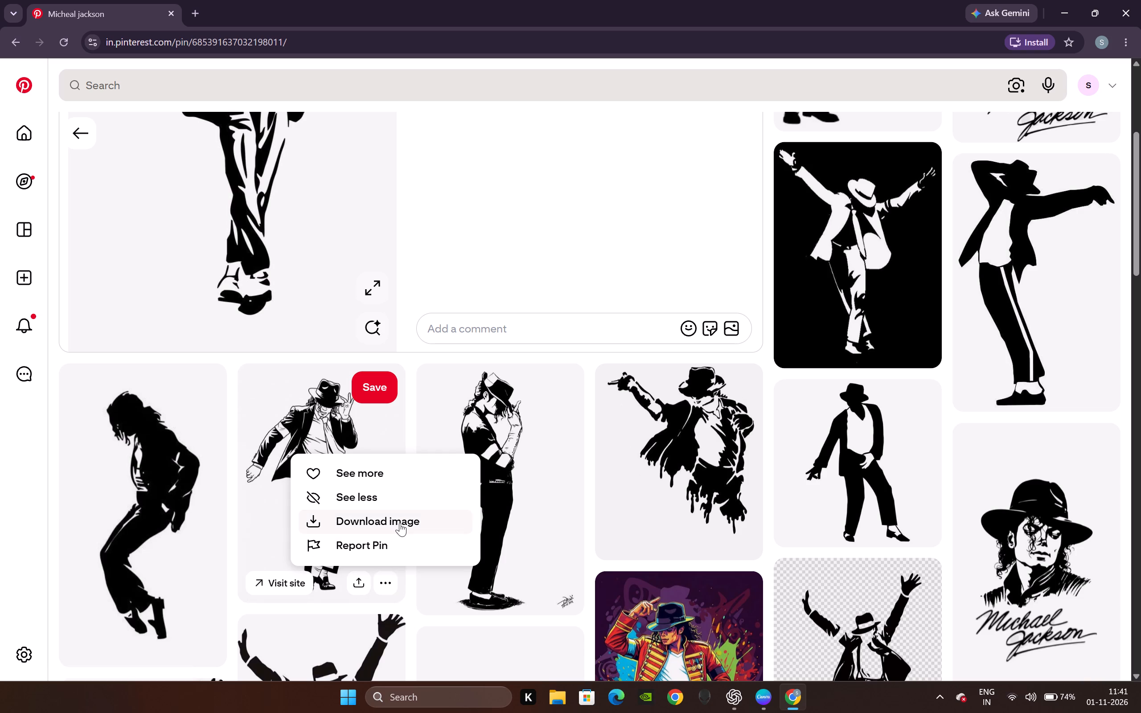
pyautogui.click(400, 523)
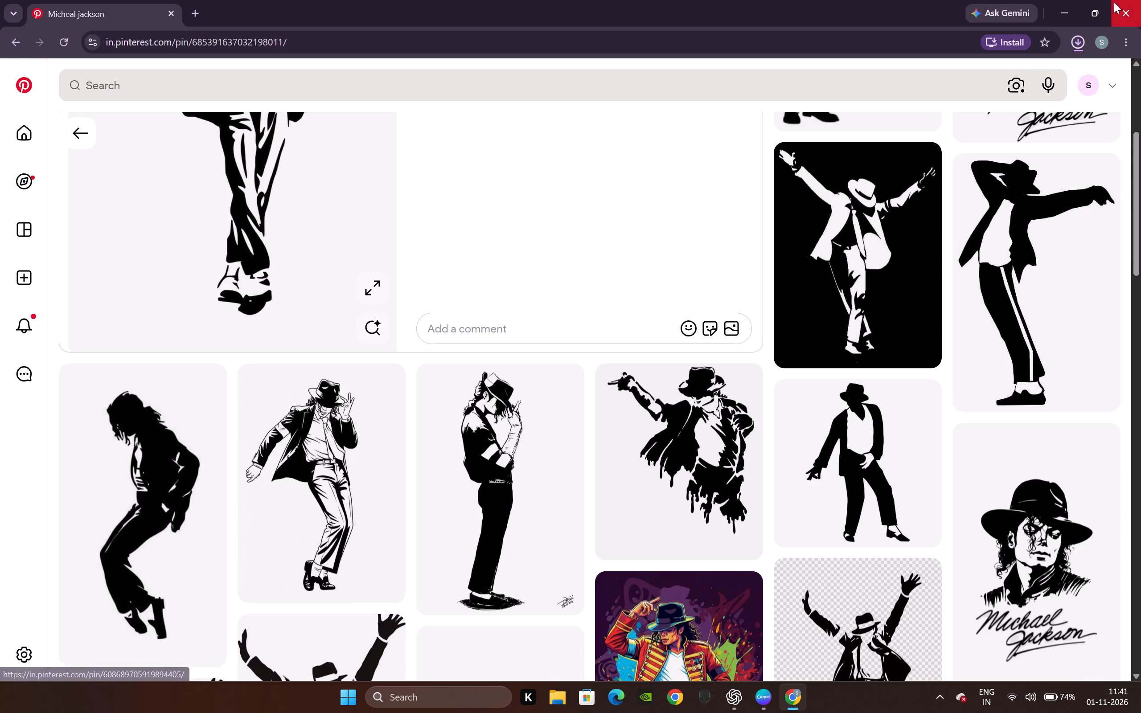
# Switch to Canva, detach the DJ mixer photo from its tilted cover frame and delete the detached photo.
pyautogui.click(1070, 11)
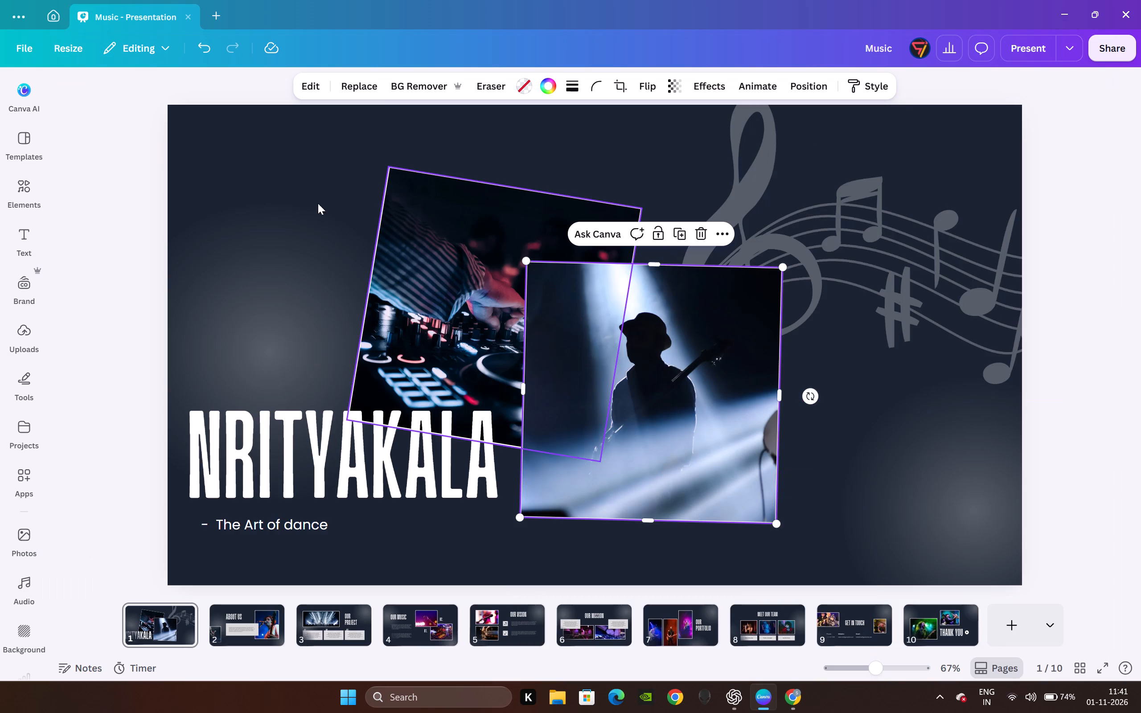
pyautogui.moveTo(129, 250); pyautogui.dragTo(123, 253)
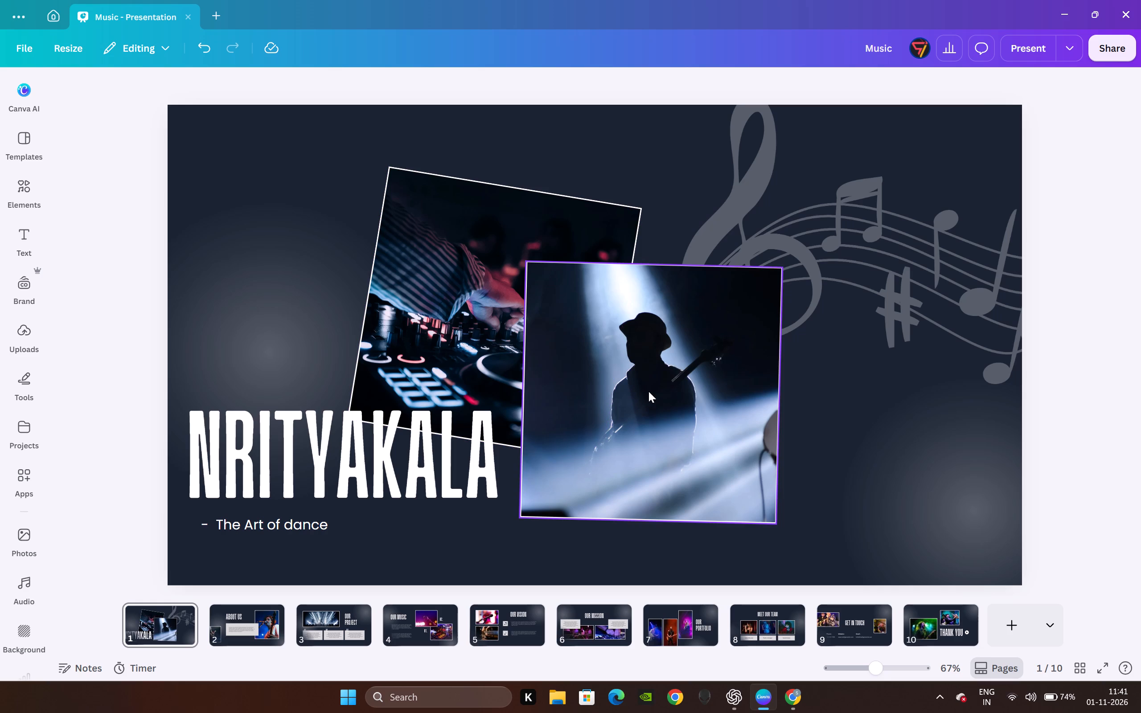
pyautogui.click(477, 246)
pyautogui.rightClick(478, 251)
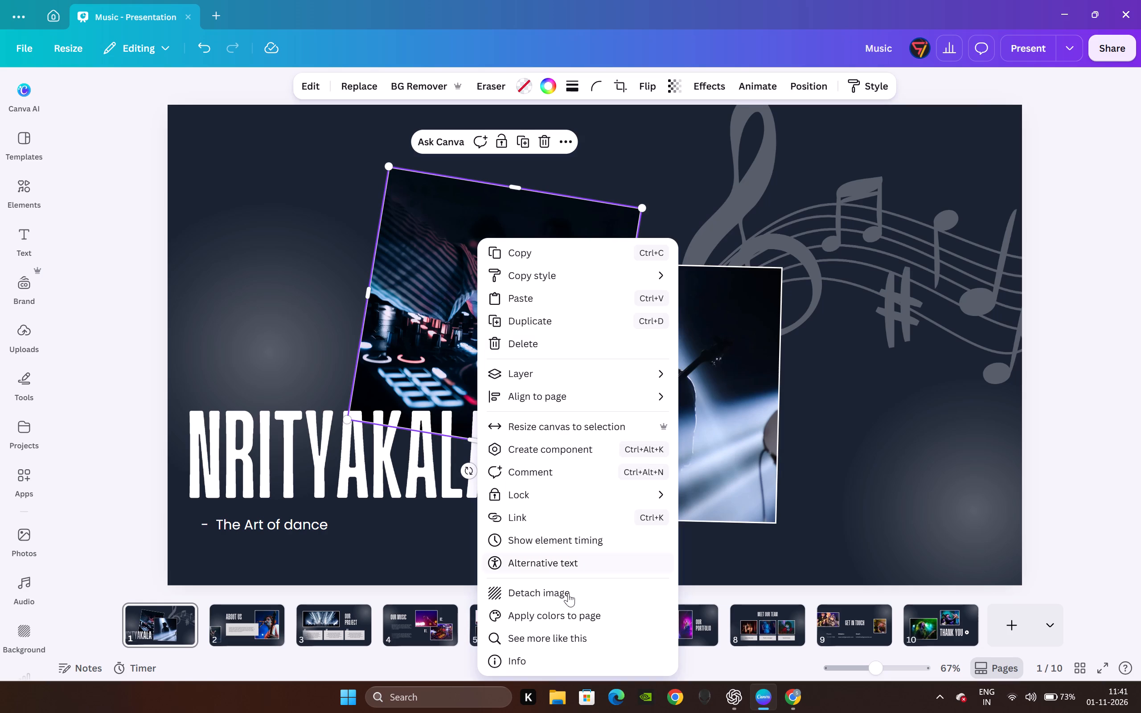
pyautogui.click(568, 593)
pyautogui.click(641, 127)
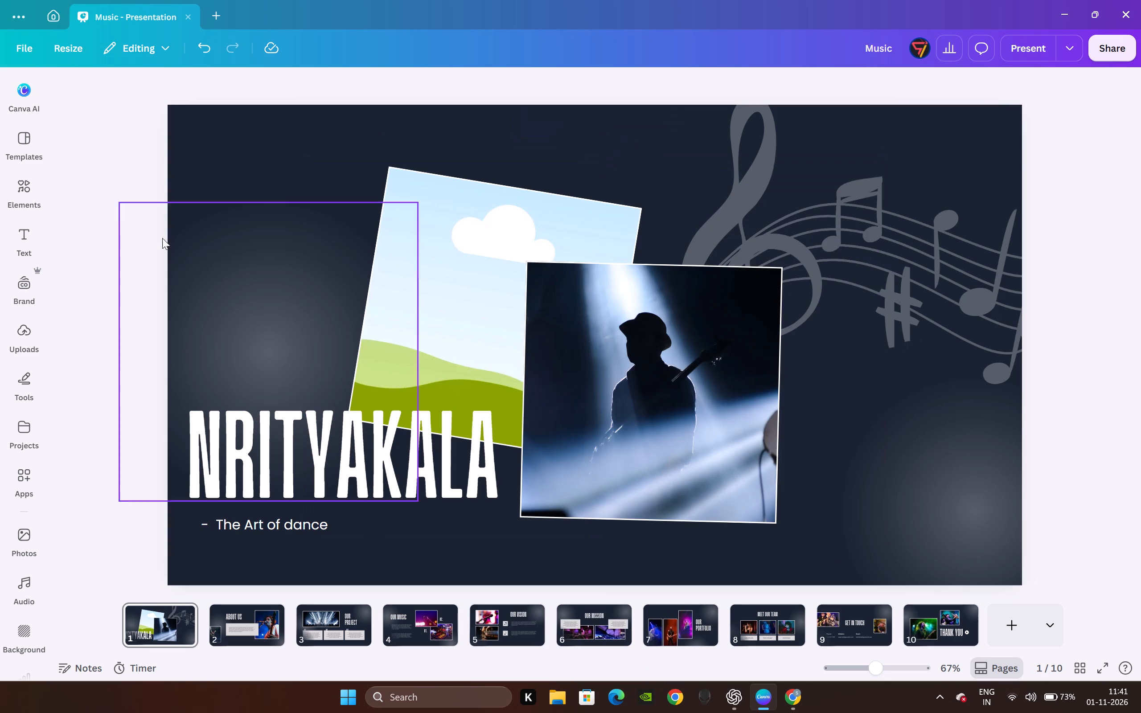
pyautogui.click(121, 256)
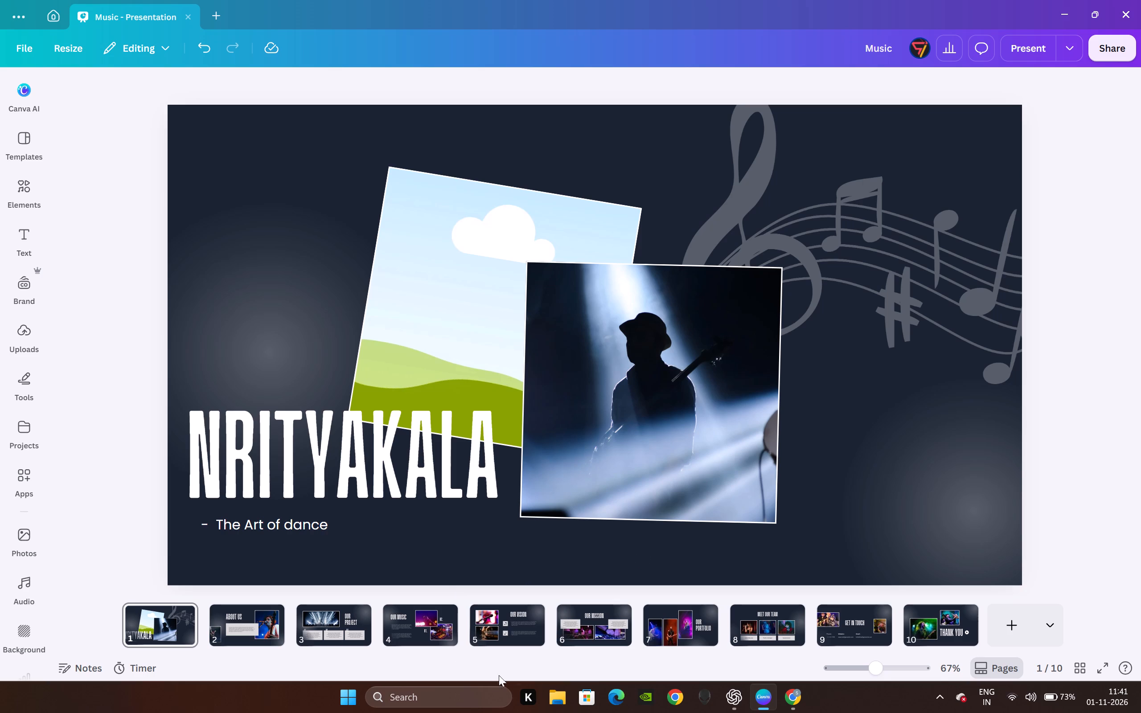
# Switch back to the browser, search Pinterest for "natrajan" and browse the resulting images.
pyautogui.click(787, 703)
pyautogui.click(310, 98)
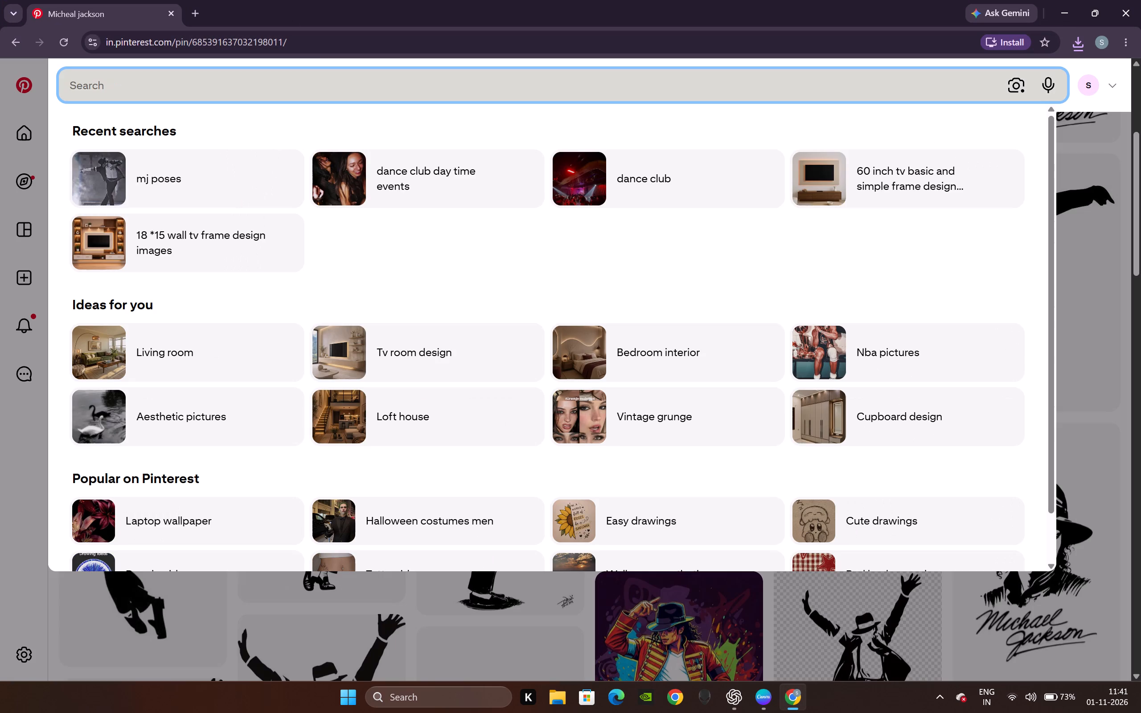
pyautogui.press('n')
pyautogui.write('at')
pyautogui.press('r')
pyautogui.write('ajan')
pyautogui.press('space')
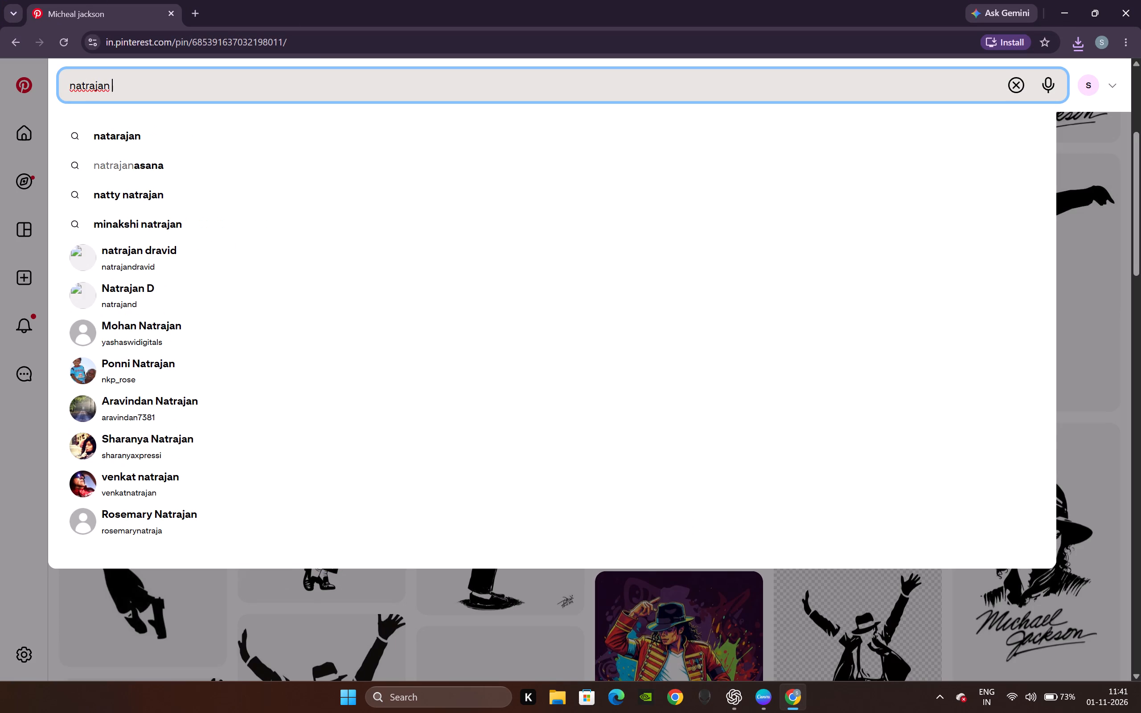
pyautogui.press('Return')
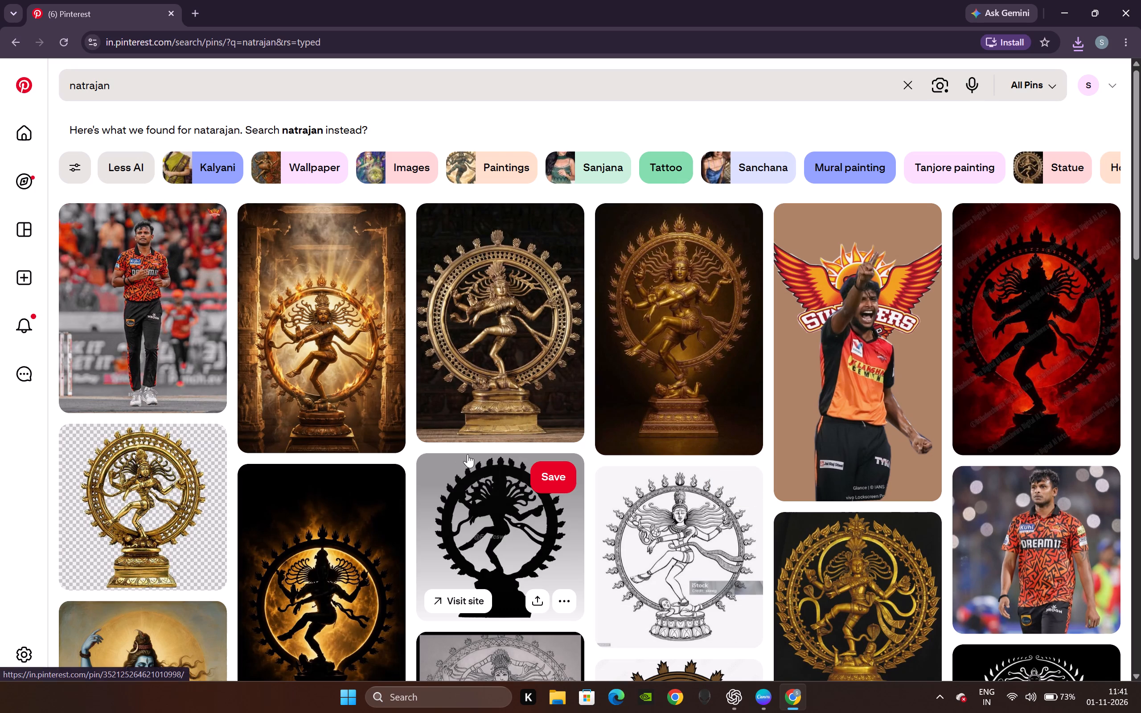
pyautogui.scroll(-1, 594, 472)
pyautogui.scroll(-3, 587, 361)
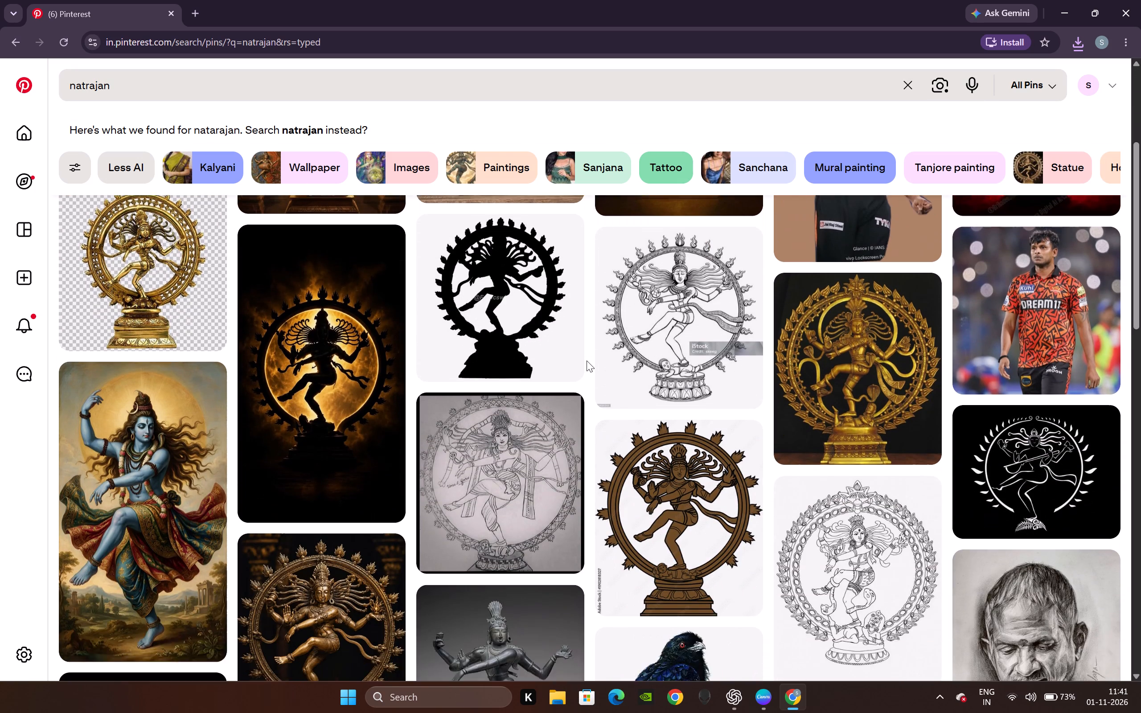
pyautogui.scroll(-2, 587, 361)
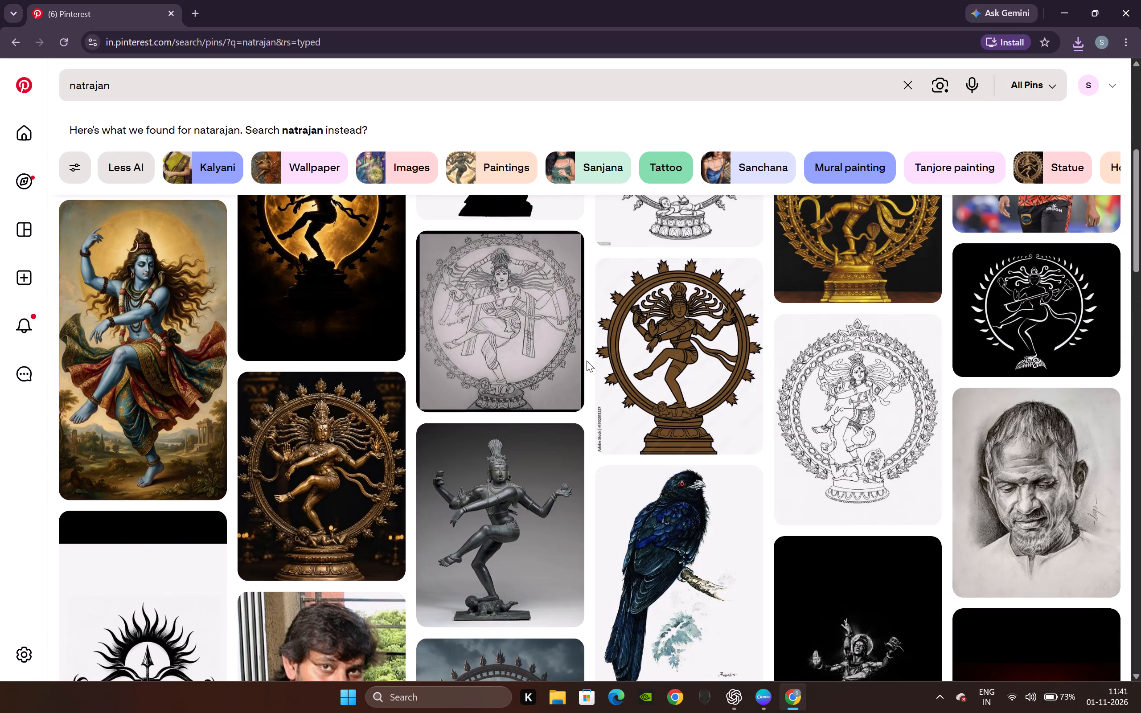
pyautogui.scroll(-1, 587, 361)
pyautogui.scroll(6, 587, 361)
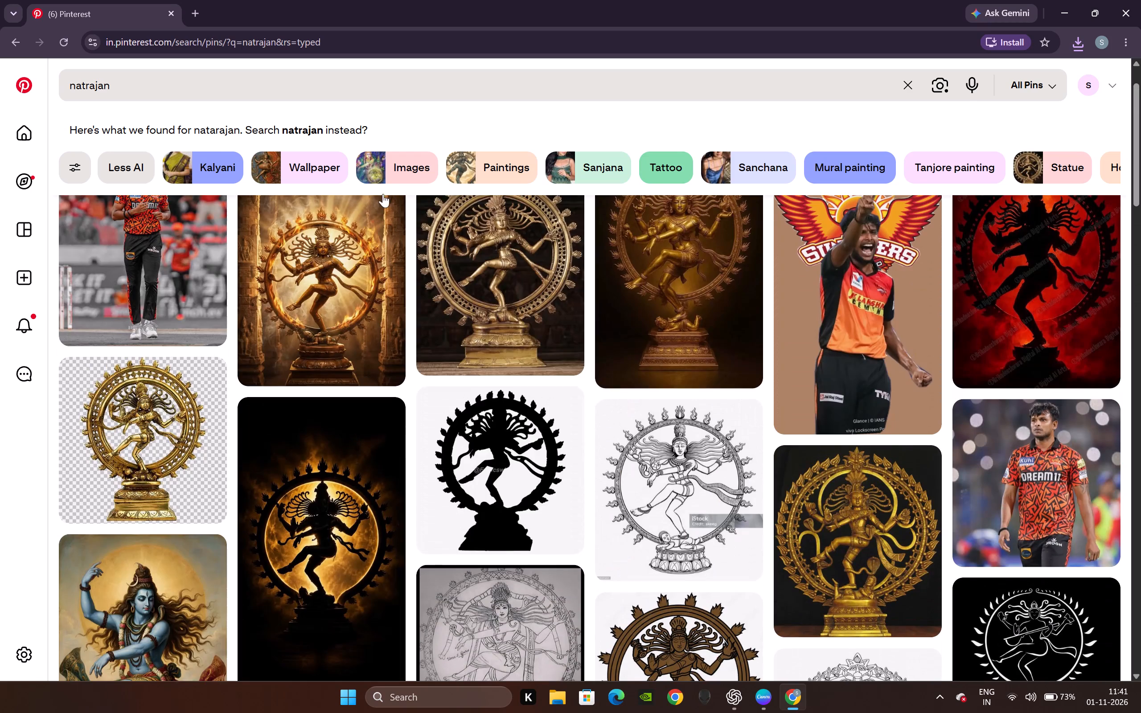
# Replace the query and search Pinterest for "classical dance poses", and browse the resulting images.
pyautogui.click(206, 86)
pyautogui.press('BackSpace')
pyautogui.press('BackSpace')
pyautogui.press('BackSpace')
pyautogui.press('BackSpace')
pyautogui.press('BackSpace')
pyautogui.press('BackSpace')
pyautogui.press('BackSpace')
pyautogui.press('BackSpace')
pyautogui.press('BackSpace')
pyautogui.press('BackSpace')
pyautogui.press('BackSpace')
pyautogui.press('BackSpace')
pyautogui.press('BackSpace')
pyautogui.press('BackSpace')
pyautogui.press('BackSpace')
pyautogui.press('BackSpace')
pyautogui.press('BackSpace')
pyautogui.press('BackSpace')
pyautogui.press('BackSpace')
pyautogui.press('BackSpace')
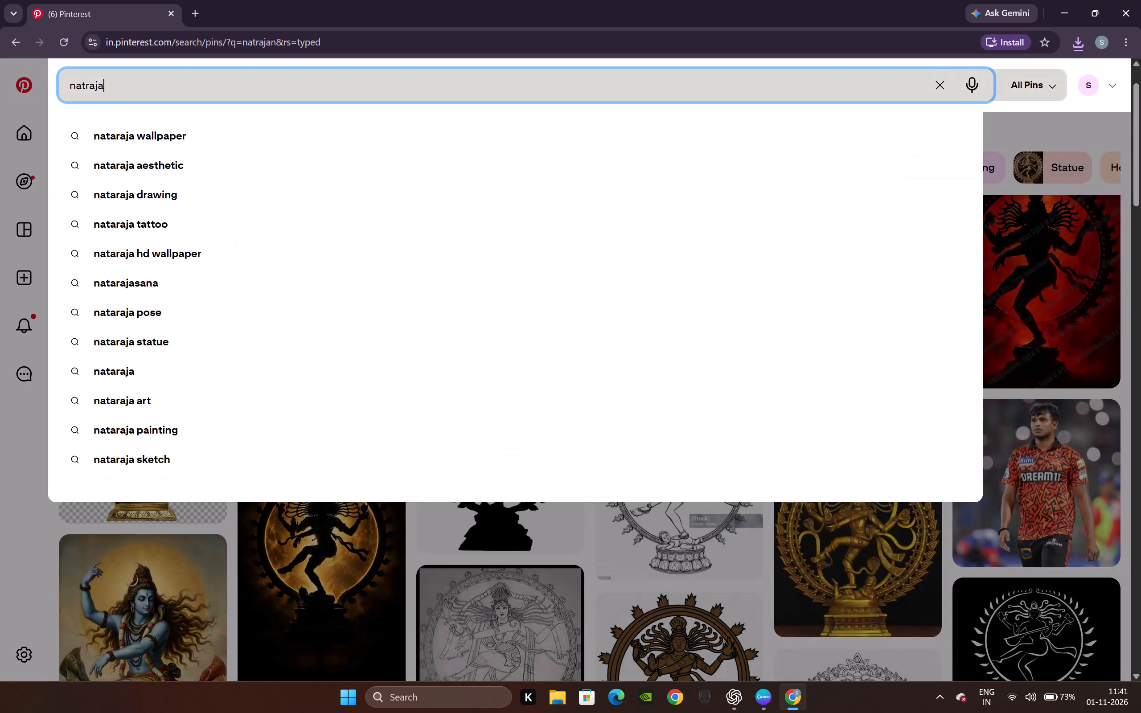
pyautogui.write('classical dance poses')
pyautogui.press('Return')
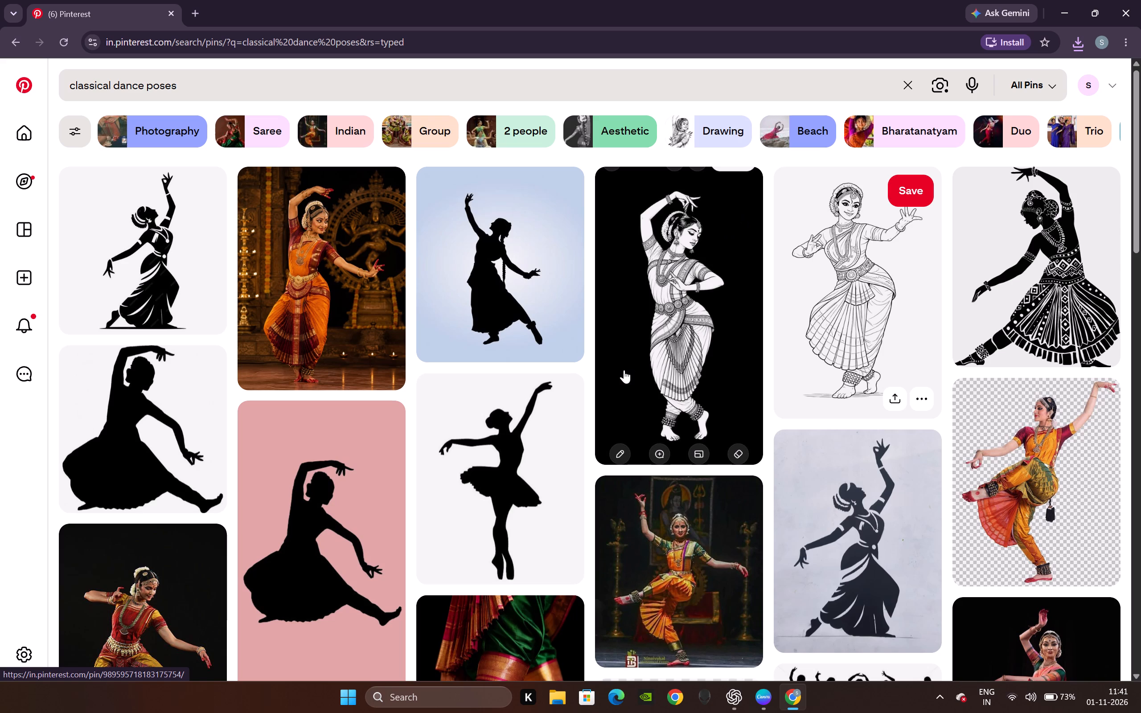
pyautogui.scroll(-6, 614, 374)
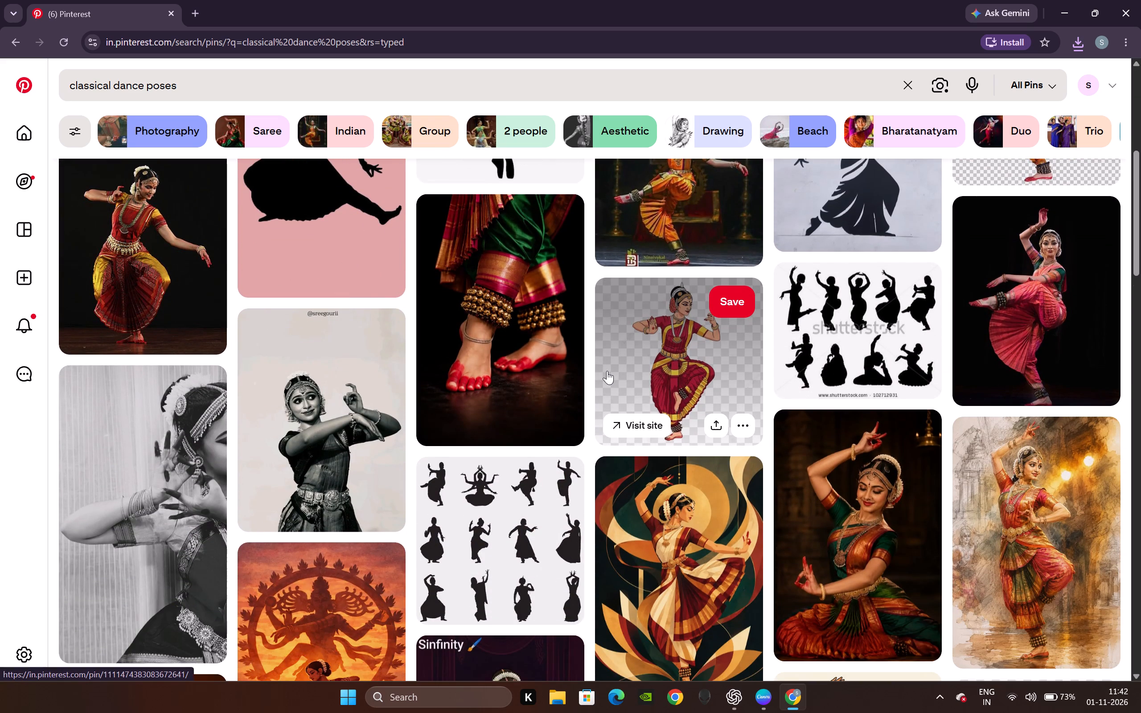
# Download the first result, the black silhouette of a classical dancer on a white background with one arm raised.
pyautogui.scroll(10, 607, 371)
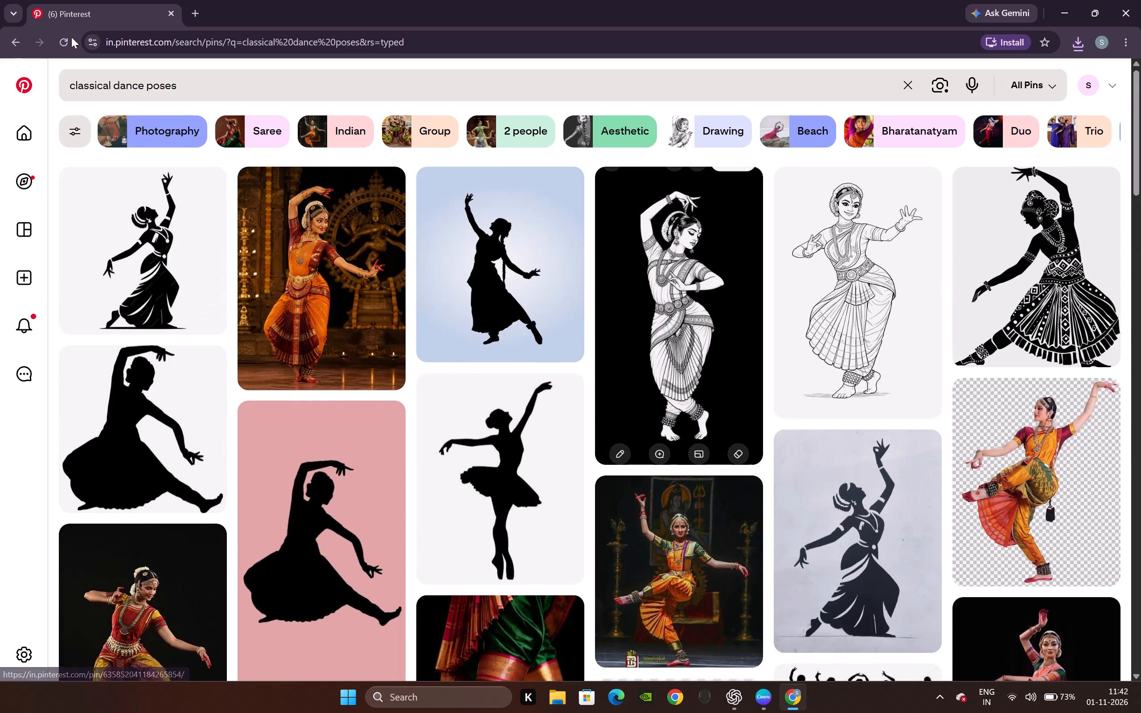
pyautogui.click(213, 315)
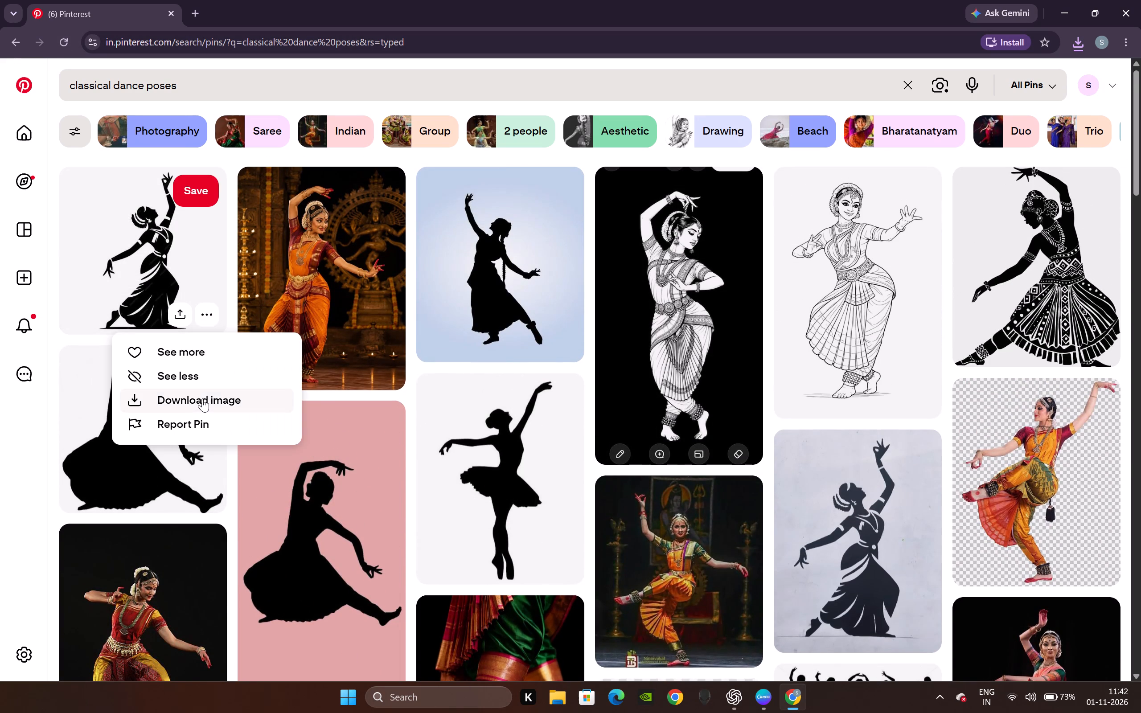
pyautogui.click(203, 398)
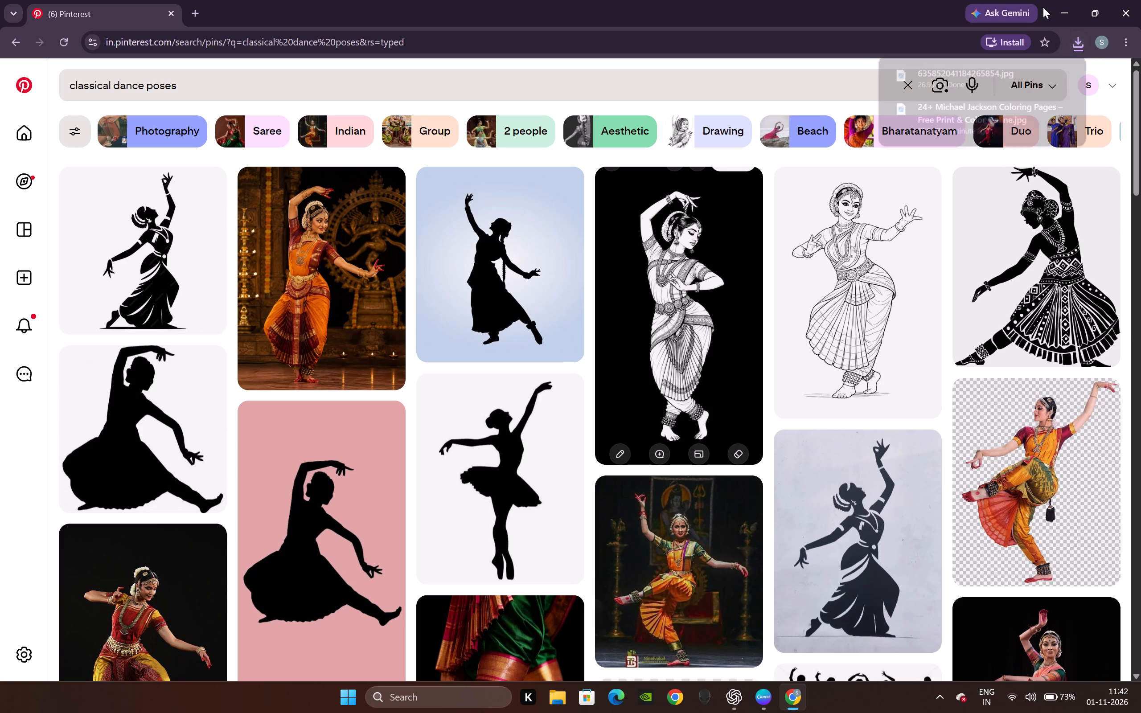
# Switch to Canva, detach the guitarist photo from the front cover frame and delete the detached photo.
pyautogui.click(1068, 1)
pyautogui.click(624, 356)
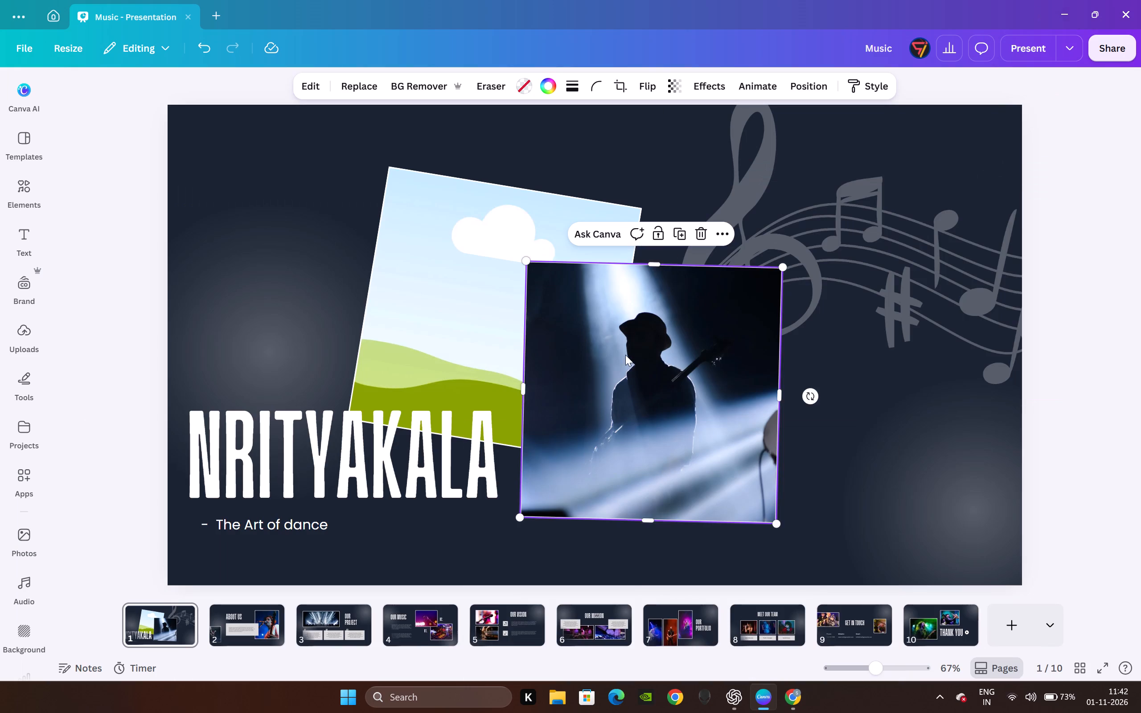
pyautogui.rightClick(625, 355)
pyautogui.click(765, 592)
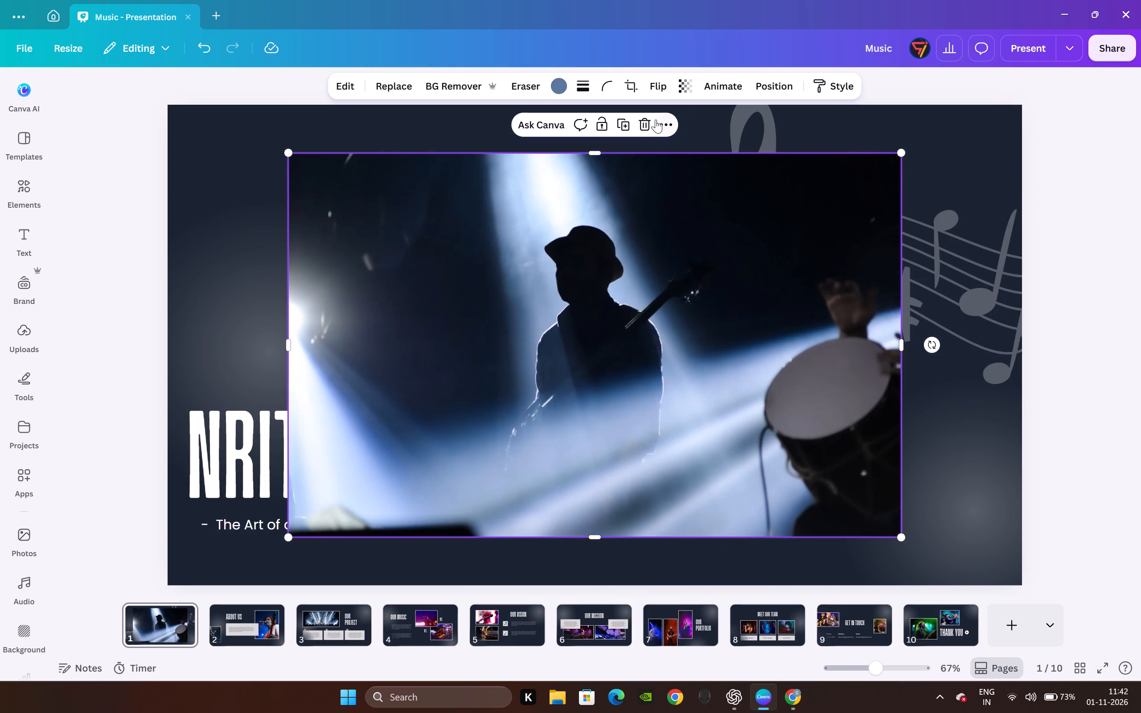
pyautogui.click(644, 124)
# Delete the two red Telugu lettering banners and the QR code from the uploaded images.
pyautogui.moveTo(15, 351); pyautogui.dragTo(16, 344)
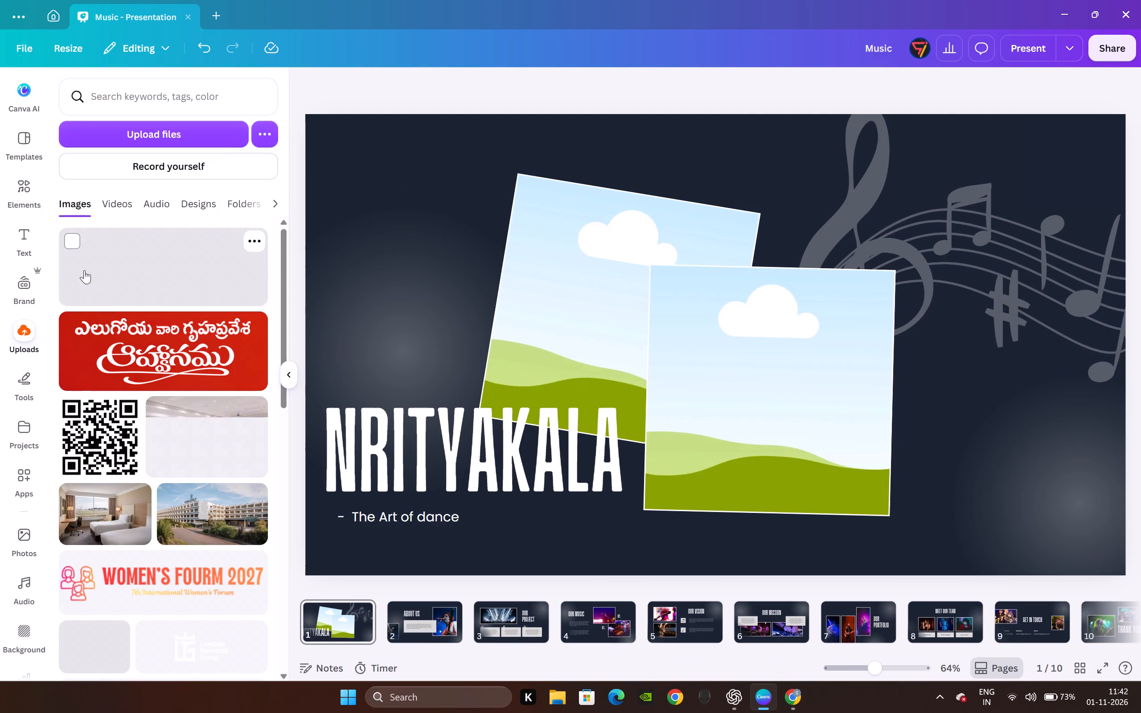
pyautogui.click(74, 243)
pyautogui.click(67, 330)
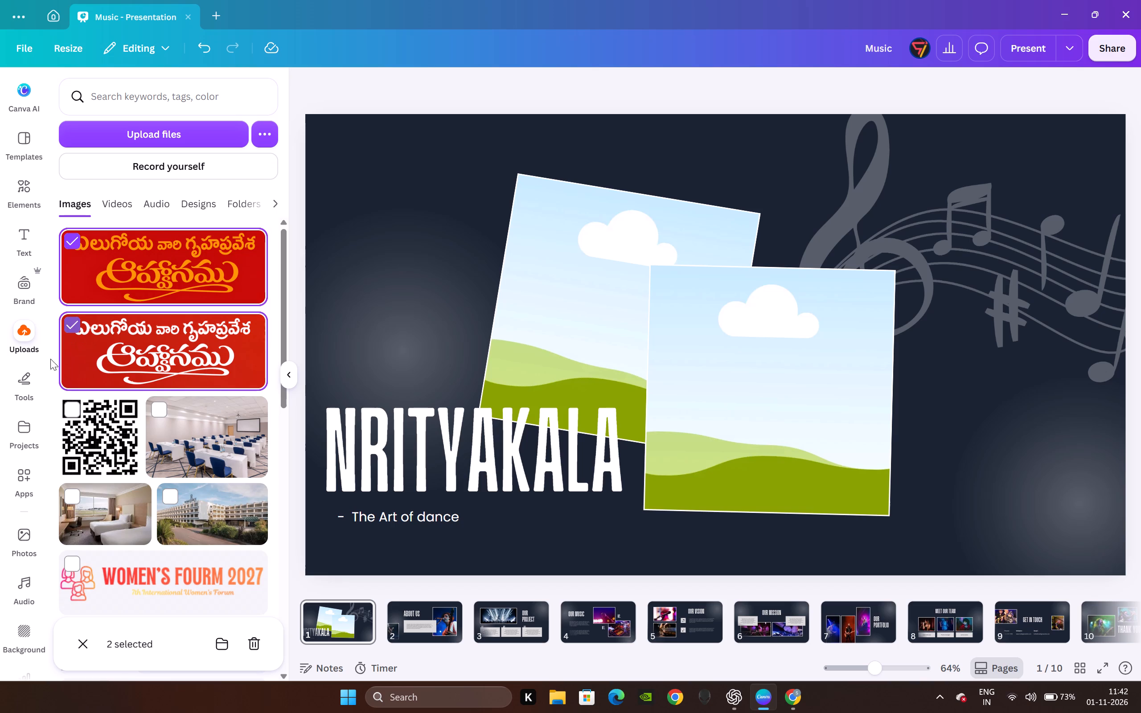
pyautogui.click(74, 412)
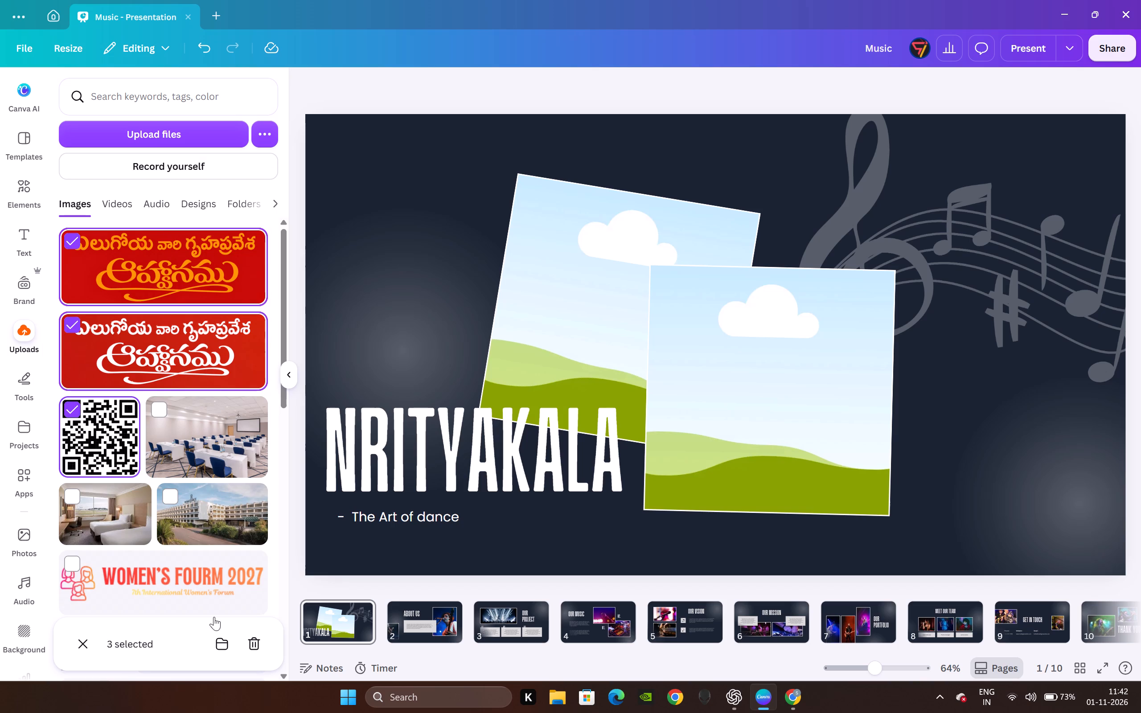
pyautogui.click(262, 656)
pyautogui.click(629, 385)
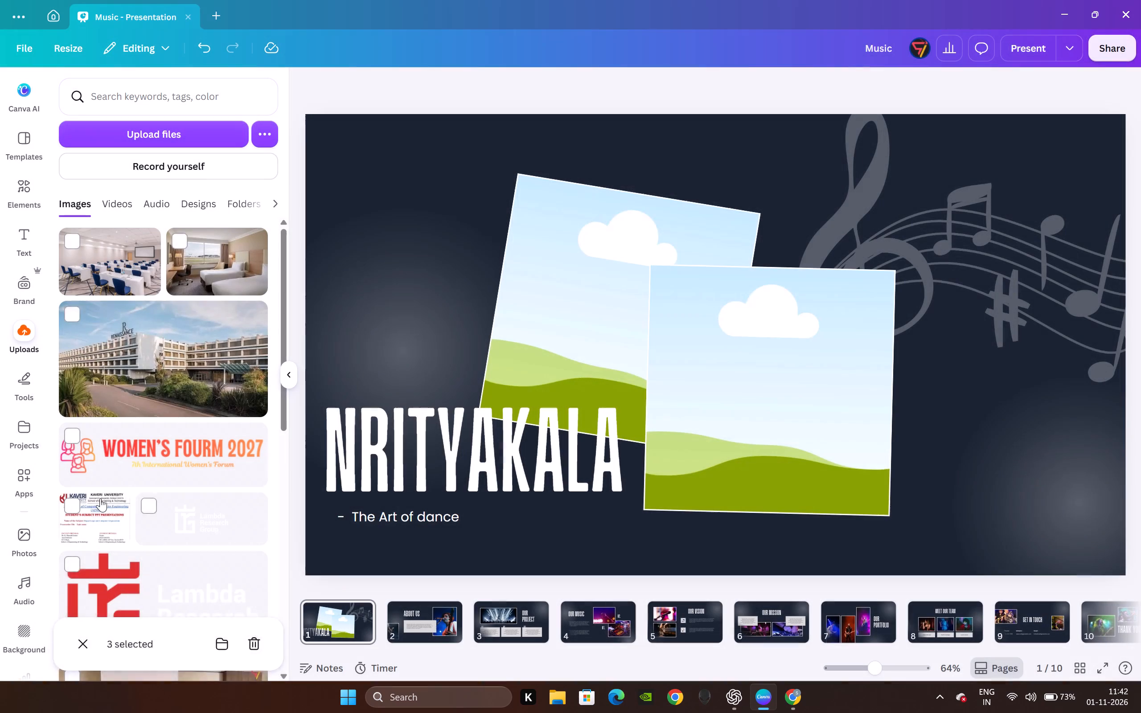
# Delete the Kaveri University text document image from the uploaded images.
pyautogui.click(72, 509)
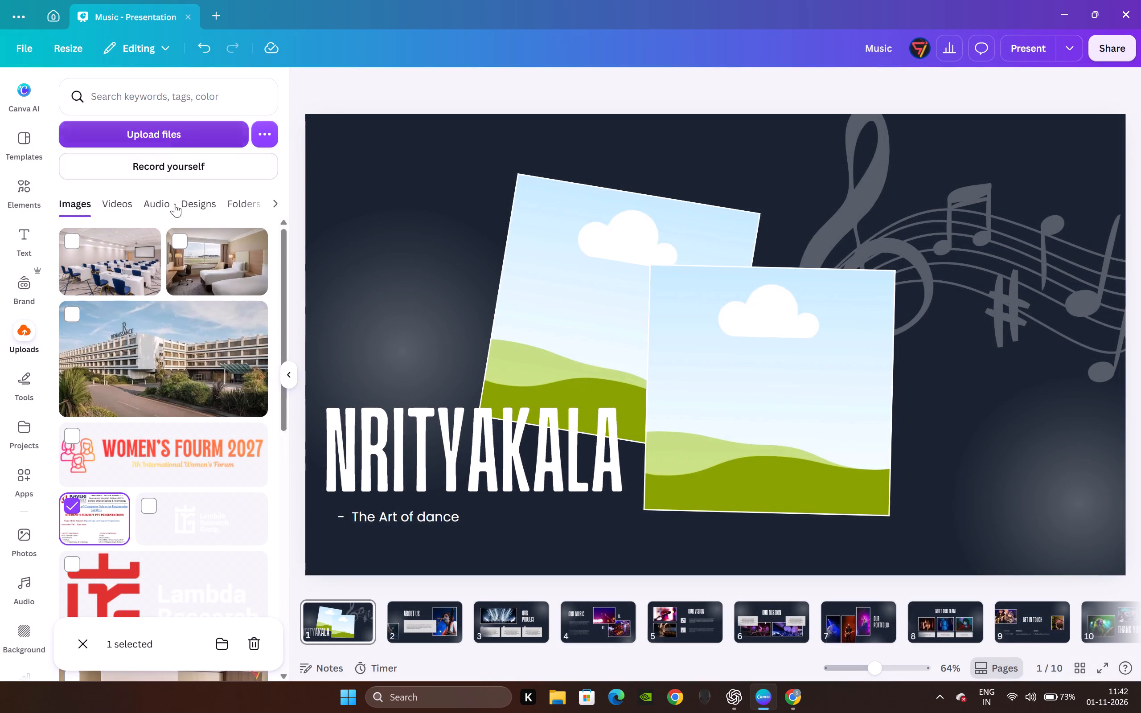
pyautogui.click(253, 653)
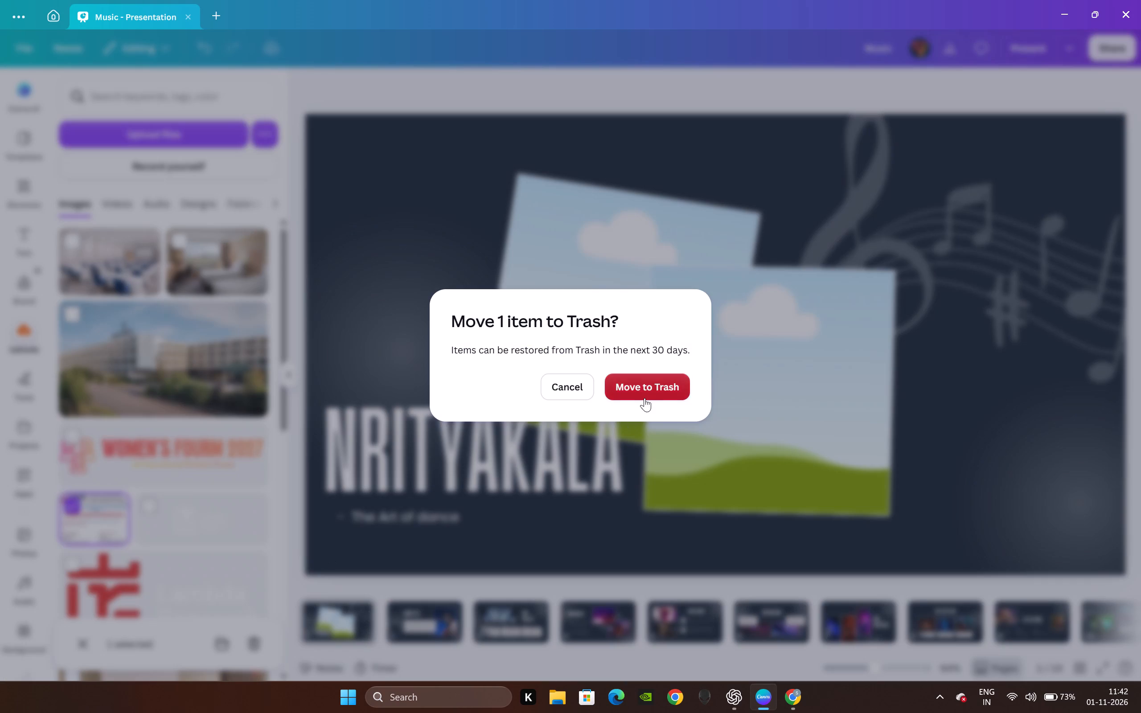
pyautogui.click(644, 398)
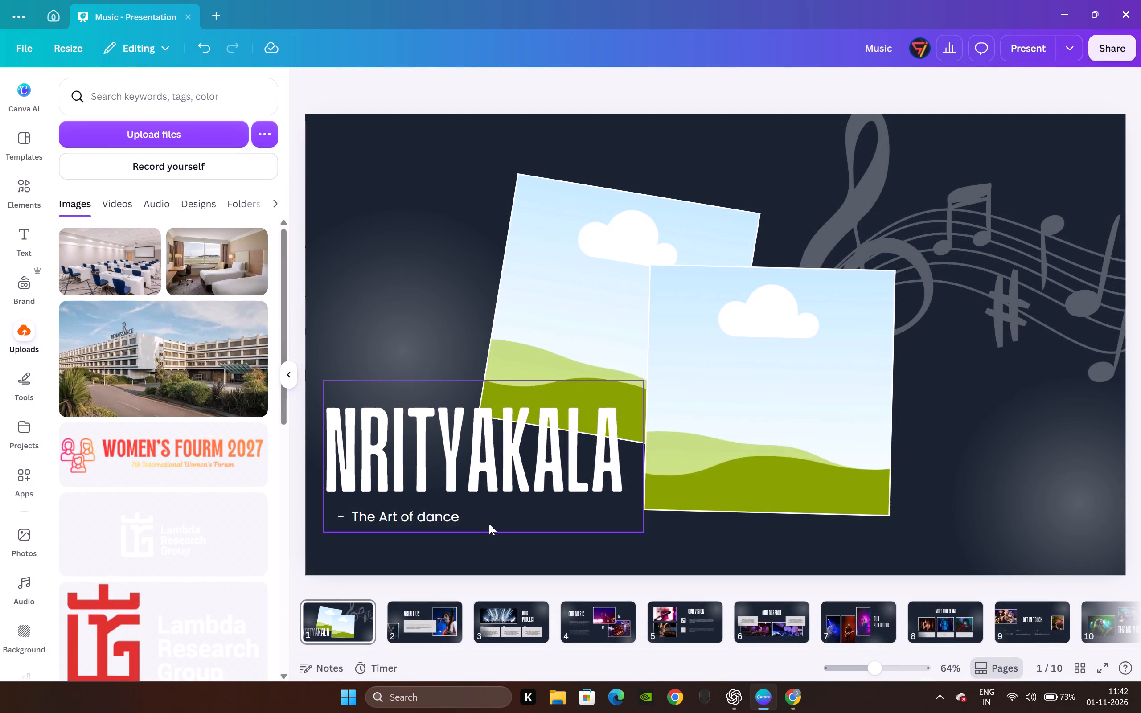
pyautogui.click(91, 135)
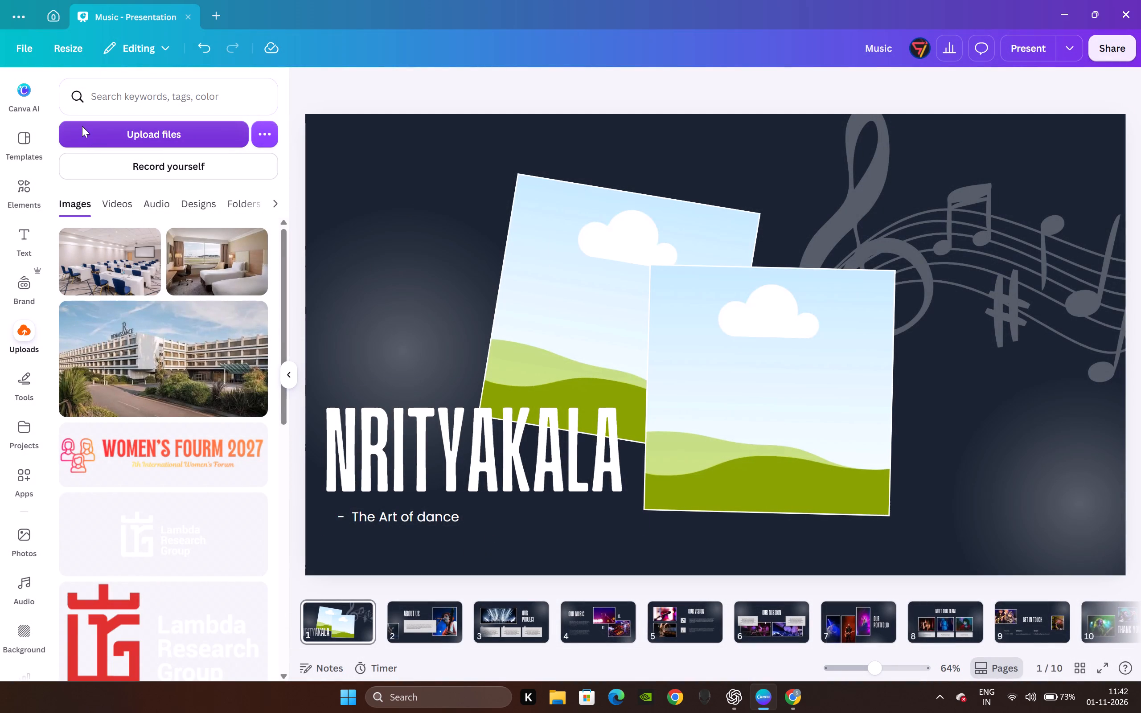
pyautogui.click(152, 138)
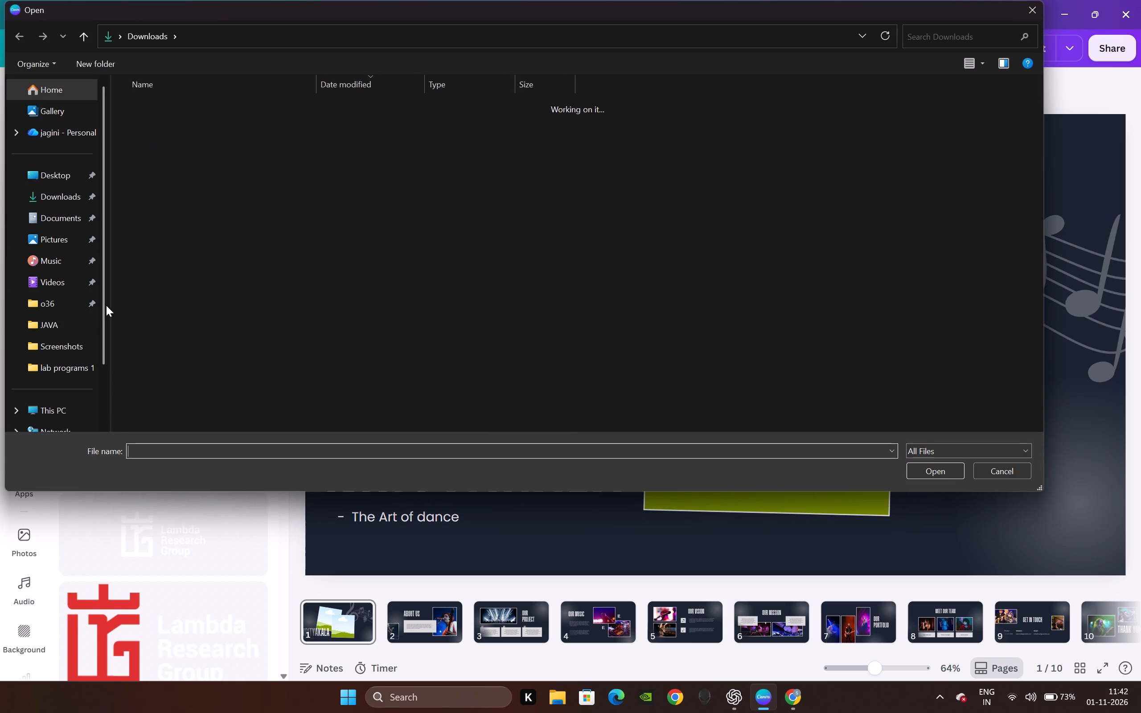
pyautogui.moveTo(119, 122); pyautogui.dragTo(119, 122)
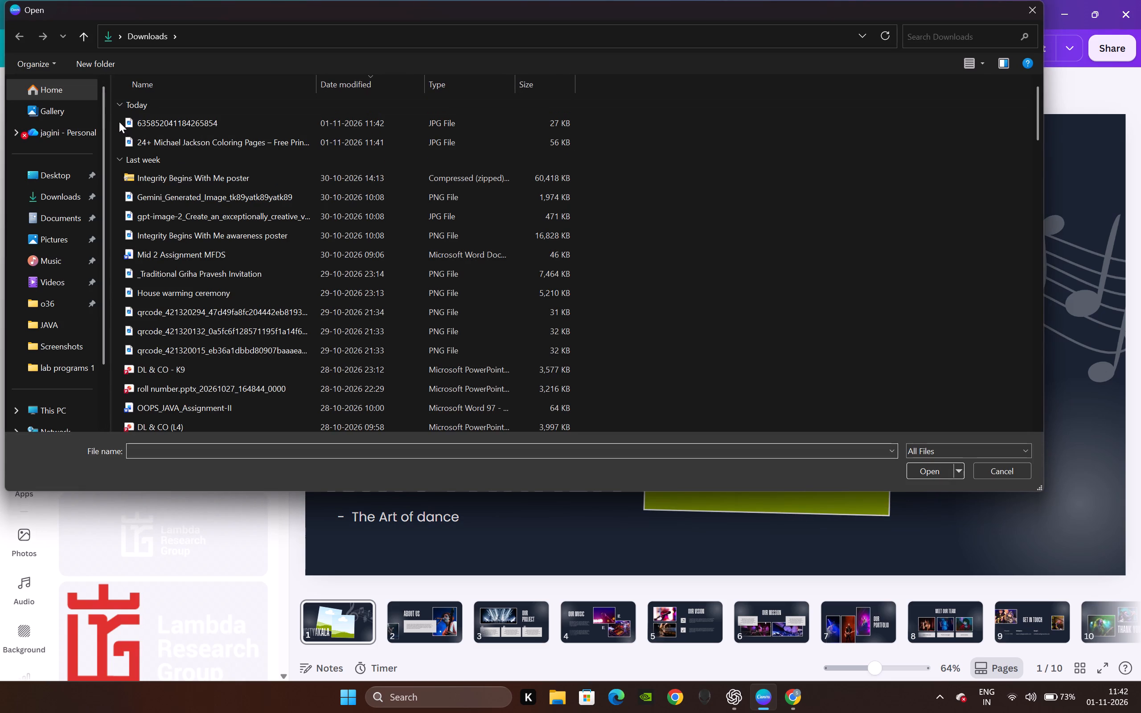
pyautogui.moveTo(119, 122); pyautogui.dragTo(141, 154)
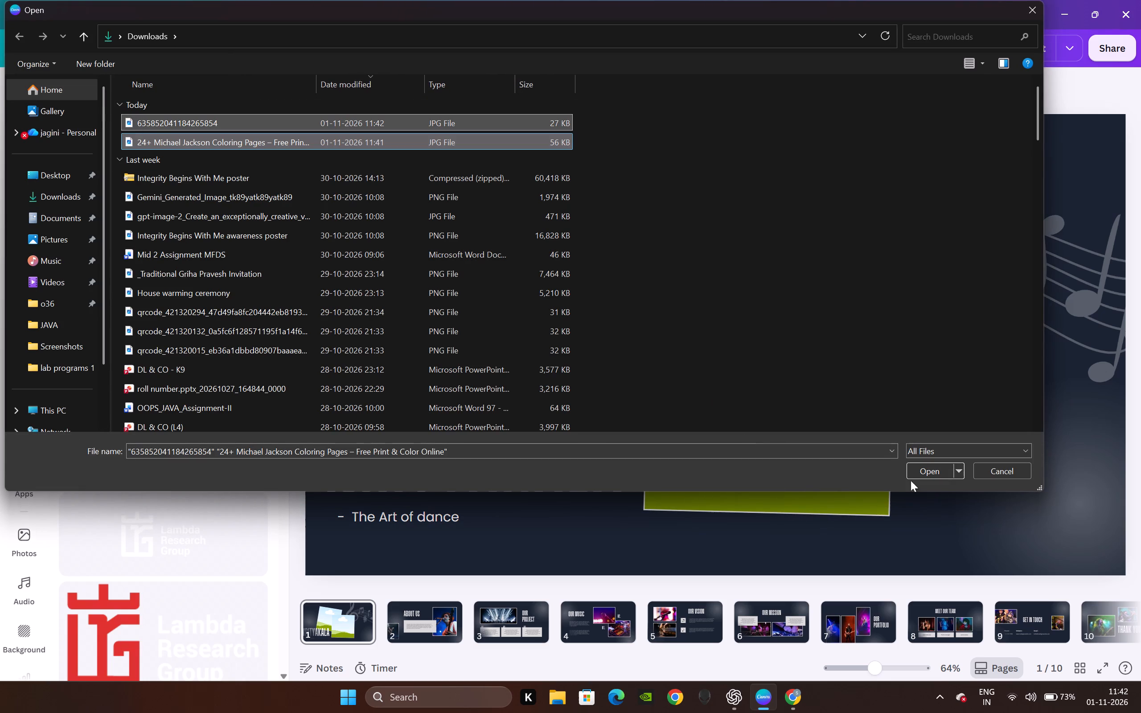
pyautogui.click(937, 467)
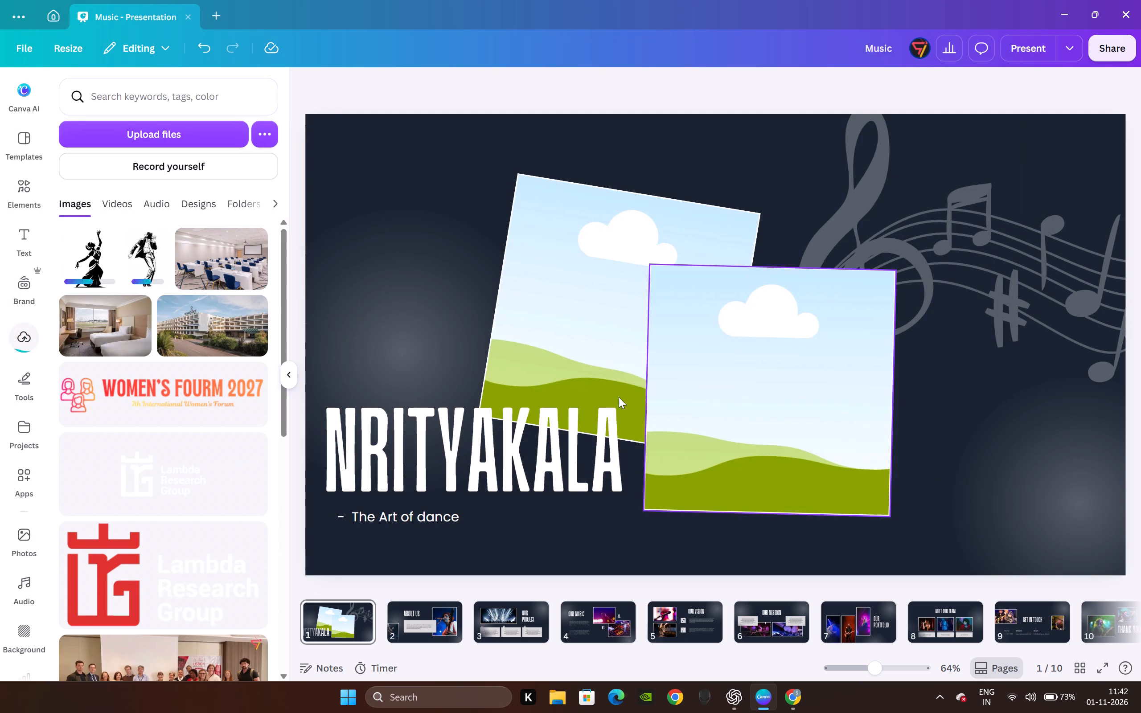
# Insert the uploaded Michael Jackson drawing into the rear tilted frame on the cover slide.
pyautogui.click(132, 264)
pyautogui.moveTo(693, 348); pyautogui.dragTo(590, 320)
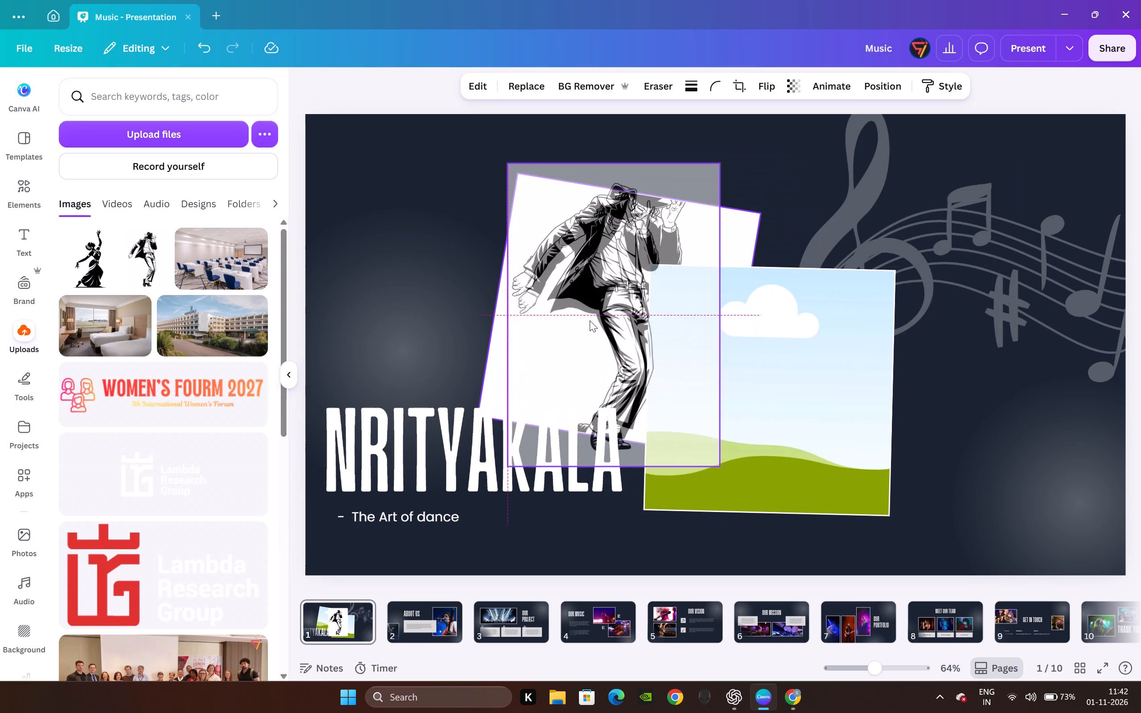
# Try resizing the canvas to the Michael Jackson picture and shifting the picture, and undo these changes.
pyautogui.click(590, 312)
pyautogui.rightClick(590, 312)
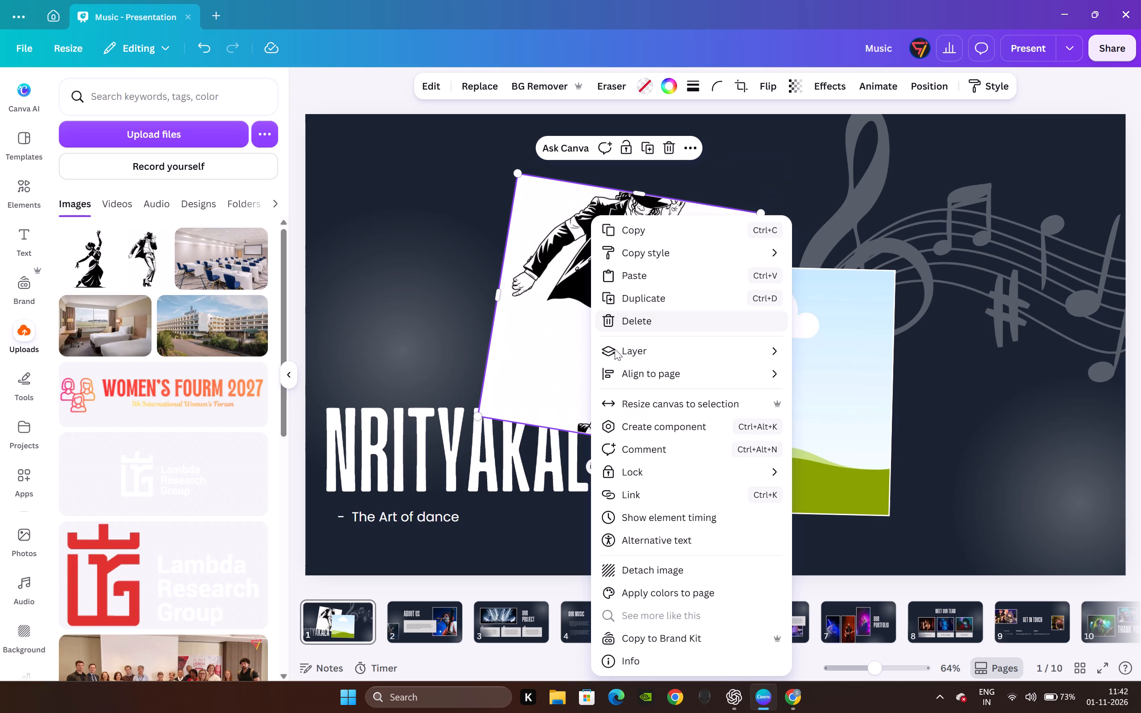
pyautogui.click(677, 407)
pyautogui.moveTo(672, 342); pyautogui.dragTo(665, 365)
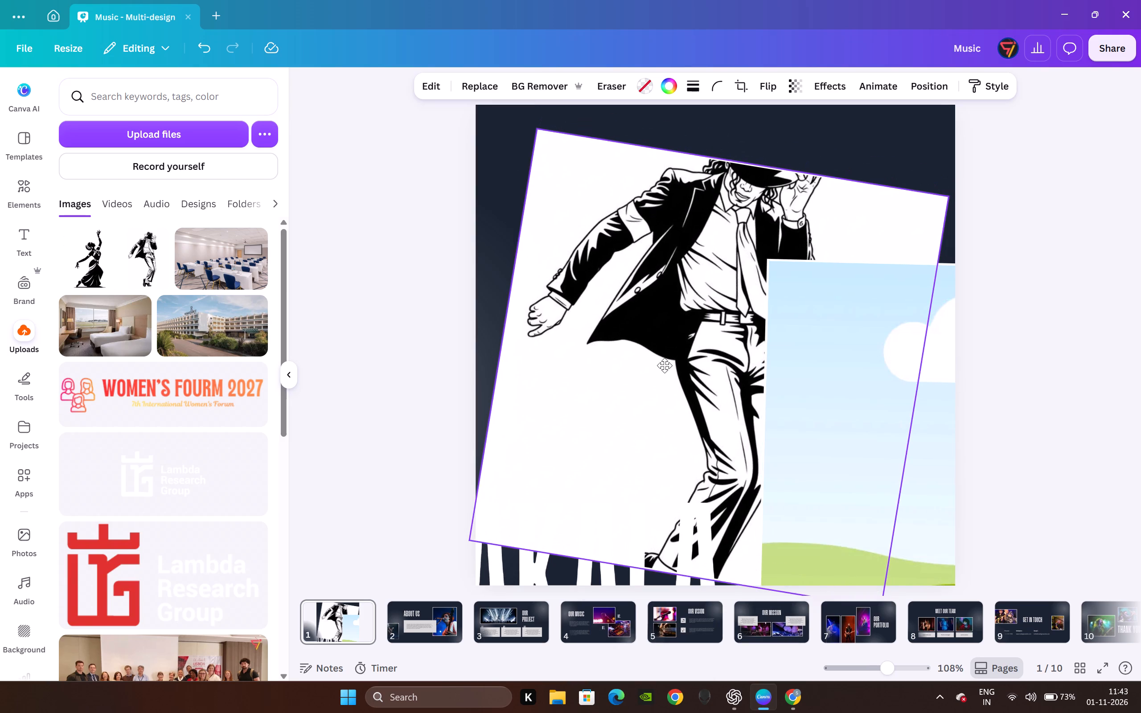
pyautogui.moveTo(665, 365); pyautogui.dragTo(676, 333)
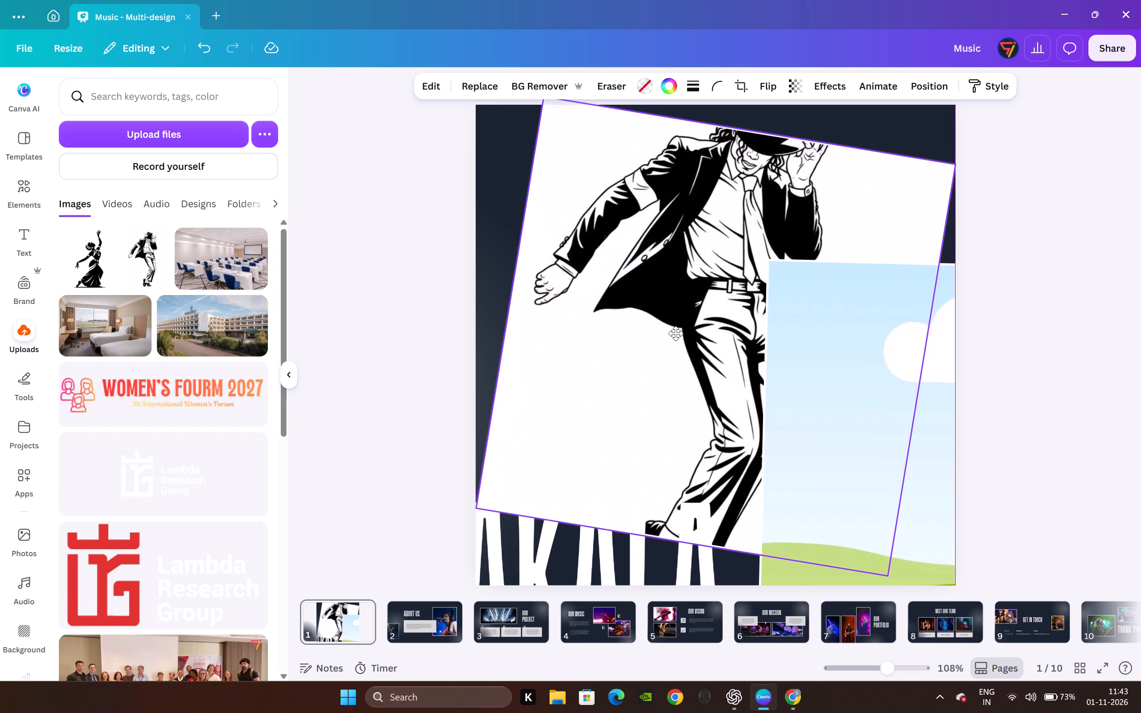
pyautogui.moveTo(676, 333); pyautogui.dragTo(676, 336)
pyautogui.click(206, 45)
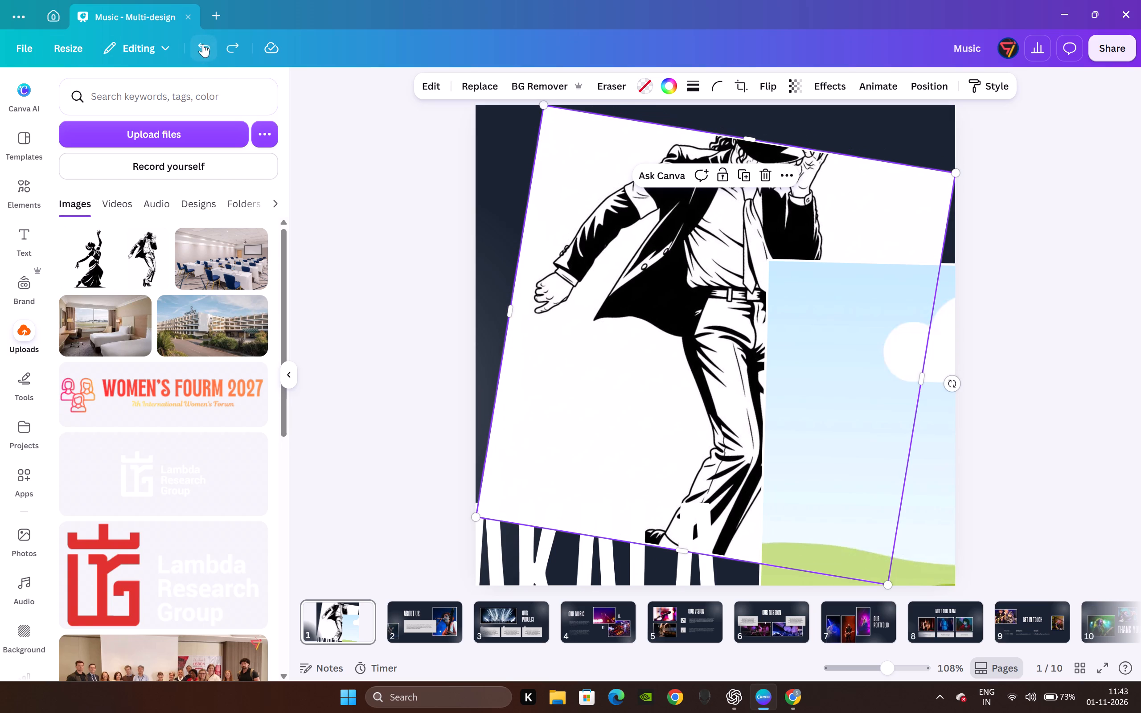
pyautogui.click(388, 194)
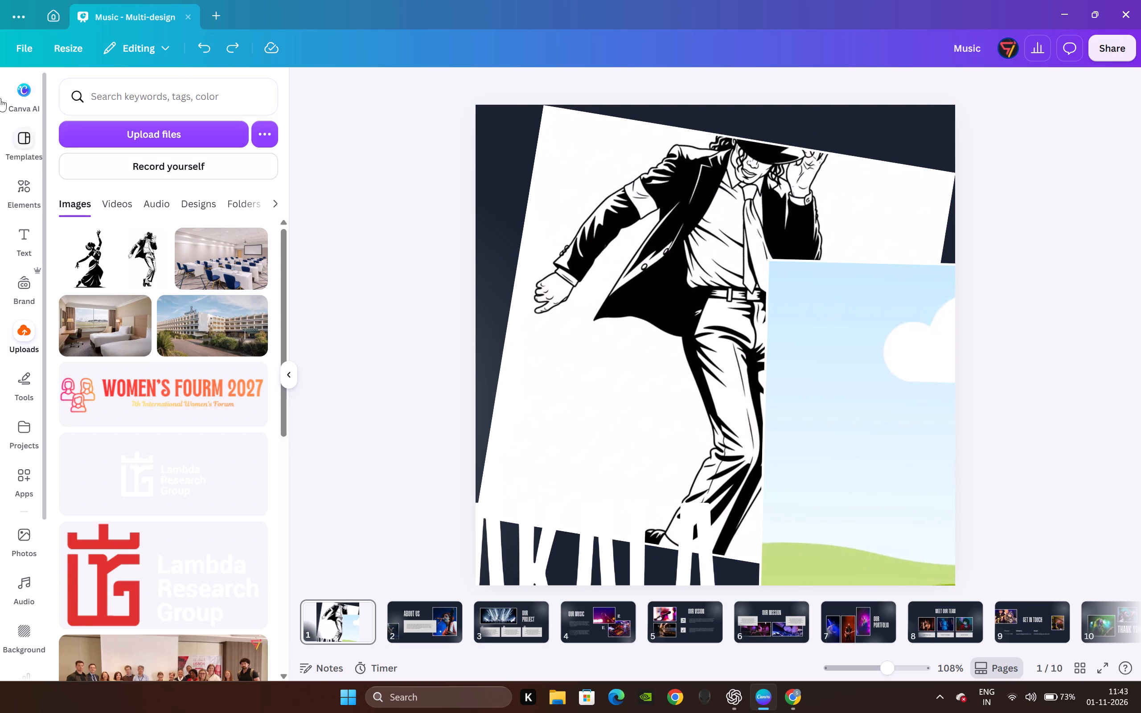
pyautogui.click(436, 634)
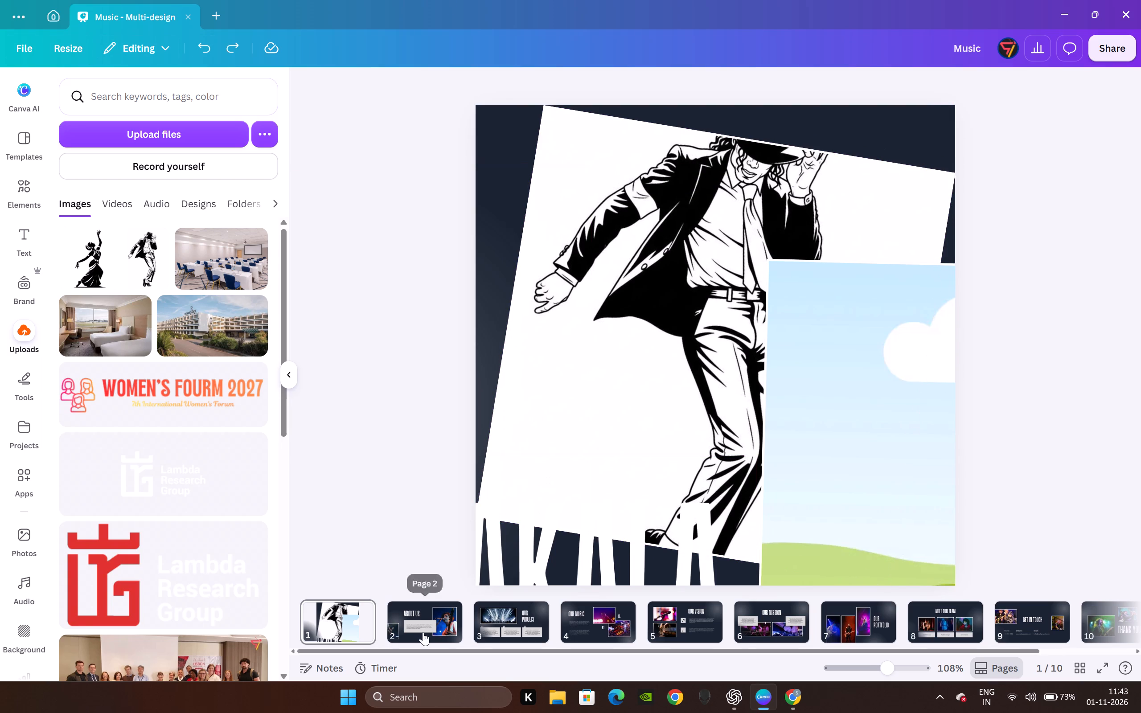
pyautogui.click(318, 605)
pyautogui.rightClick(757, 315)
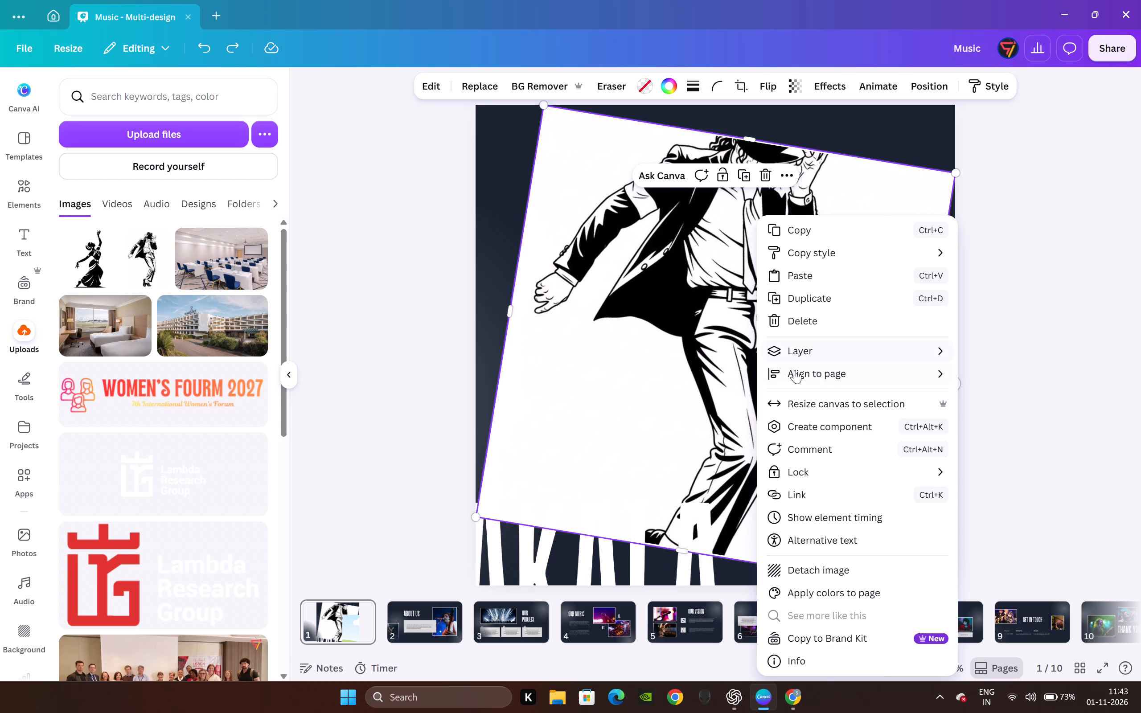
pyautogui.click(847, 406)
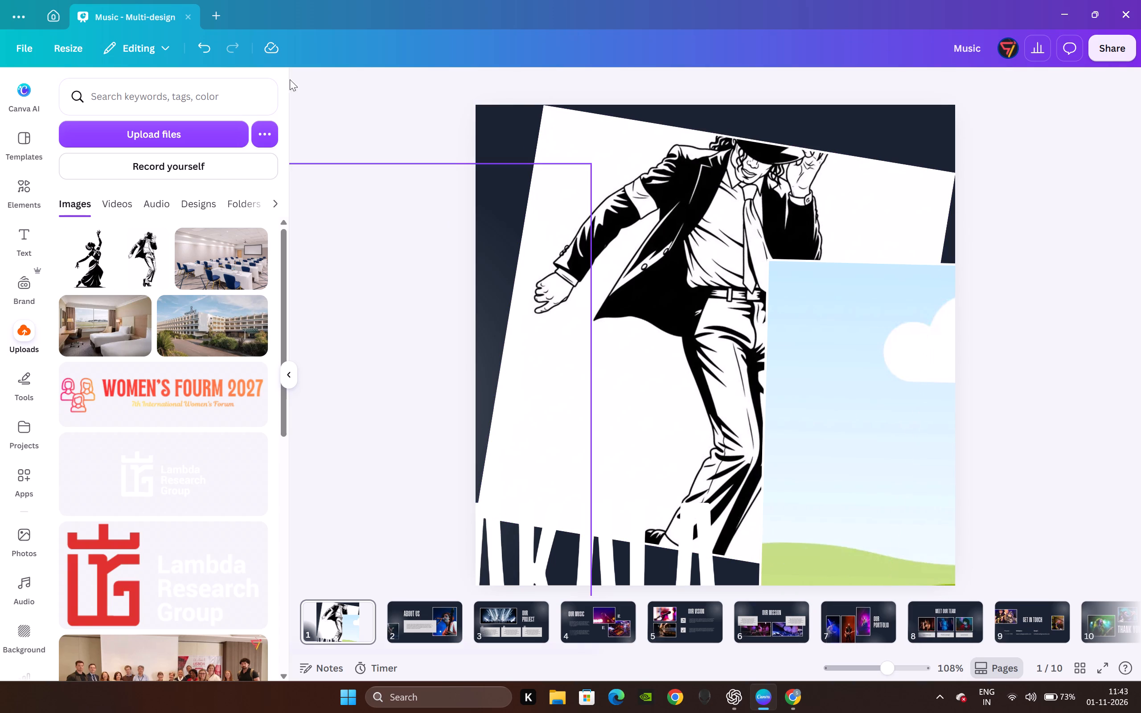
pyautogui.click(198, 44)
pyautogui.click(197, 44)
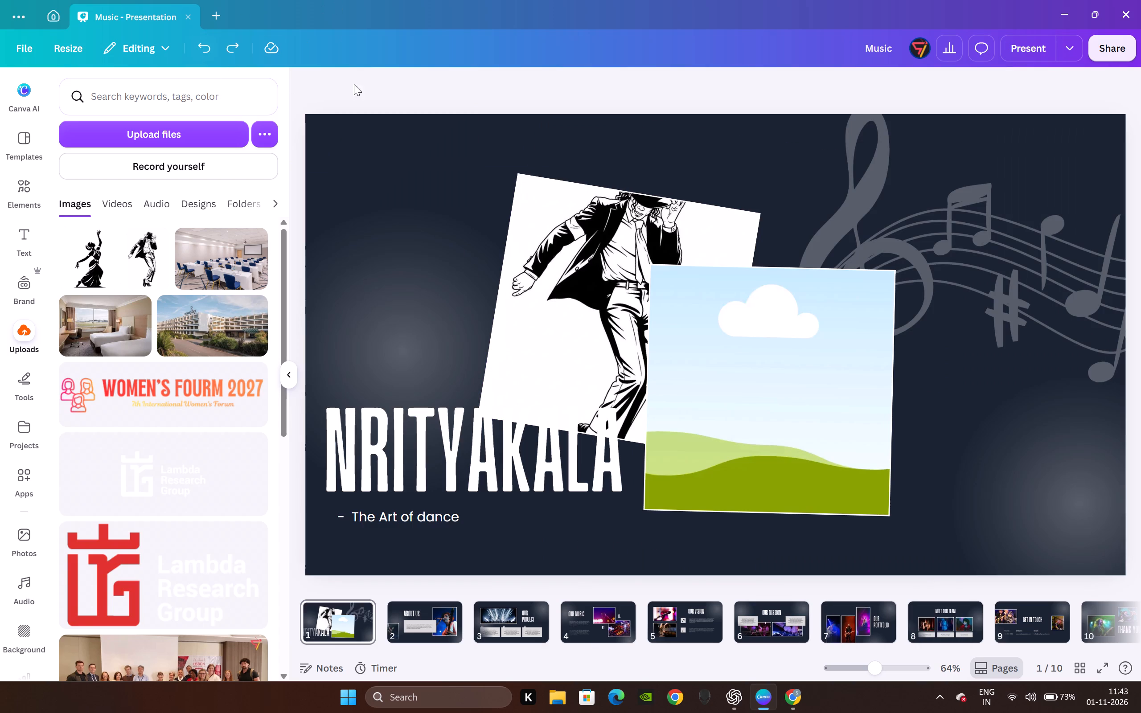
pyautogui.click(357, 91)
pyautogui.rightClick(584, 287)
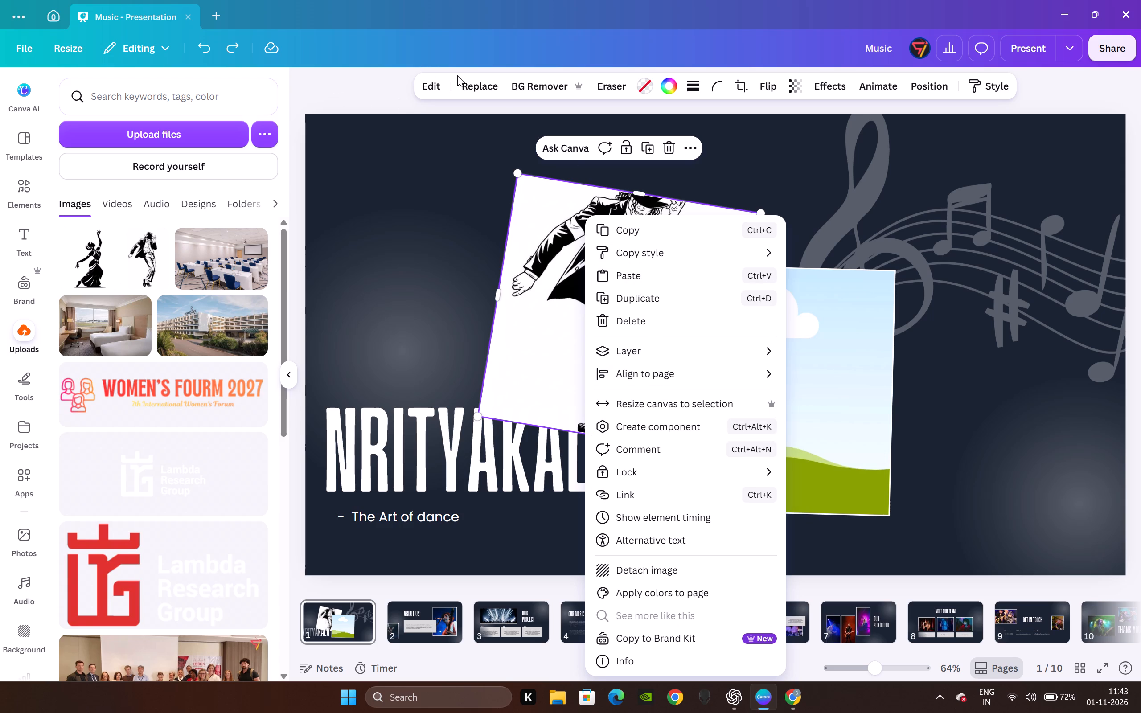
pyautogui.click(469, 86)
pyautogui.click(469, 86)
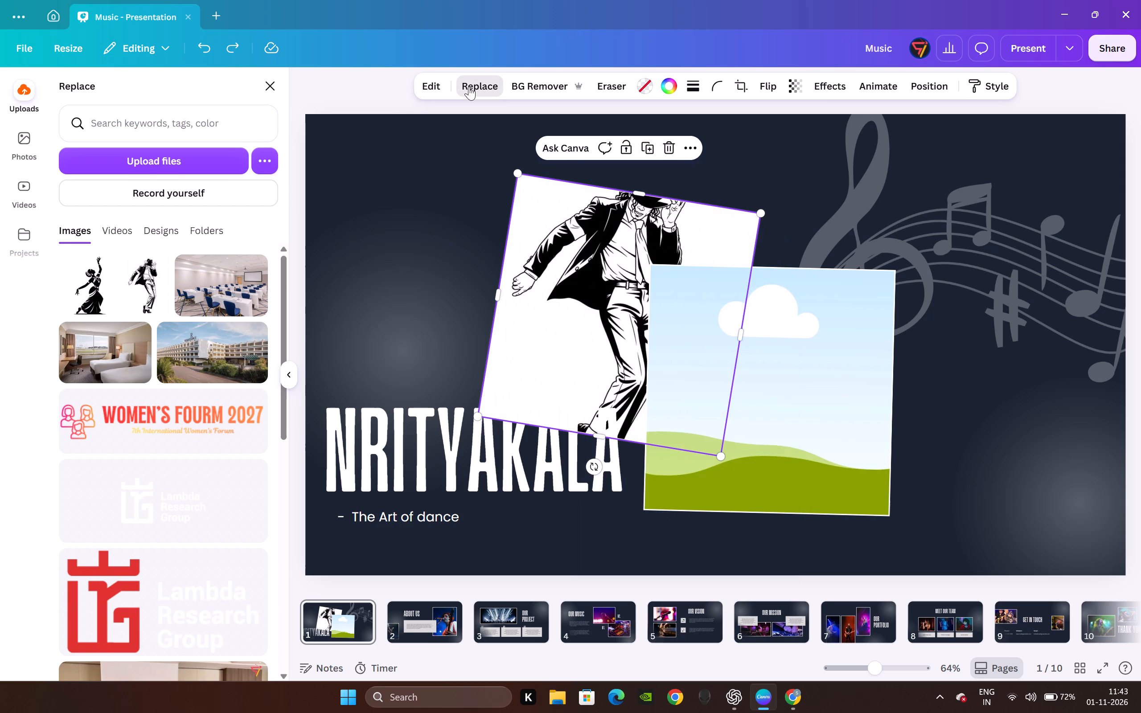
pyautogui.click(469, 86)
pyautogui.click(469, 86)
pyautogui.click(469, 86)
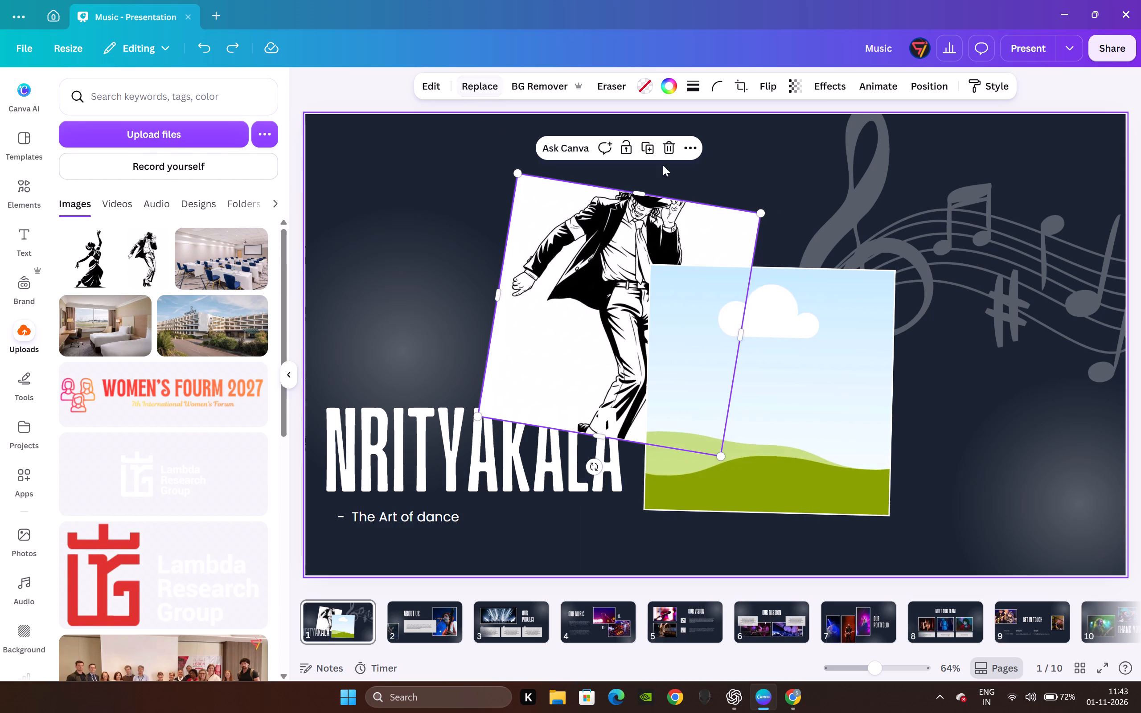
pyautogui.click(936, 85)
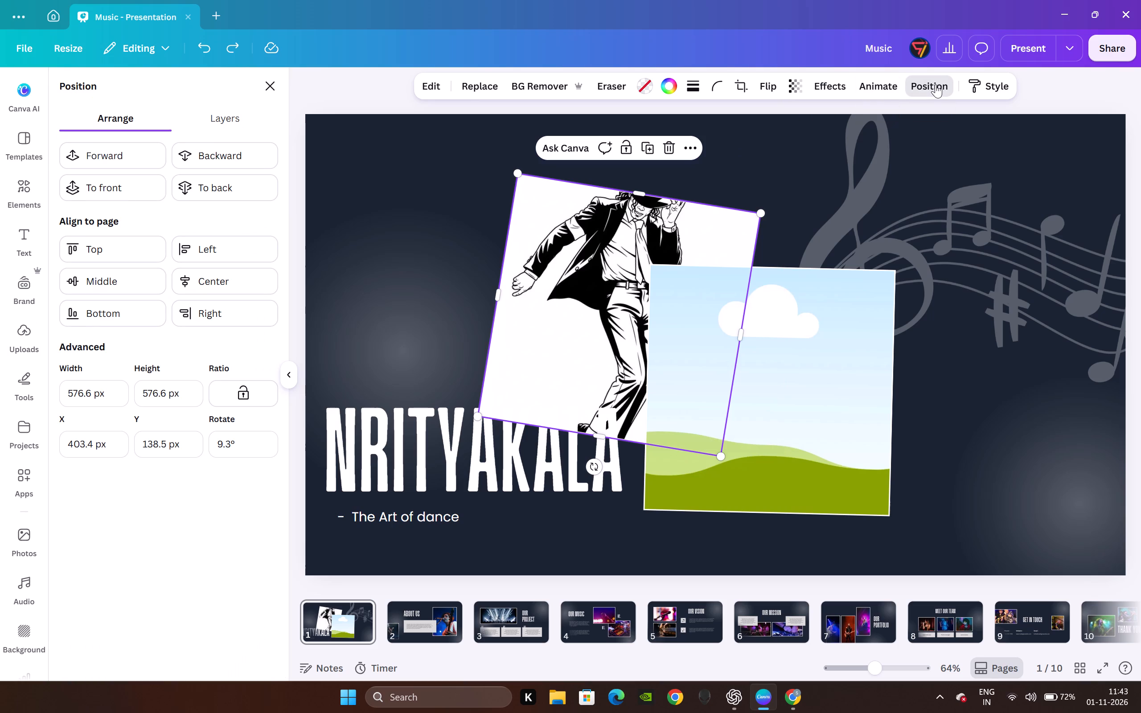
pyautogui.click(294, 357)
# Detach the Michael Jackson drawing from the rear frame, crop it from its lower edge and put it back so the whole hat shows.
pyautogui.rightClick(569, 261)
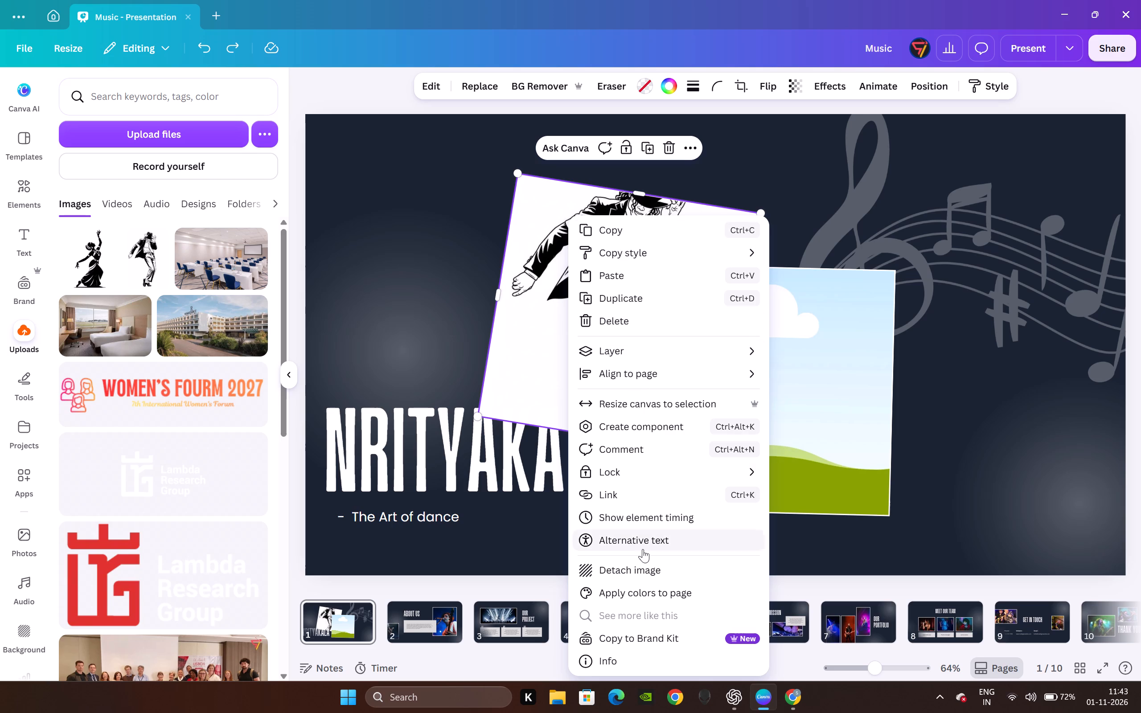
pyautogui.click(644, 565)
pyautogui.moveTo(718, 533); pyautogui.dragTo(737, 441)
pyautogui.moveTo(724, 284); pyautogui.dragTo(604, 324)
pyautogui.click(346, 74)
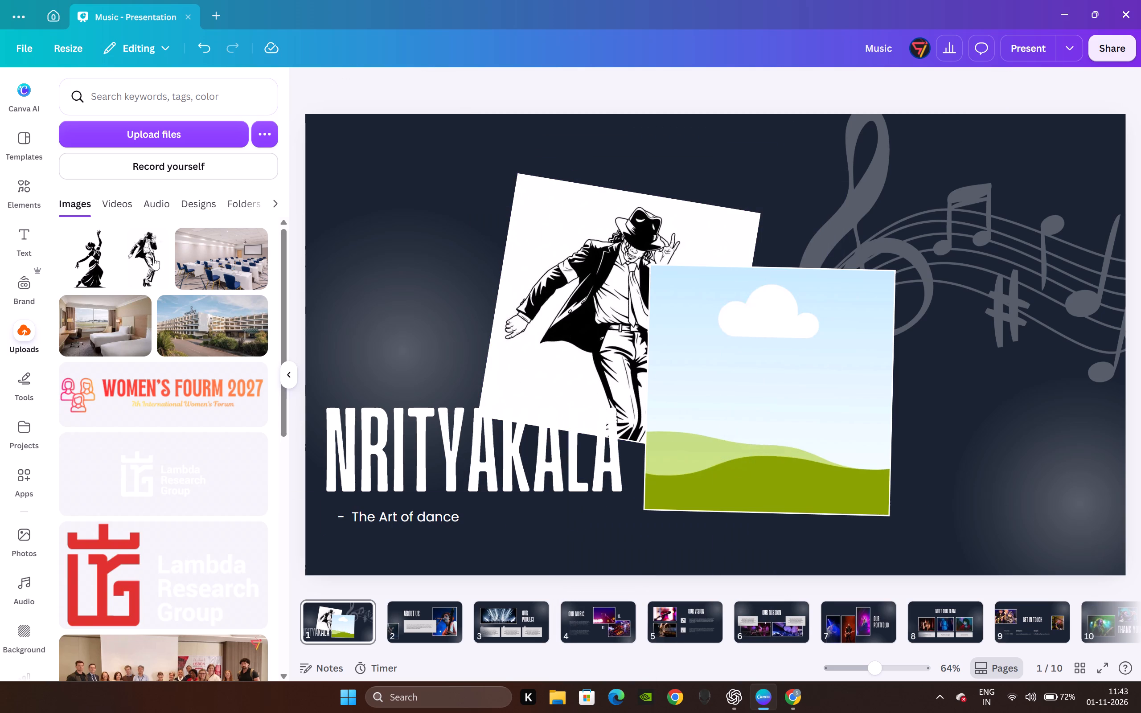
# Insert the uploaded classical dancer silhouette into the front frame on the cover slide.
pyautogui.click(99, 269)
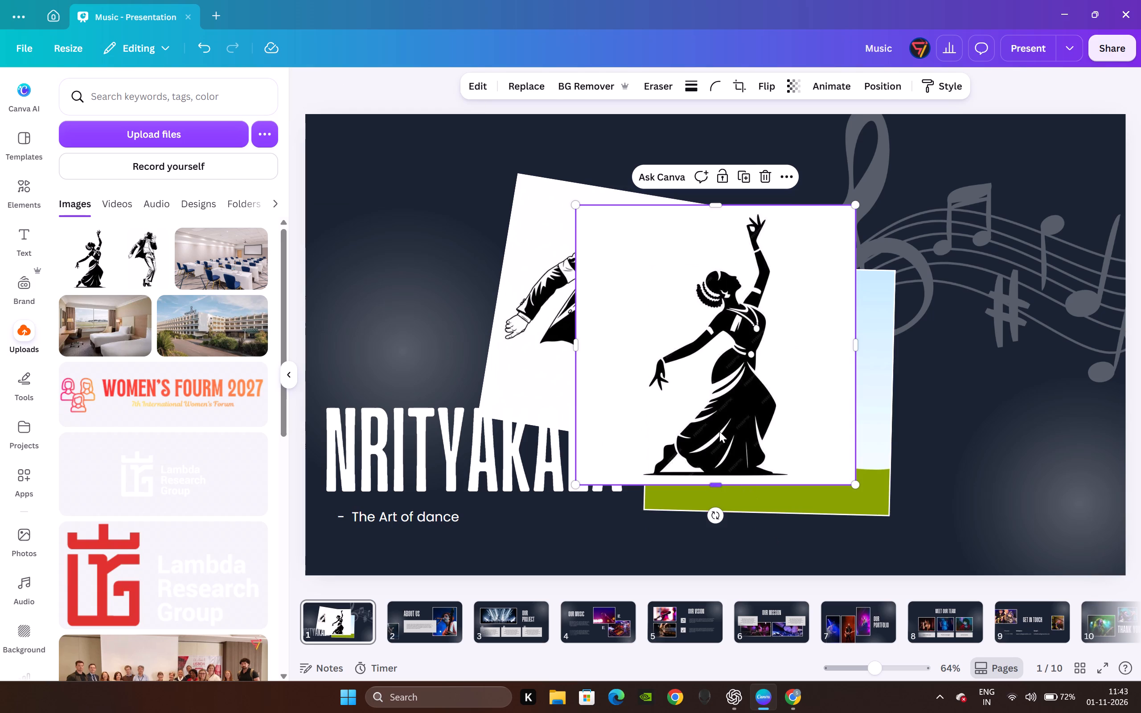
pyautogui.moveTo(716, 392); pyautogui.dragTo(747, 431)
pyautogui.click(609, 86)
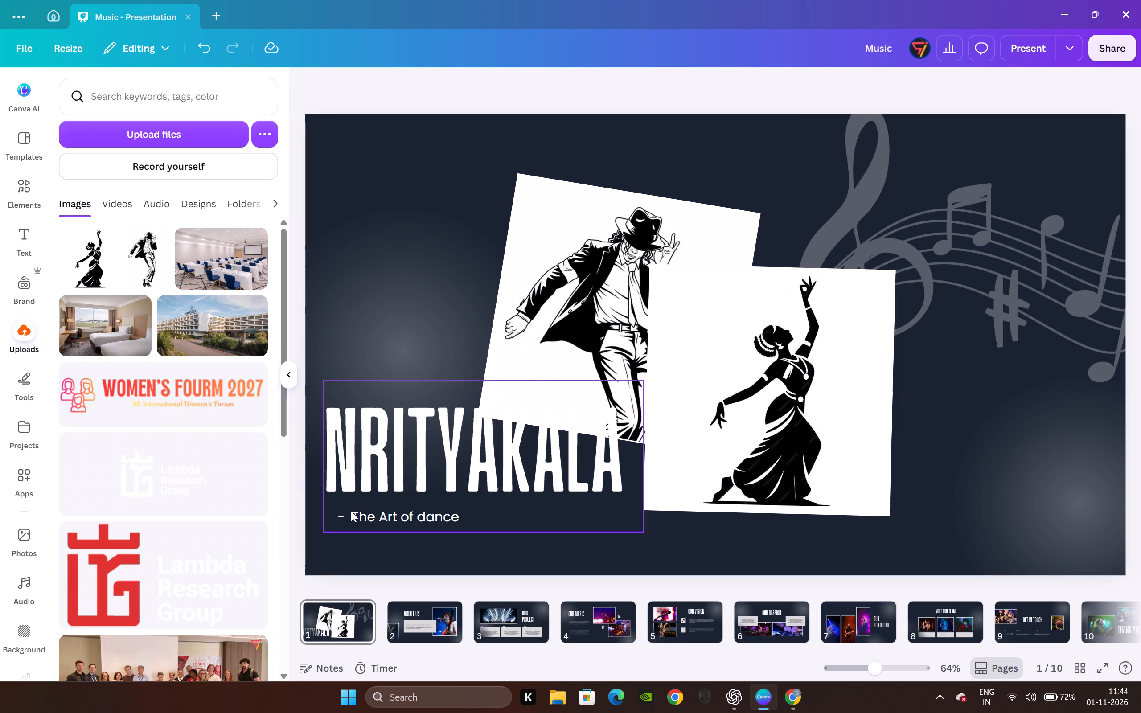
# Try dark gradients on the NRITYAKALA title and set its text colour to the default light grey-to-white gradient.
pyautogui.click(389, 441)
pyautogui.click(591, 79)
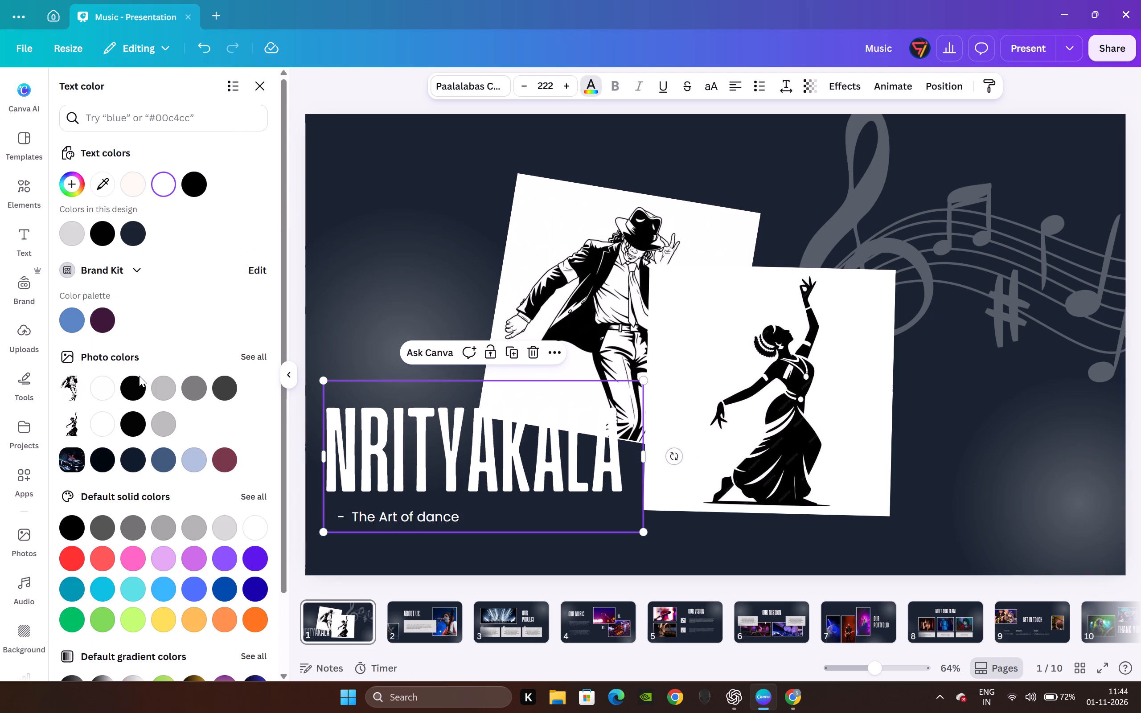
pyautogui.scroll(-2, 140, 419)
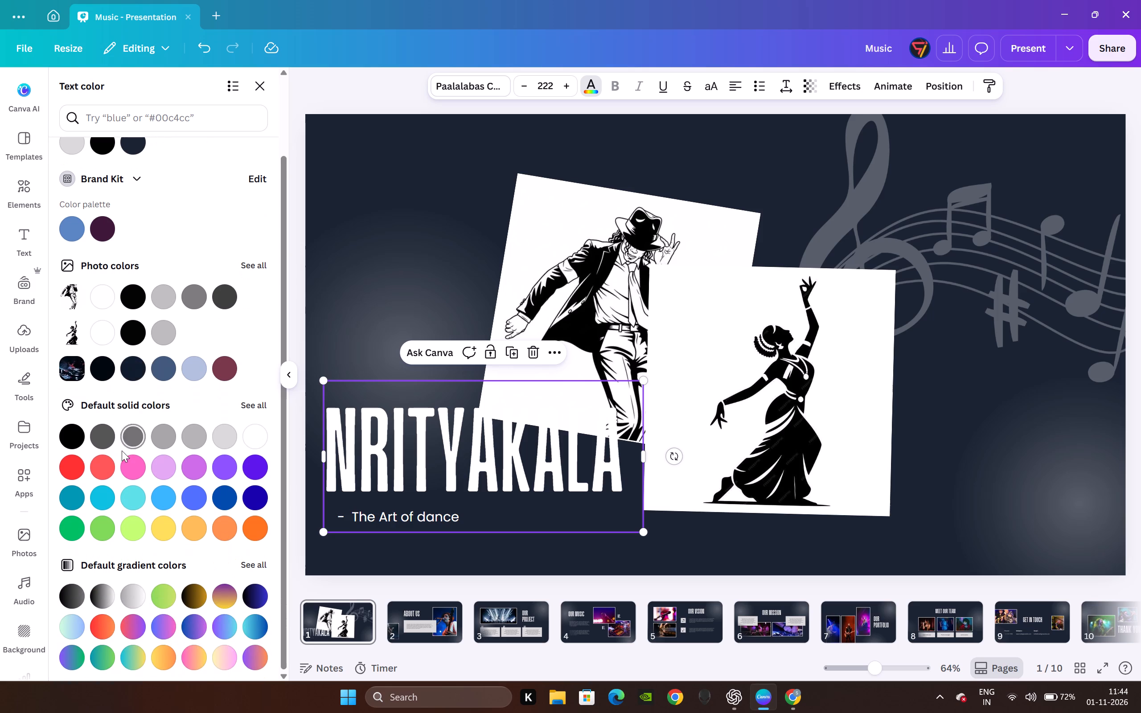
pyautogui.scroll(-2, 234, 586)
pyautogui.click(73, 599)
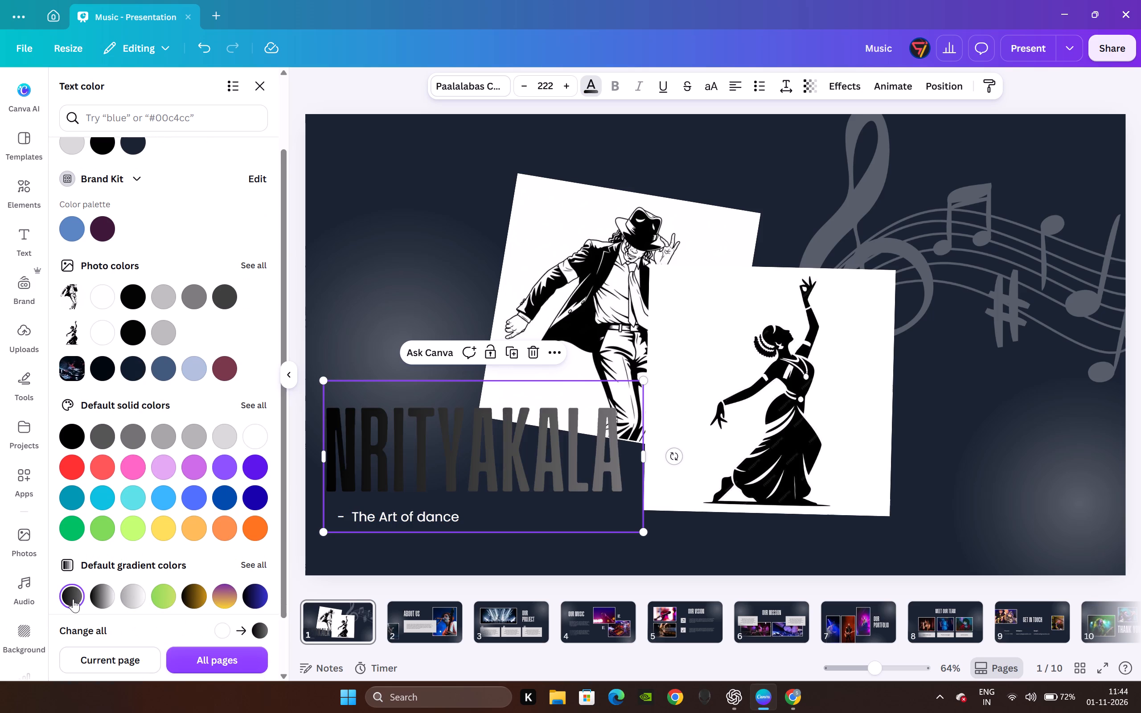
pyautogui.scroll(-3, 172, 599)
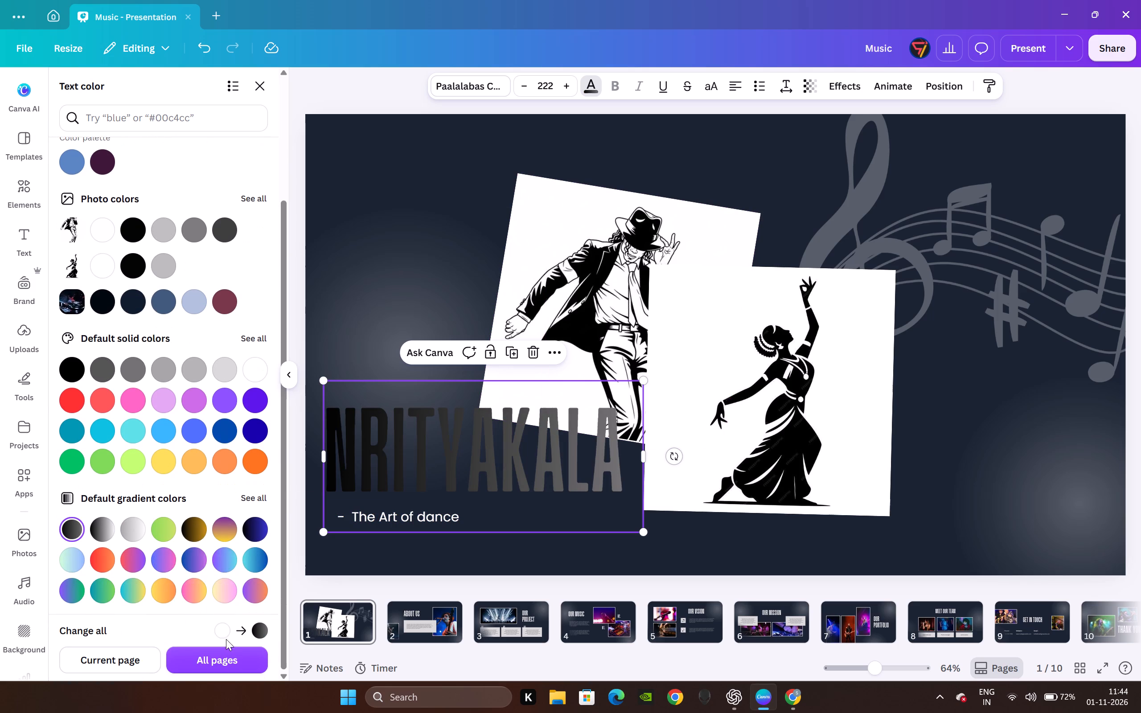
pyautogui.scroll(-1, 195, 562)
pyautogui.click(135, 530)
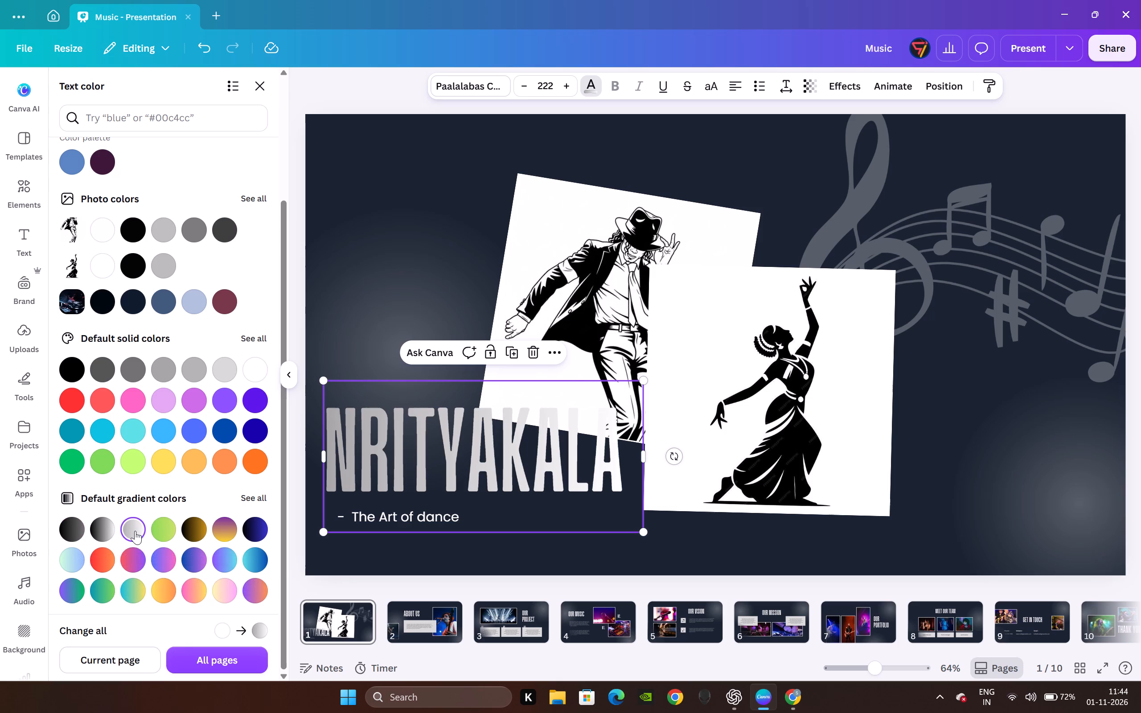
pyautogui.click(105, 537)
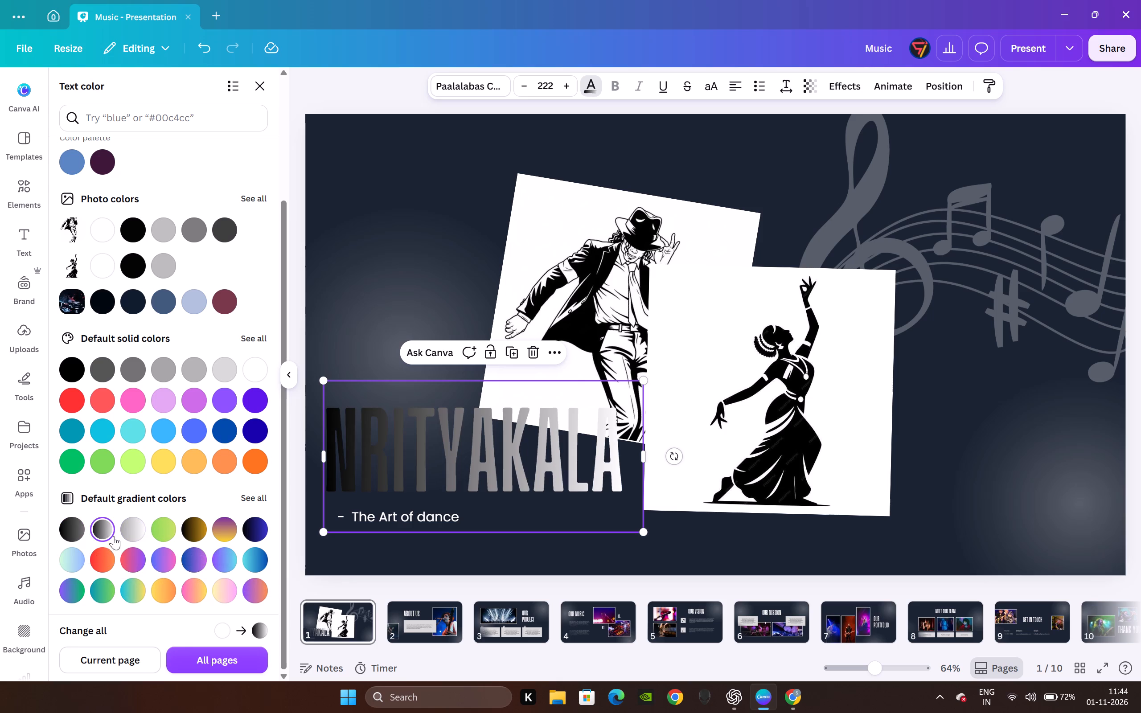
pyautogui.click(142, 530)
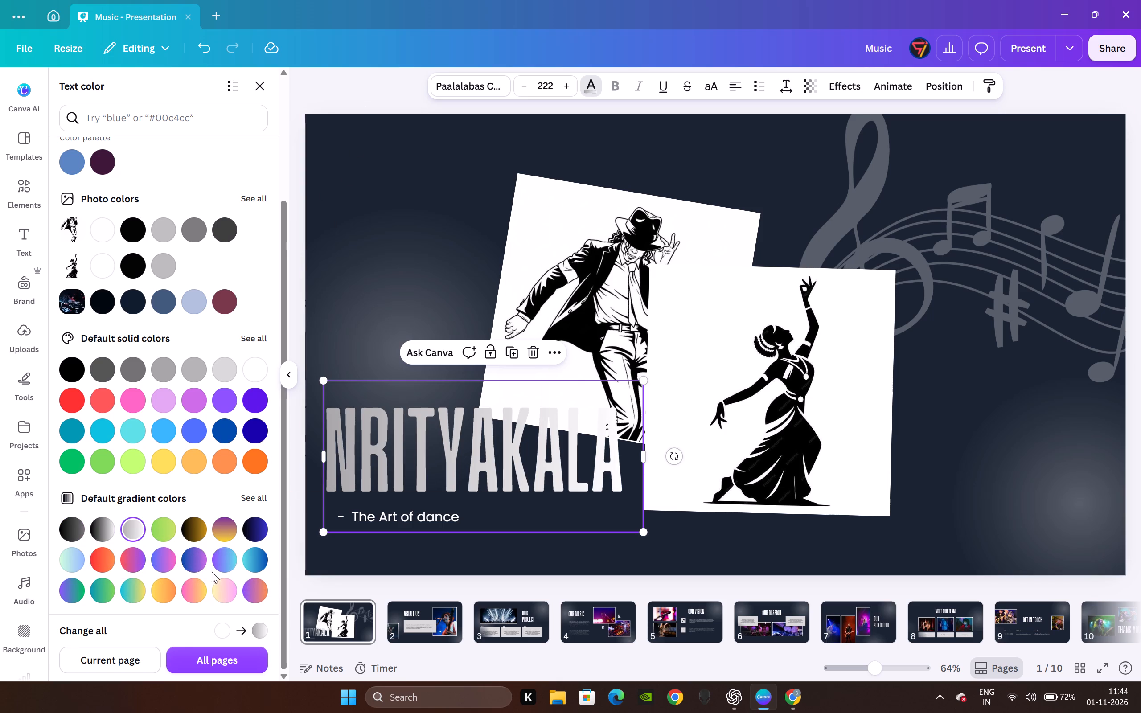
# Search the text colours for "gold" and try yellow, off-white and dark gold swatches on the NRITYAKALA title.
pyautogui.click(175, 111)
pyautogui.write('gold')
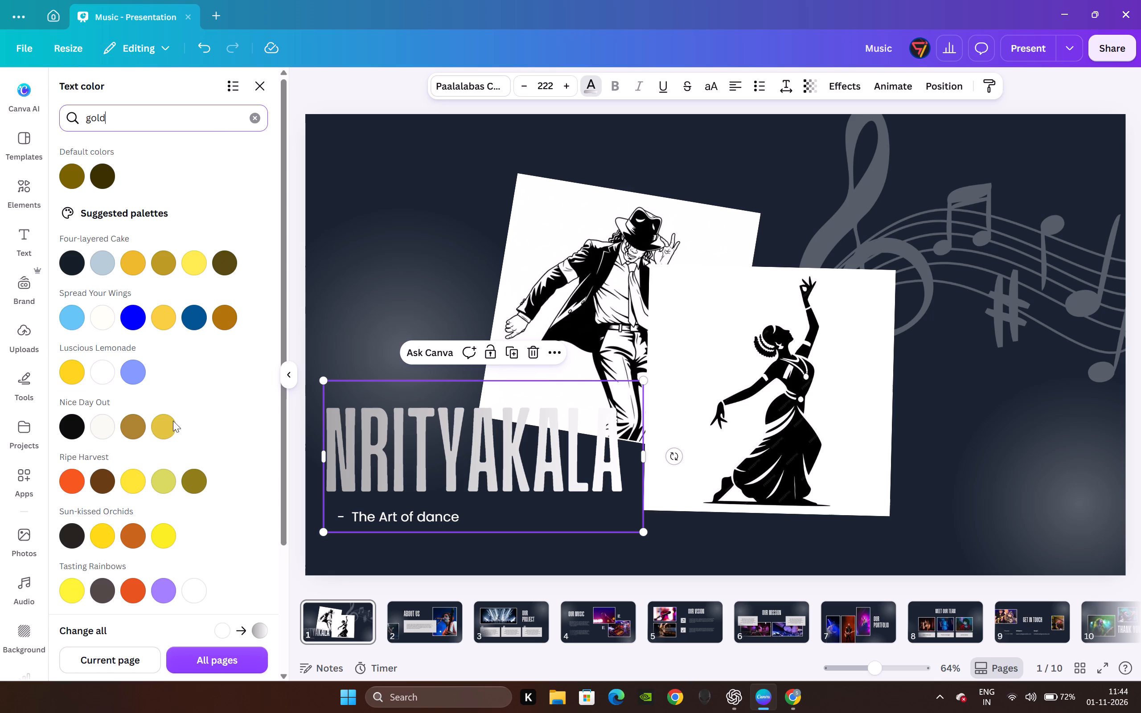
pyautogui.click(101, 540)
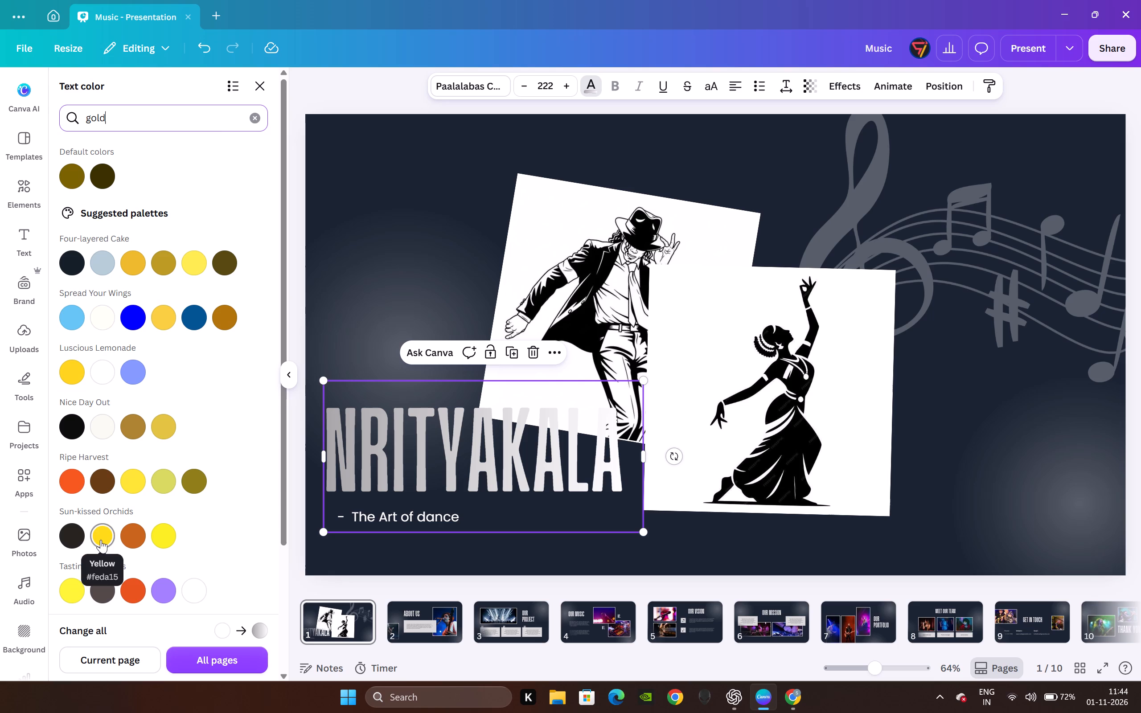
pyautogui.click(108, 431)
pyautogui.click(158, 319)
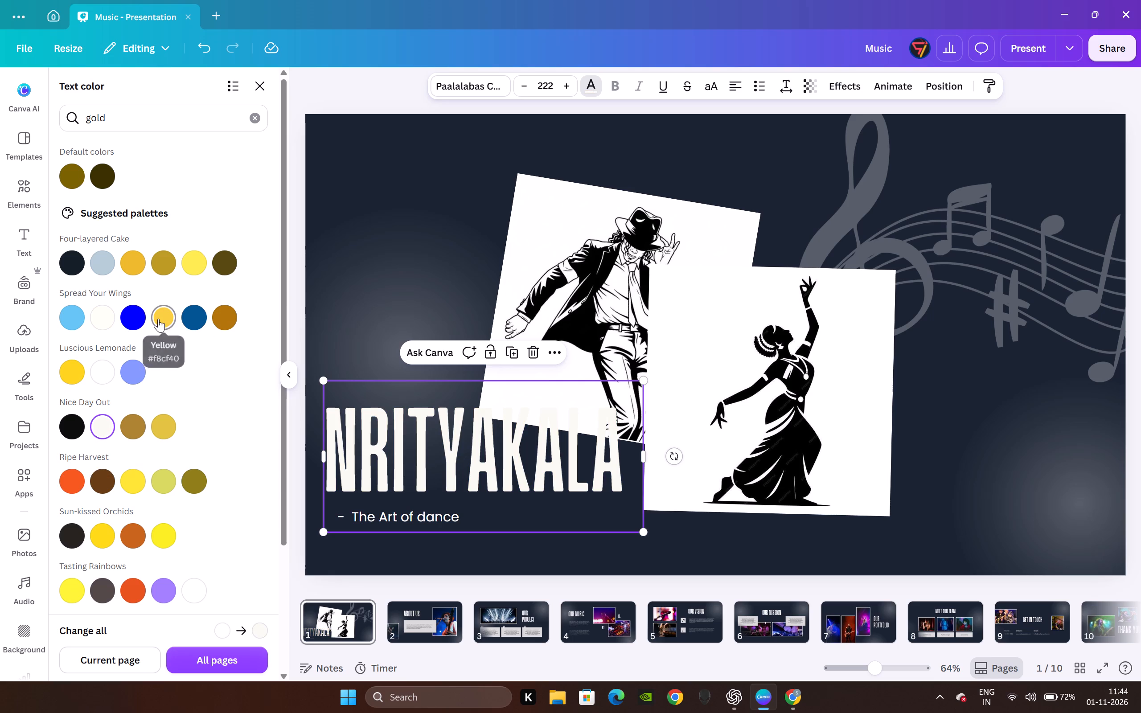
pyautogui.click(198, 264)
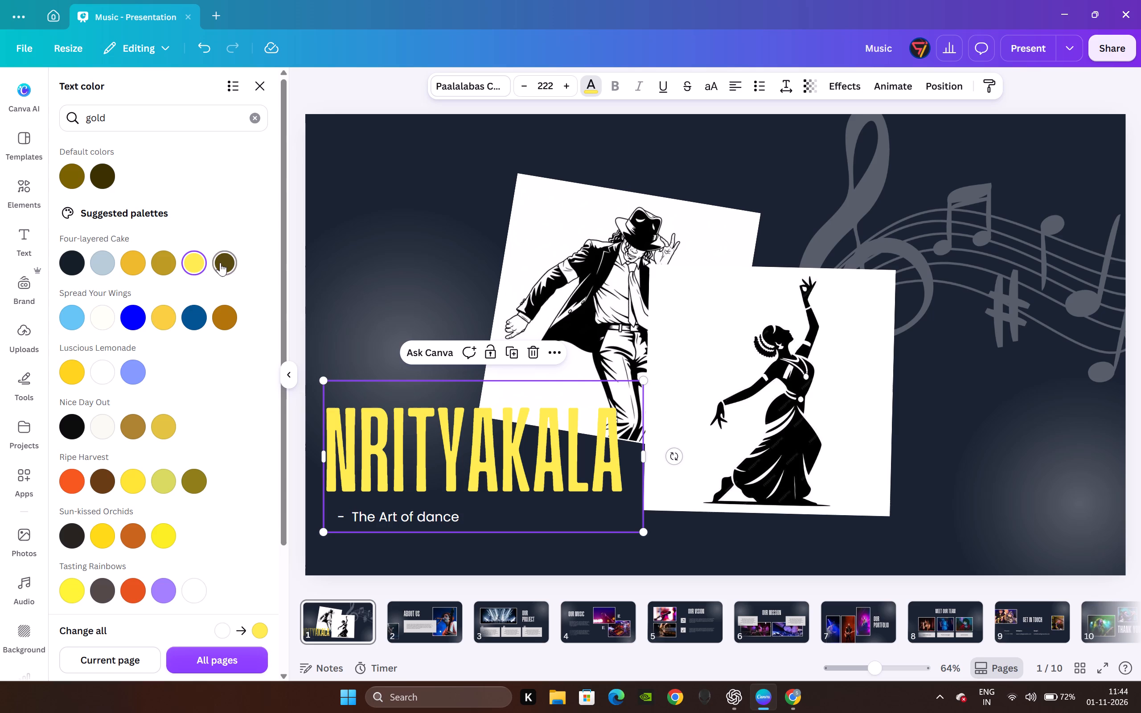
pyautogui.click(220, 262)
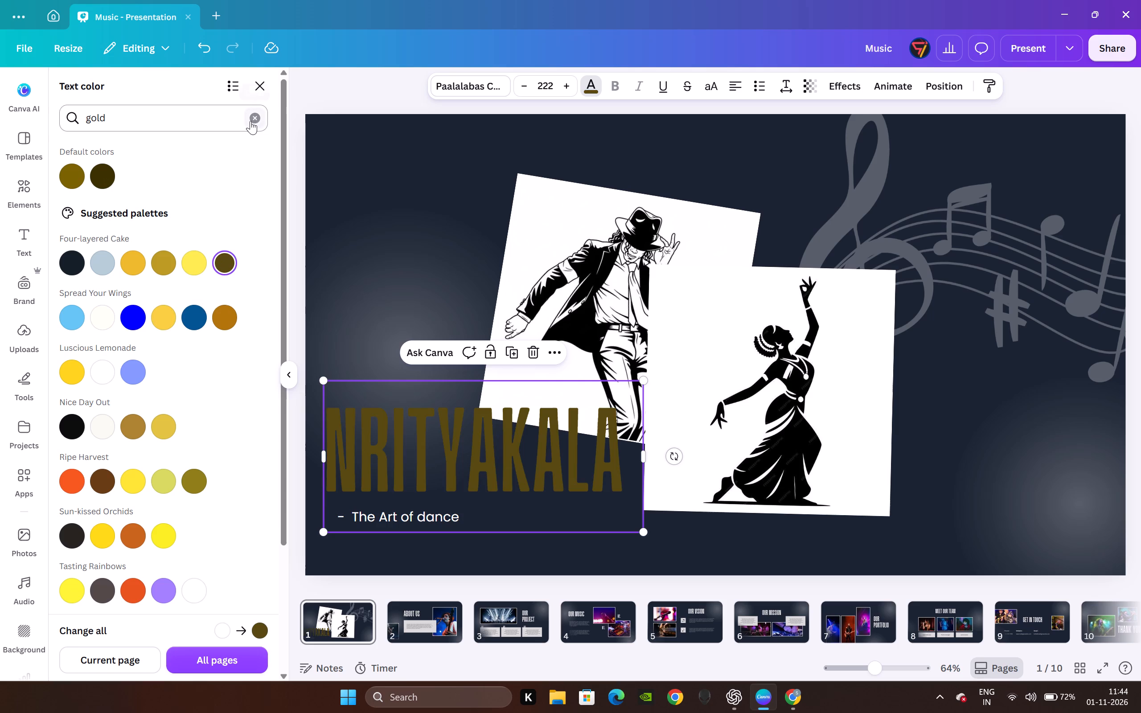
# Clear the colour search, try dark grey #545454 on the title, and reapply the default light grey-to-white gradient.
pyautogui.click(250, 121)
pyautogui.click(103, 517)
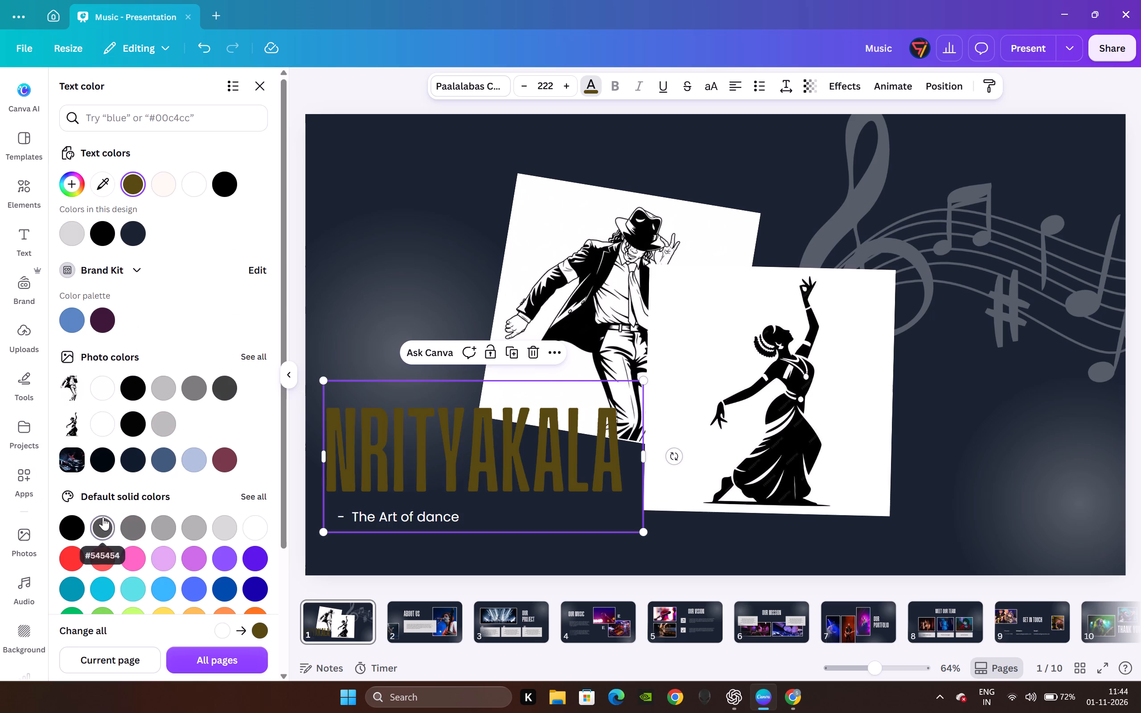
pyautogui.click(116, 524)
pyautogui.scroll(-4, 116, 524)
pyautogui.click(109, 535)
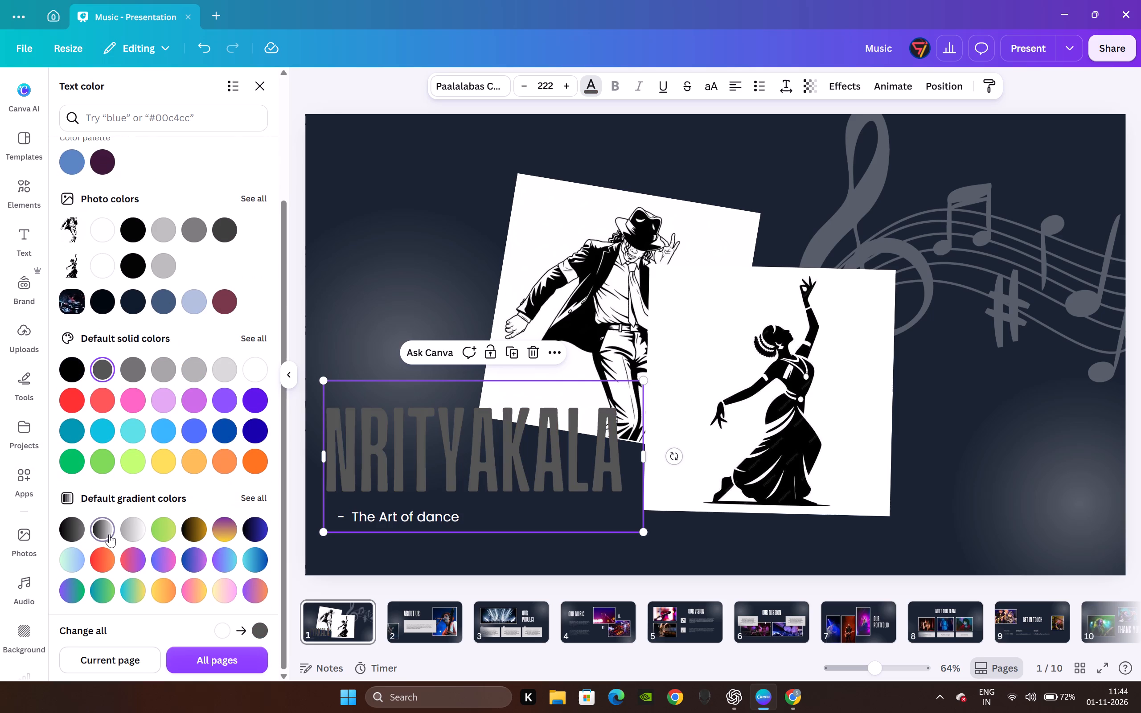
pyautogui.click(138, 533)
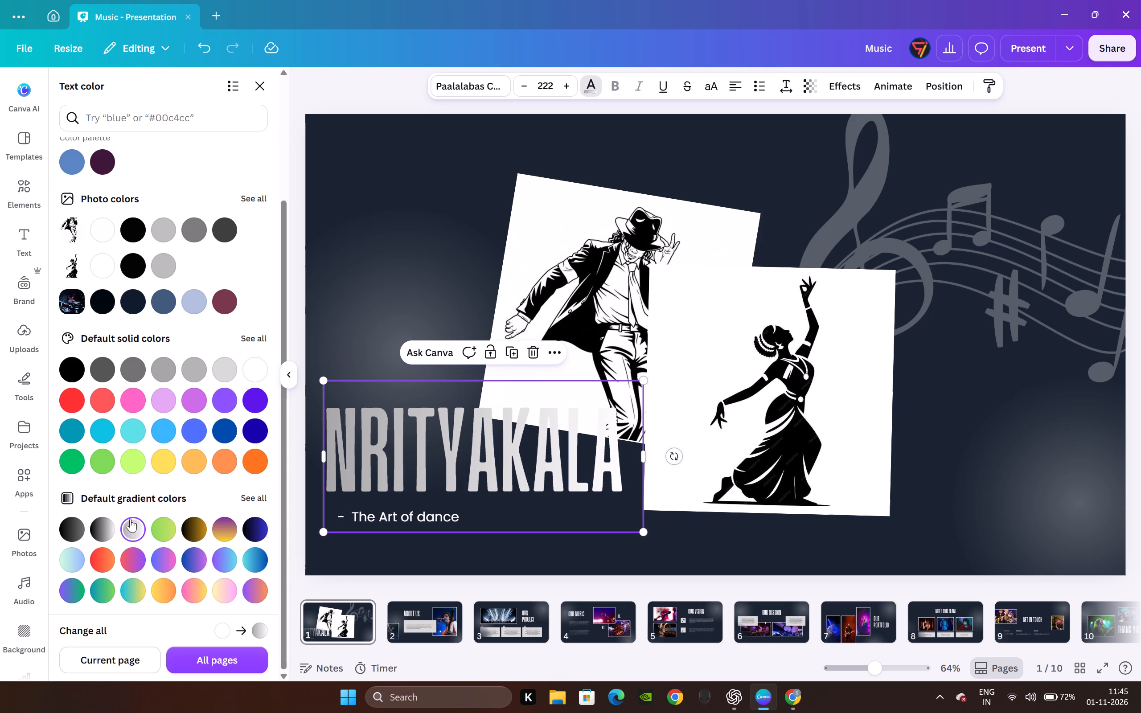
# Move the two green slide images, the poster and document images beside each other, and the white building photo from the uploads to Trash.
pyautogui.click(344, 95)
pyautogui.scroll(-3, 38, 552)
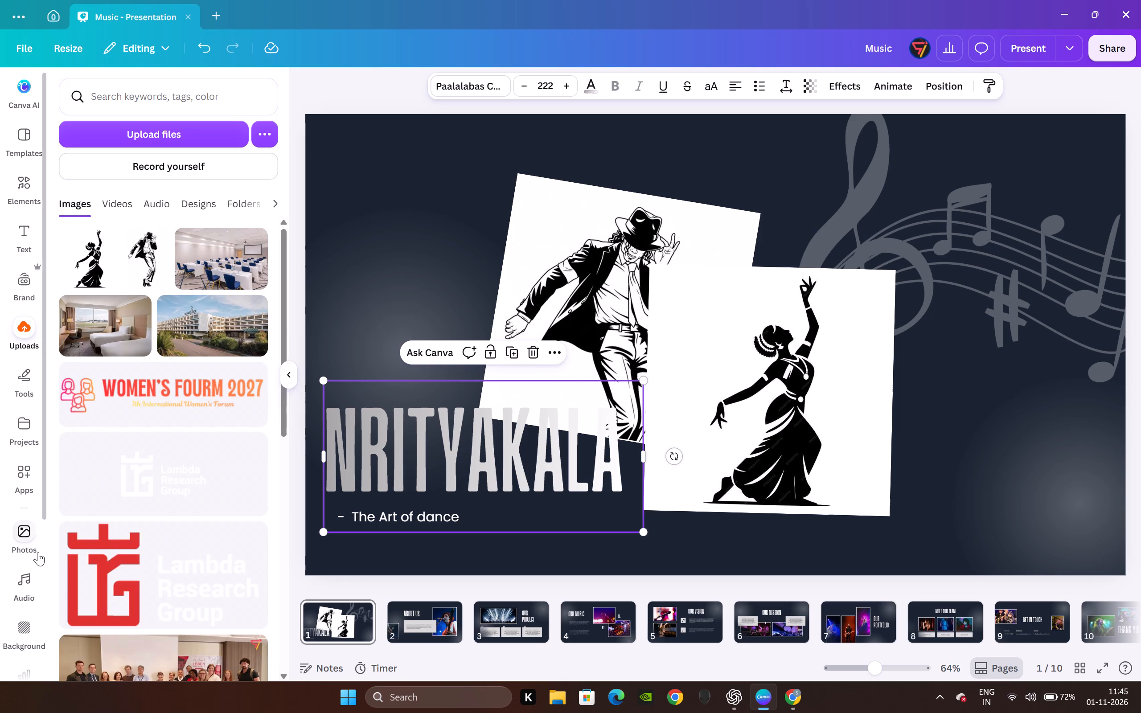
pyautogui.scroll(-3, 38, 552)
pyautogui.scroll(-9, 200, 541)
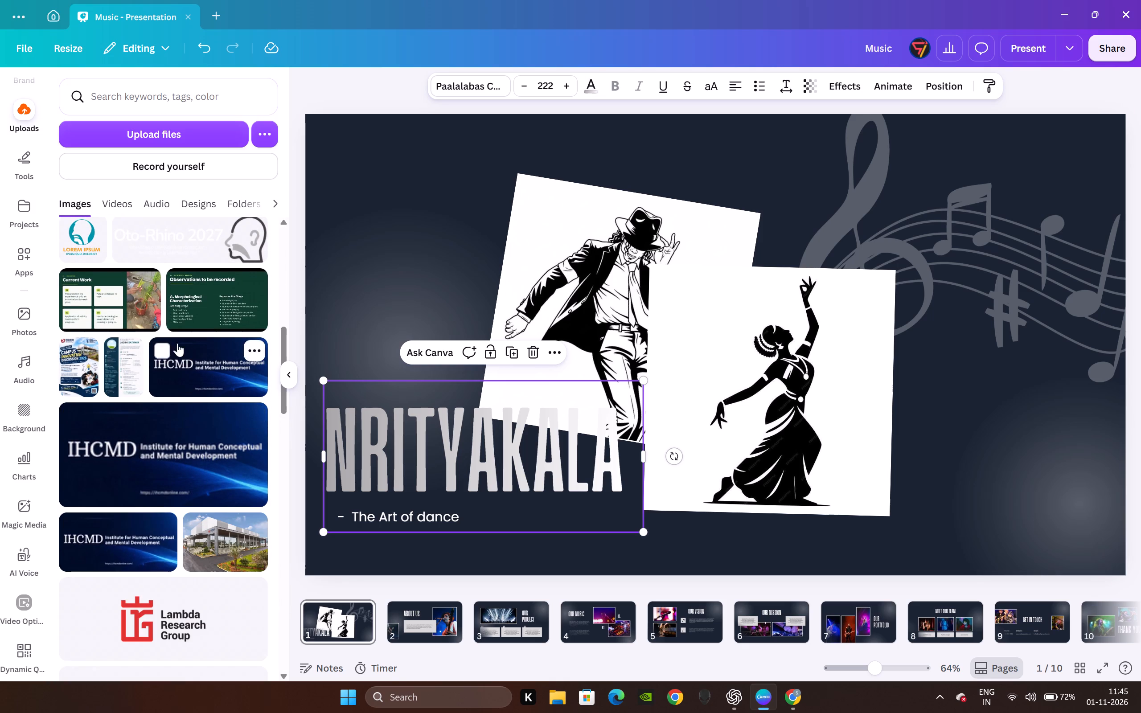
pyautogui.click(70, 282)
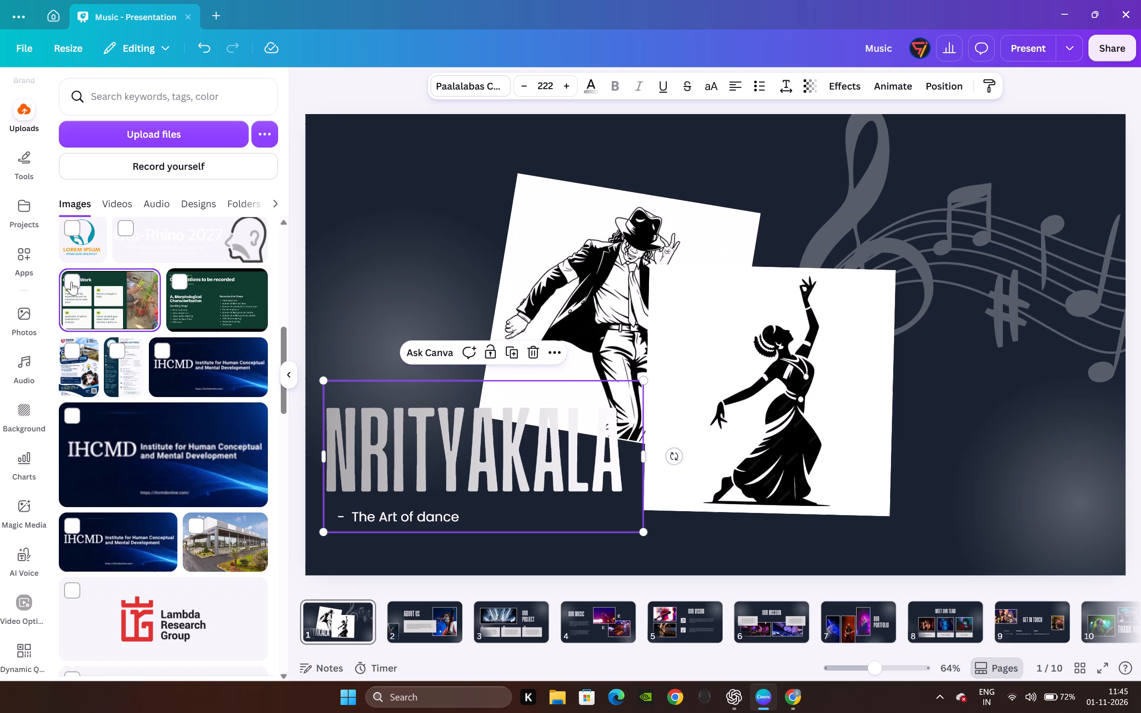
pyautogui.click(72, 352)
pyautogui.click(123, 348)
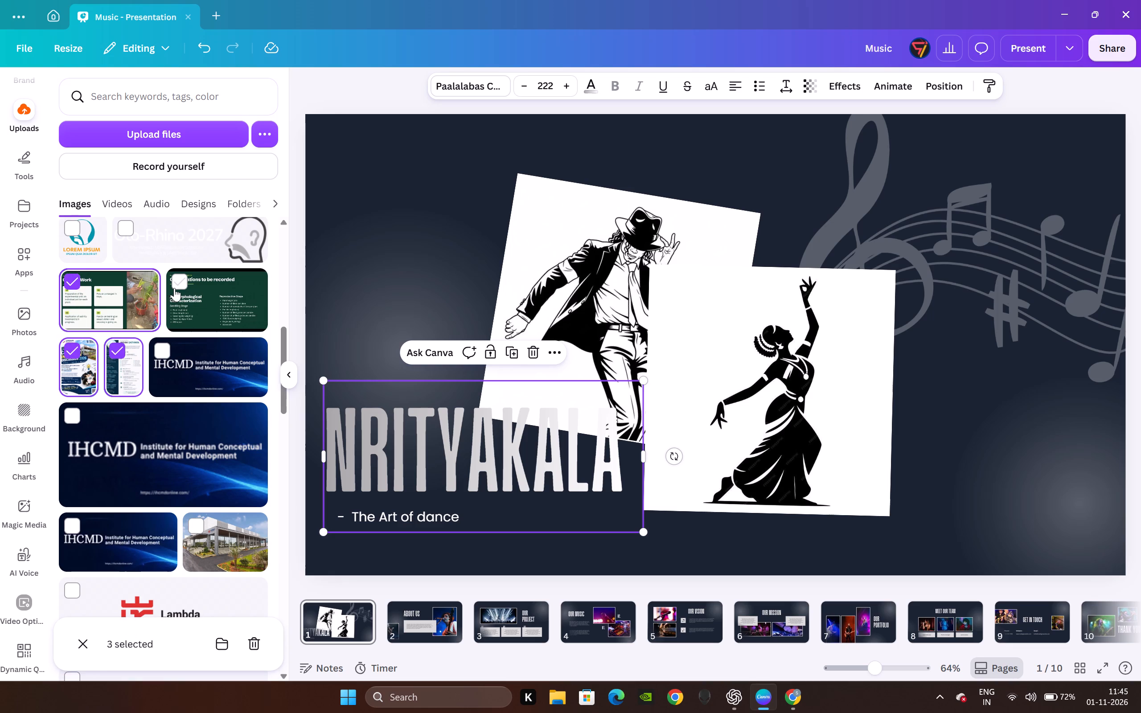
pyautogui.click(174, 287)
pyautogui.click(246, 639)
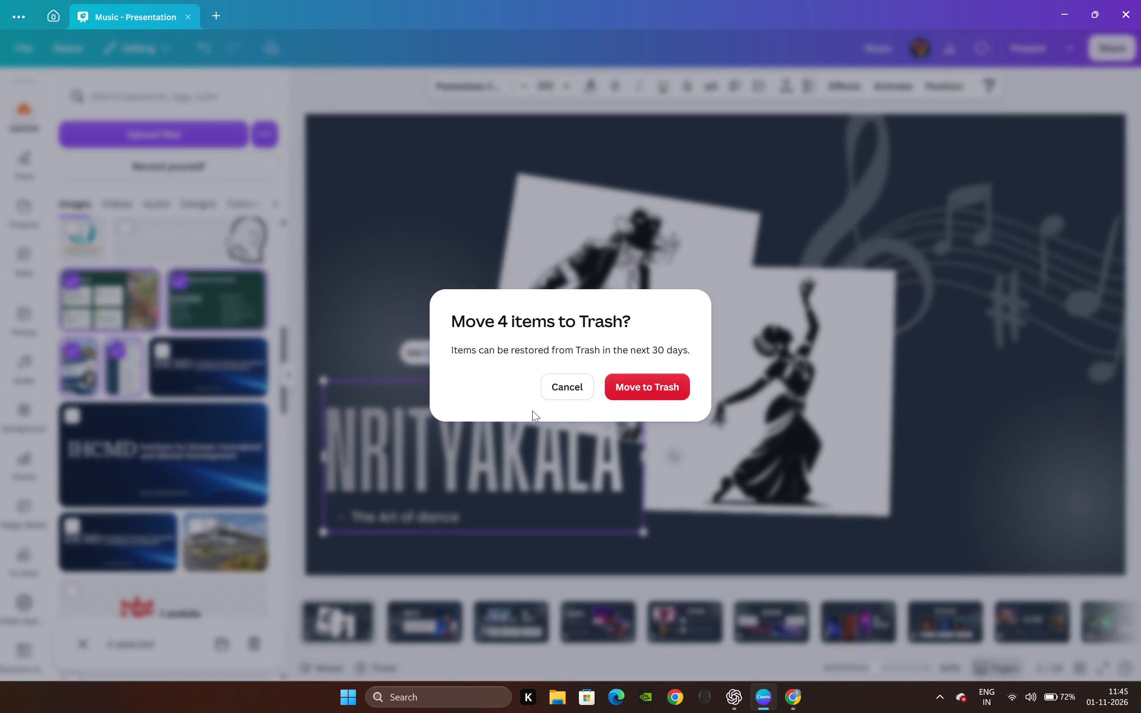
pyautogui.click(559, 396)
pyautogui.click(194, 530)
pyautogui.scroll(-4, 193, 520)
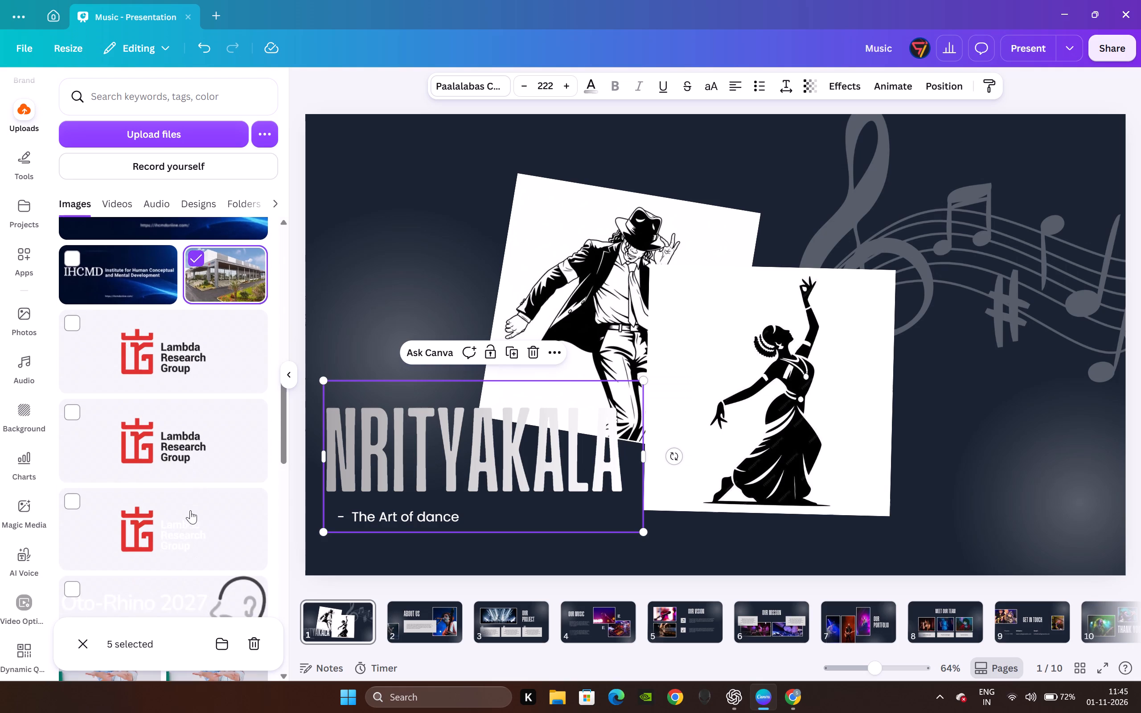
pyautogui.scroll(-14, 176, 492)
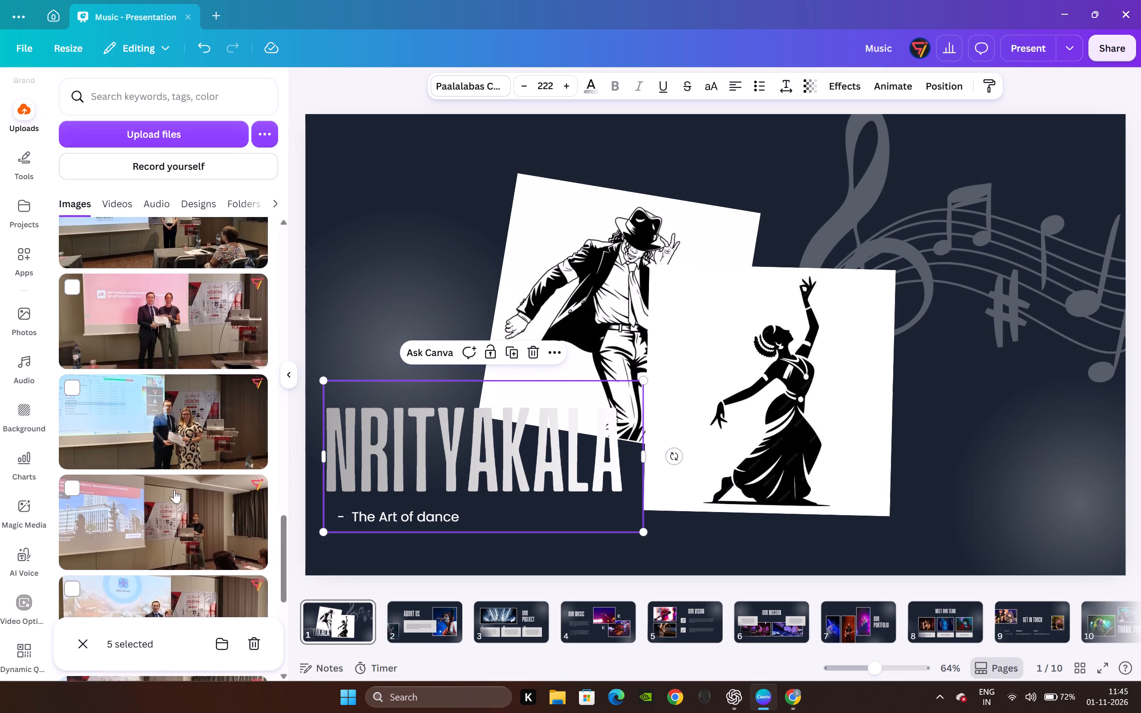
pyautogui.scroll(-15, 174, 490)
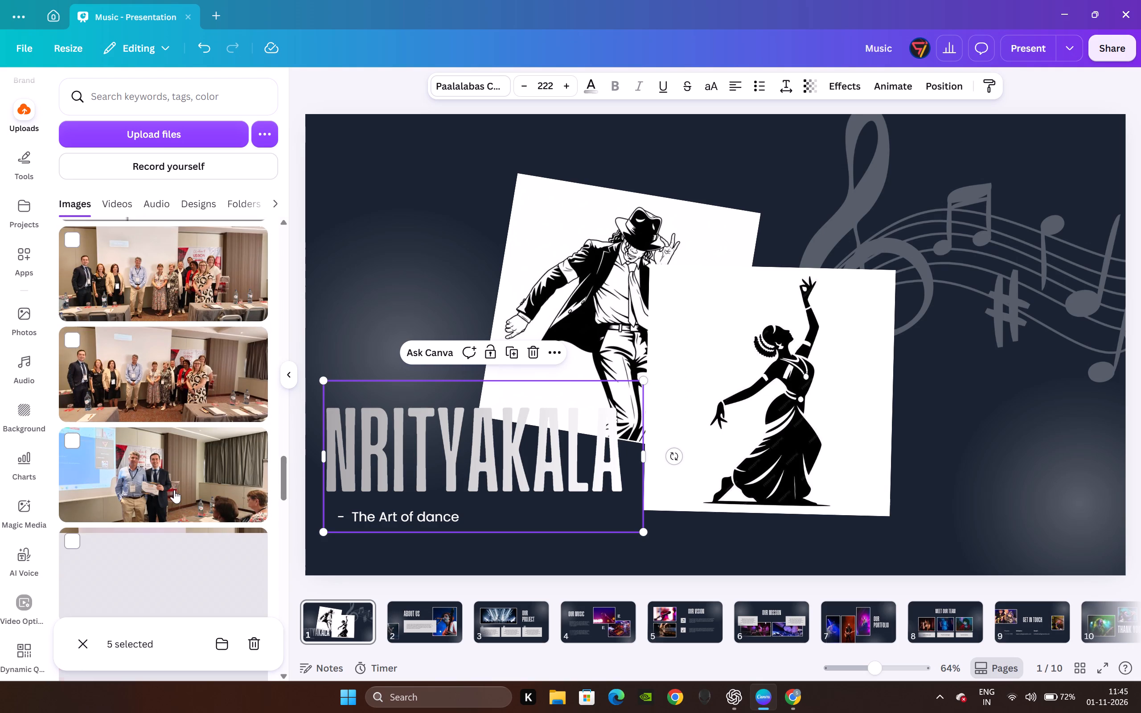
pyautogui.scroll(-12, 174, 490)
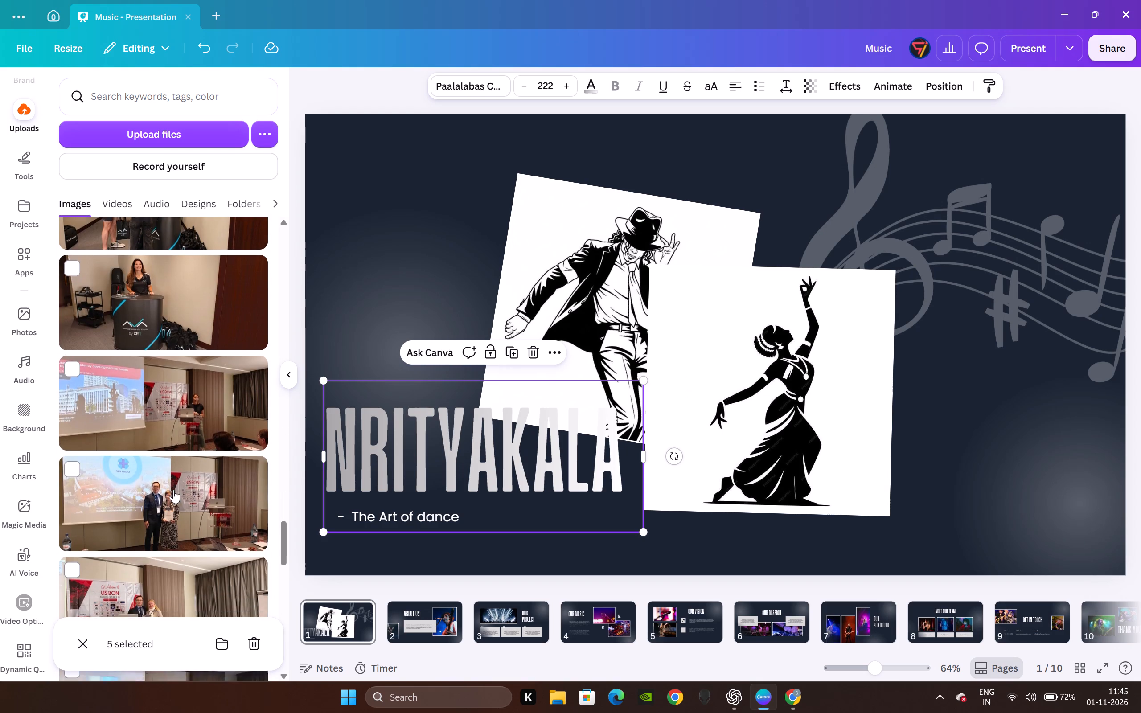
pyautogui.scroll(-13, 173, 490)
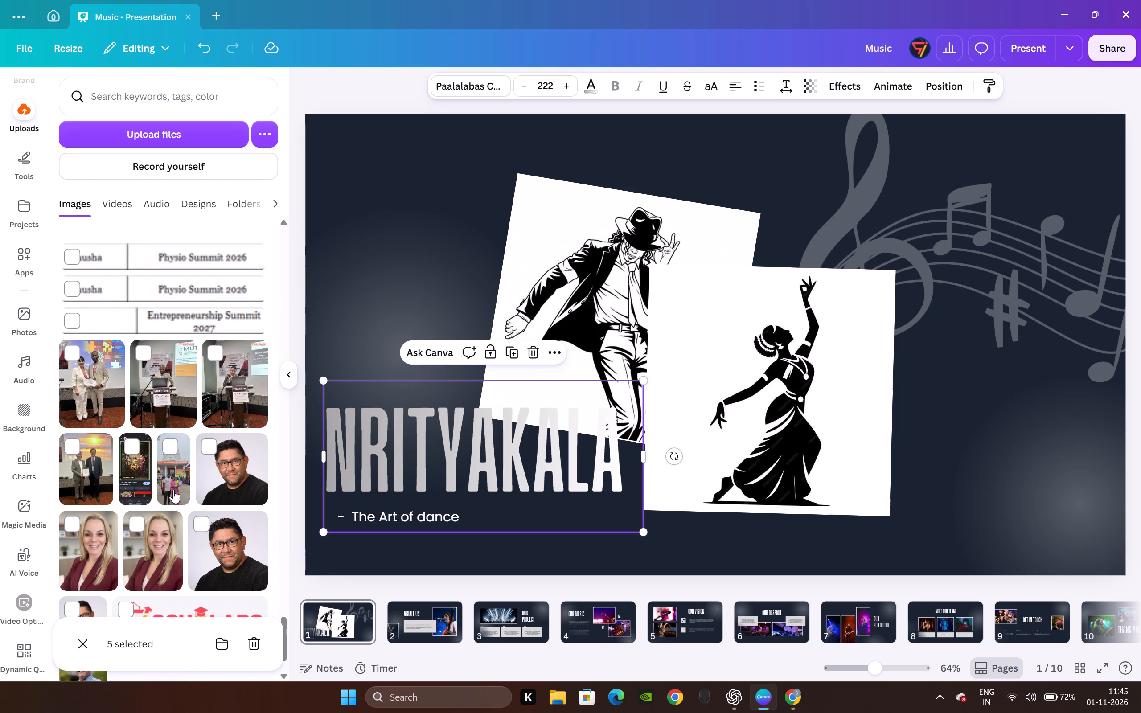
pyautogui.scroll(-3, 173, 490)
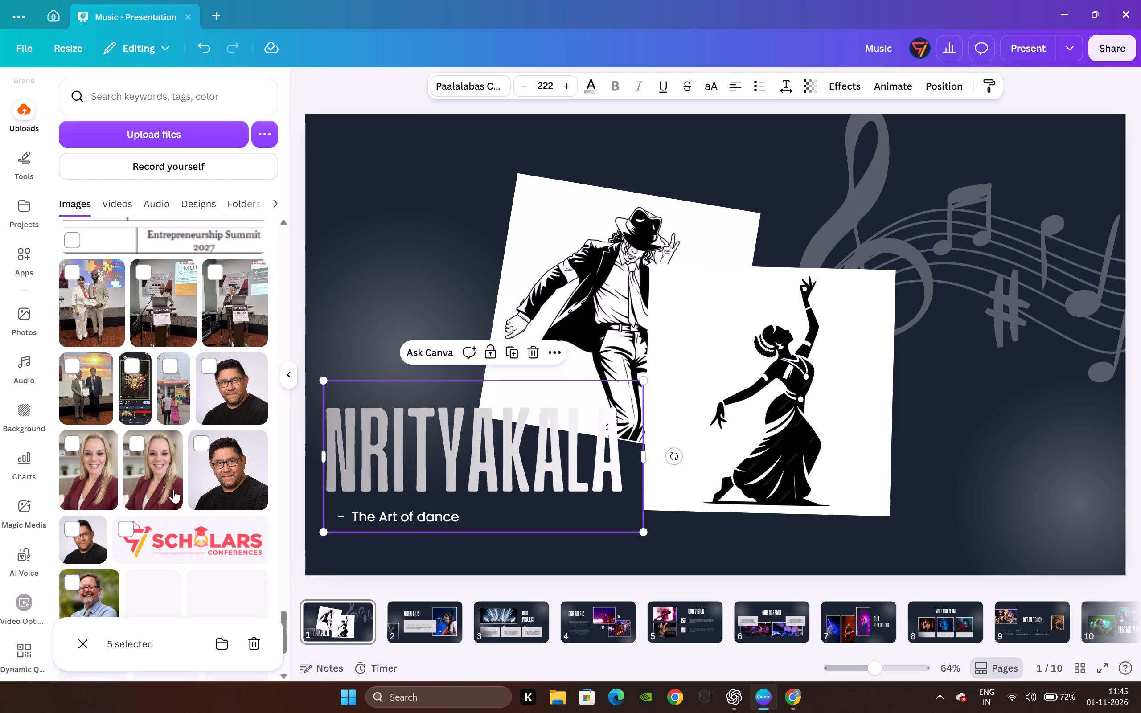
pyautogui.click(248, 636)
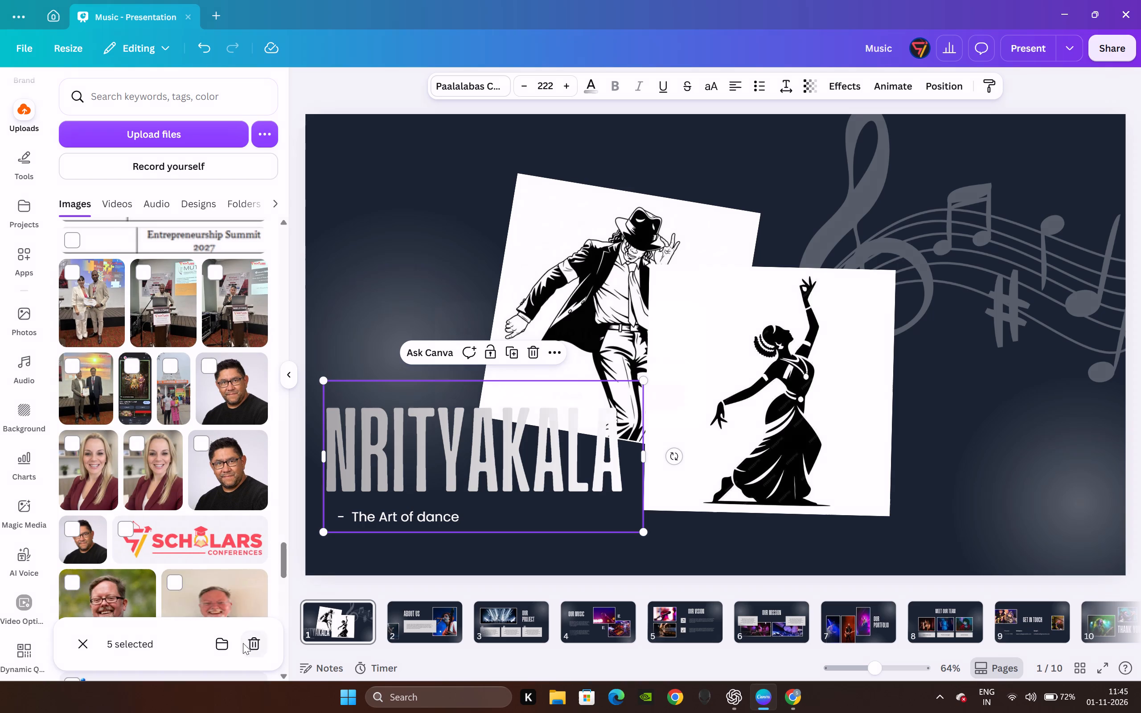
pyautogui.click(610, 386)
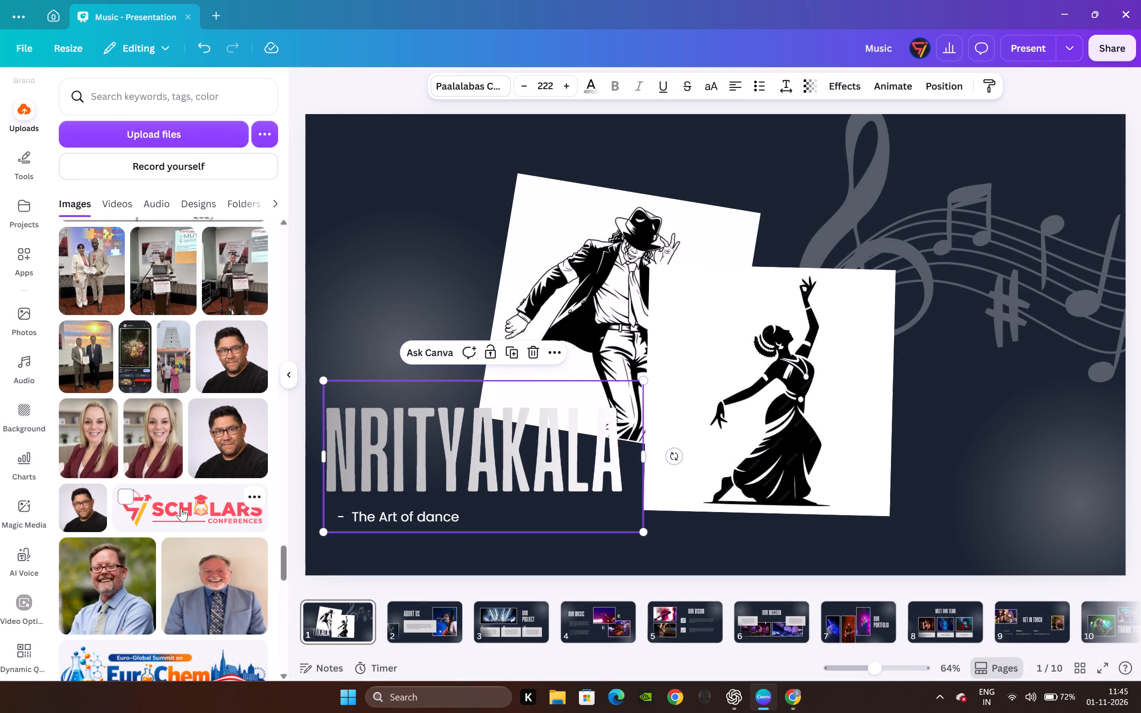
# Look through the remaining uploaded images, collapse the uploads and clear the title selection.
pyautogui.scroll(-17, 83, 438)
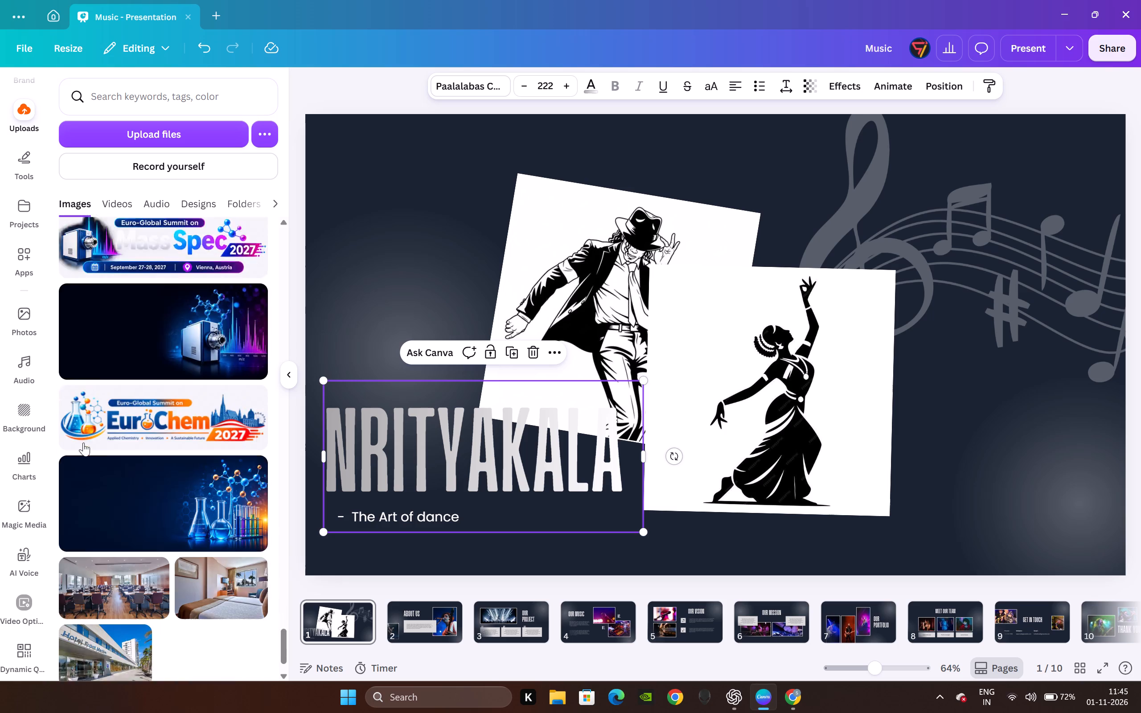
pyautogui.scroll(-12, 83, 443)
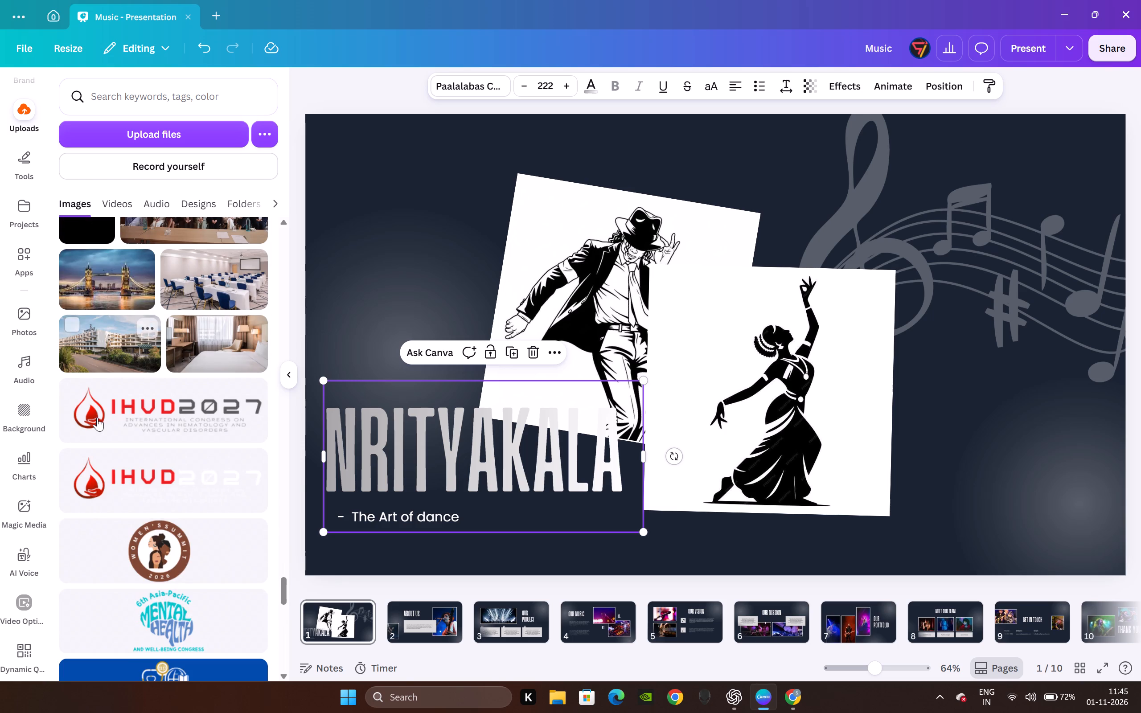
pyautogui.click(294, 376)
pyautogui.click(110, 330)
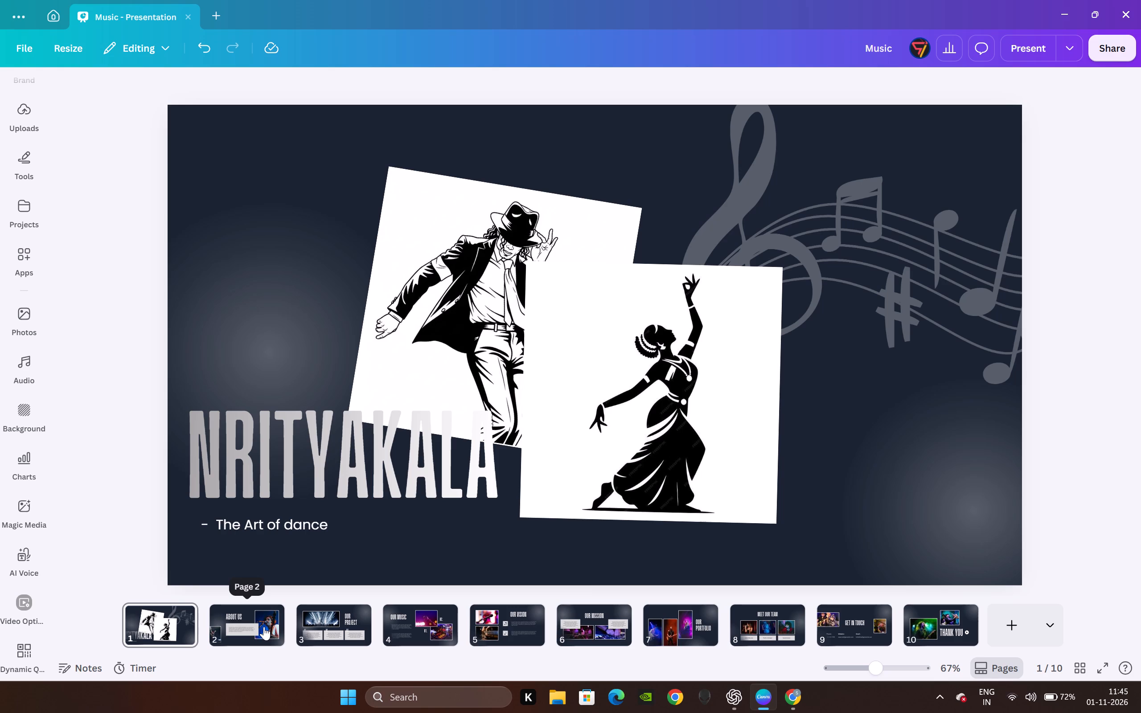
# Remove the border of the front dancer picture on the cover slide by setting its stroke weight to 0.
pyautogui.click(603, 463)
pyautogui.click(578, 88)
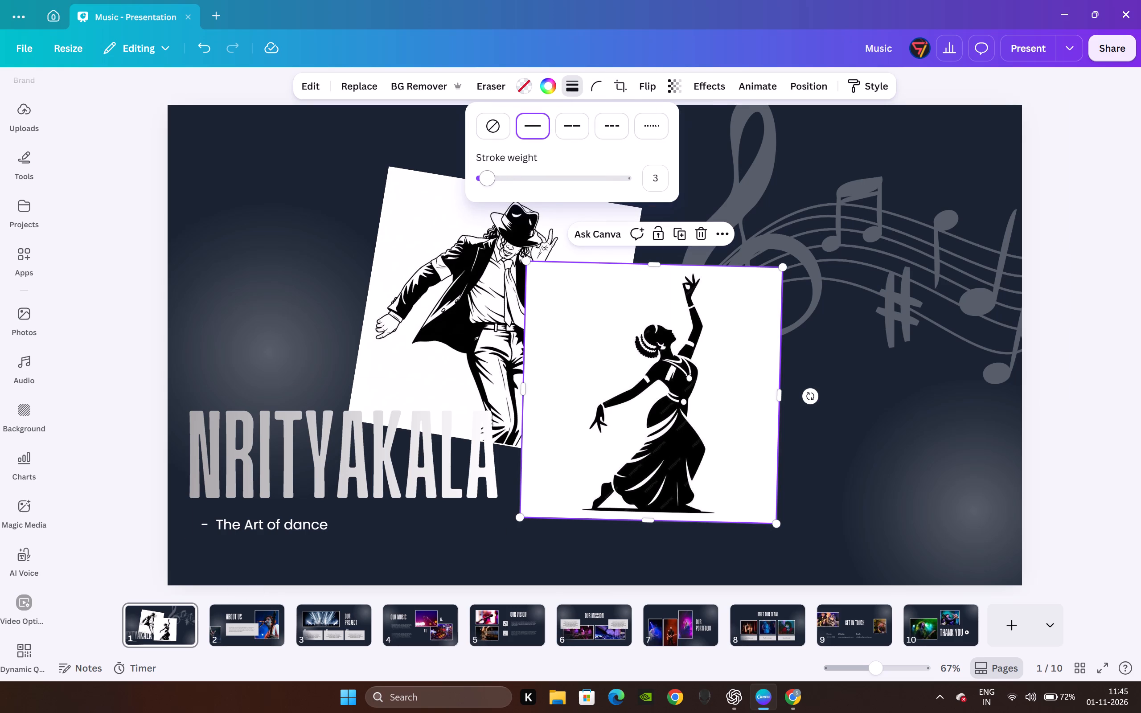
pyautogui.moveTo(494, 185); pyautogui.dragTo(584, 203)
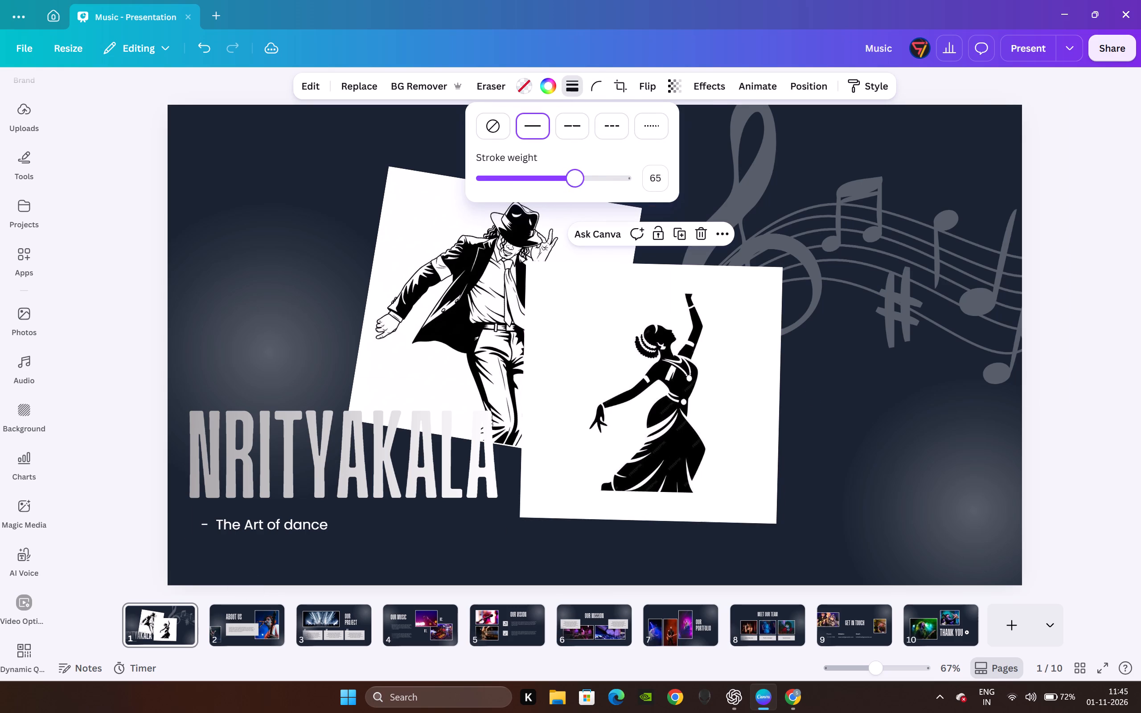
pyautogui.moveTo(584, 203); pyautogui.dragTo(152, 154)
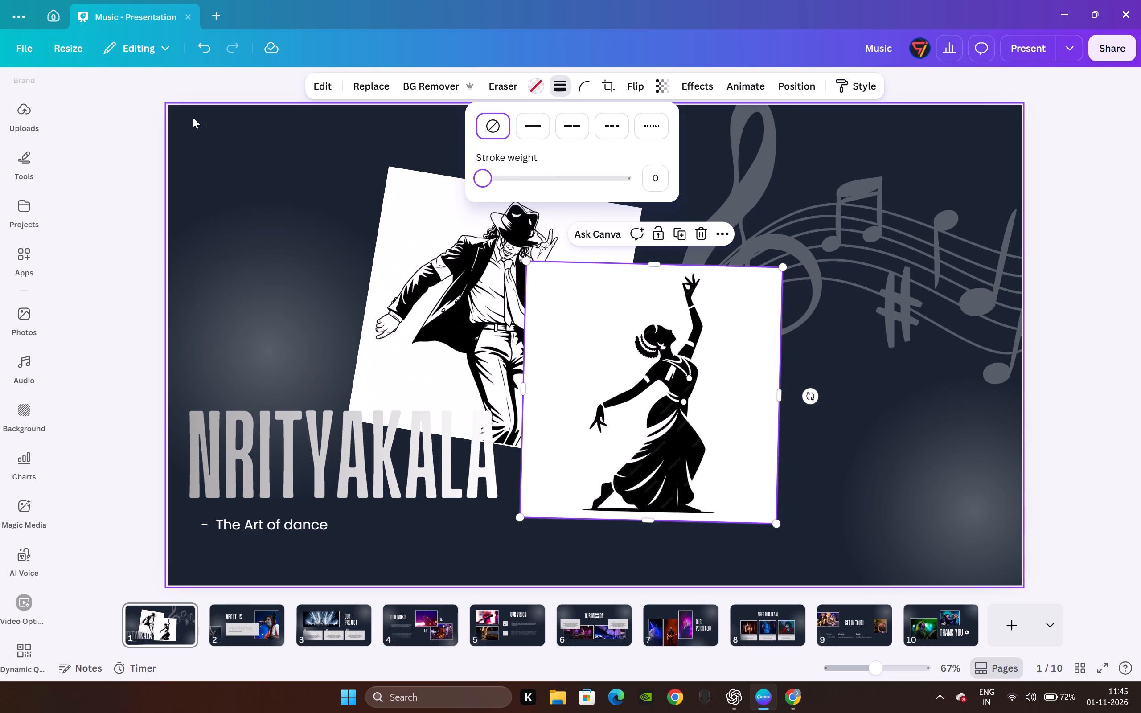
pyautogui.click(121, 126)
pyautogui.click(112, 148)
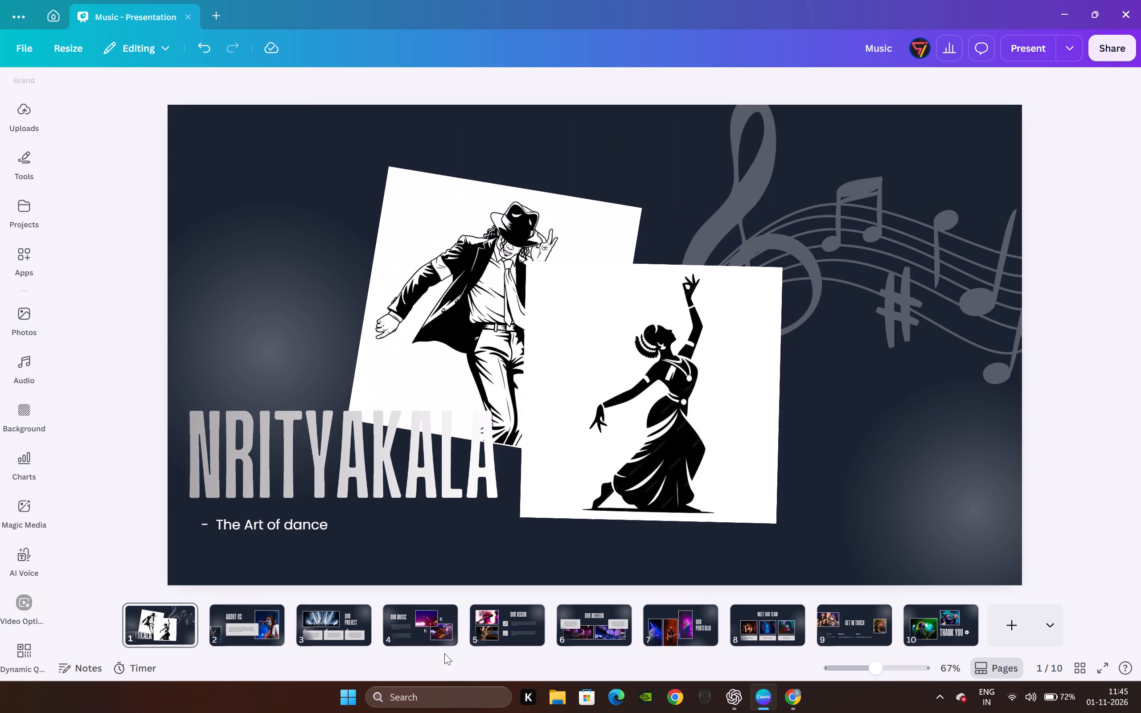
# Review the template slides from About Us through Our Portfolio and return to the Our Project slide.
pyautogui.click(279, 631)
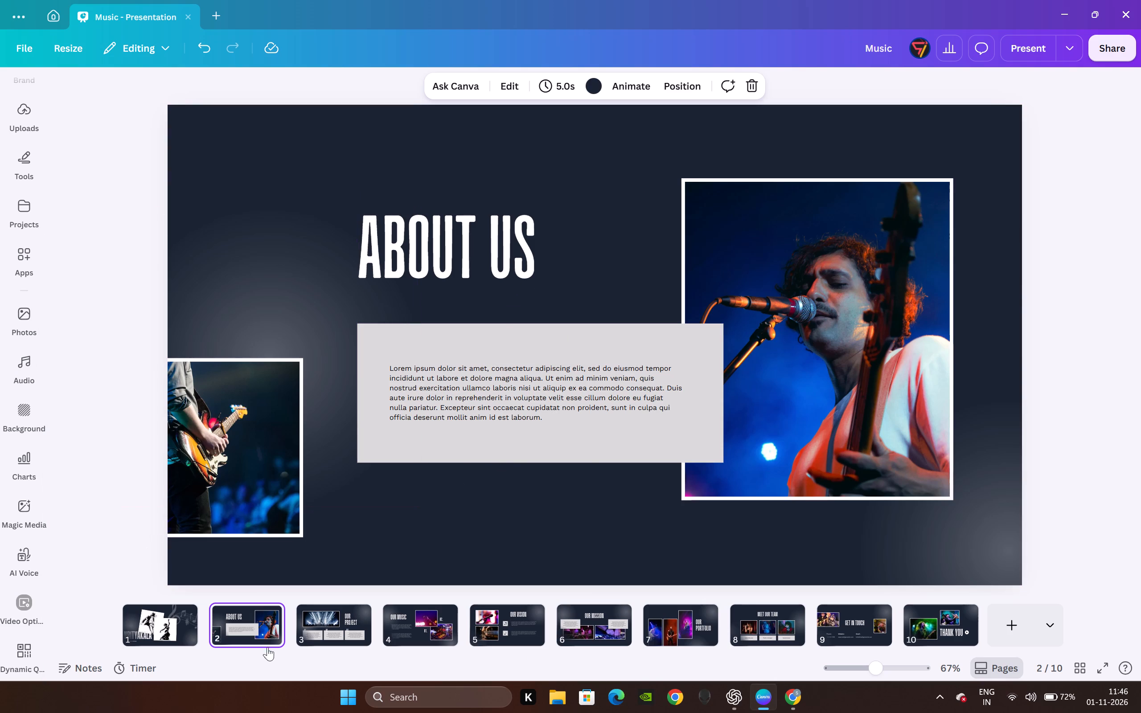
pyautogui.click(297, 628)
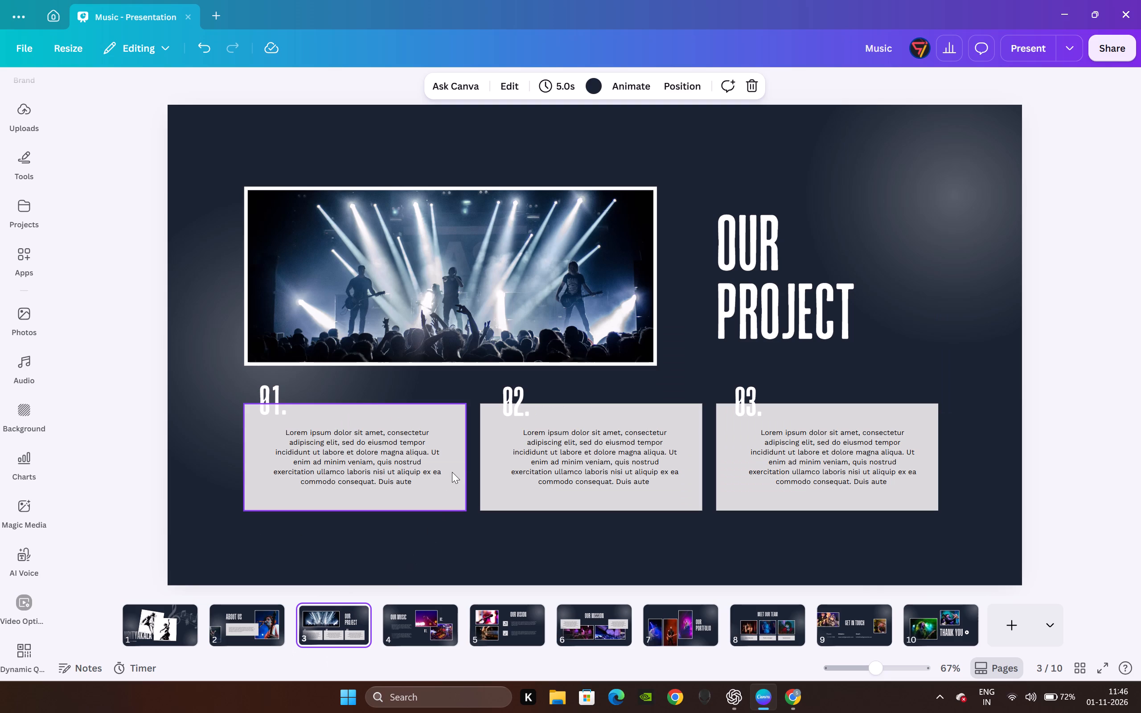
pyautogui.click(419, 624)
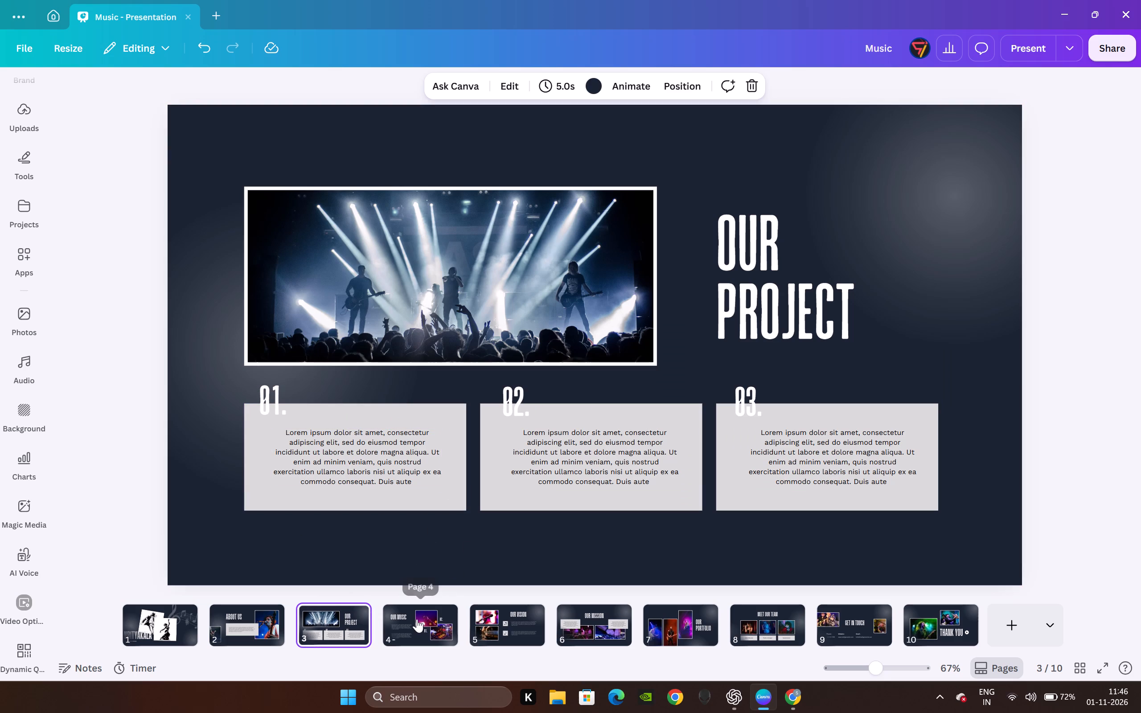
pyautogui.click(415, 621)
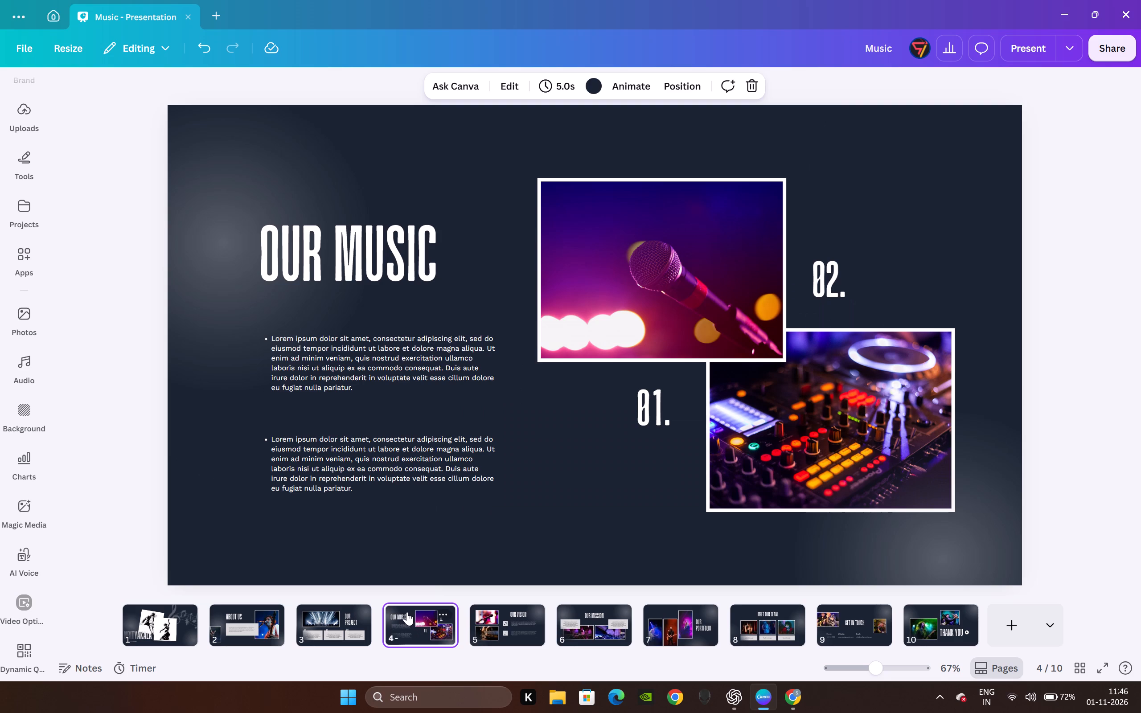
pyautogui.click(522, 628)
pyautogui.click(577, 631)
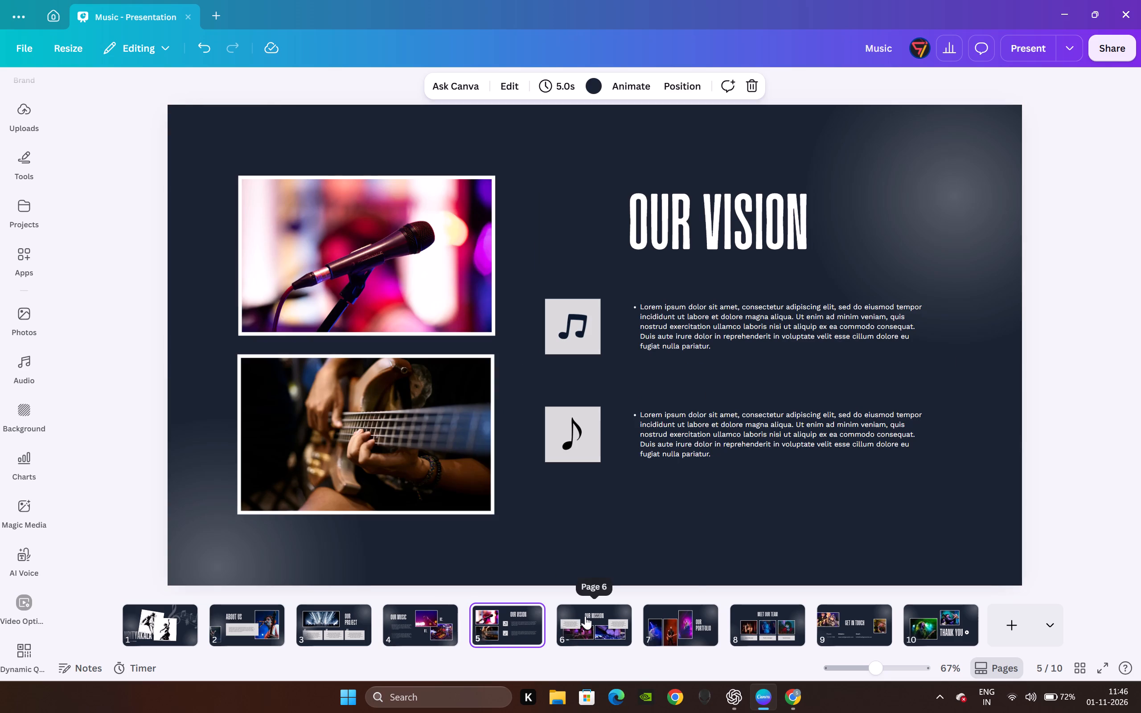
pyautogui.click(662, 625)
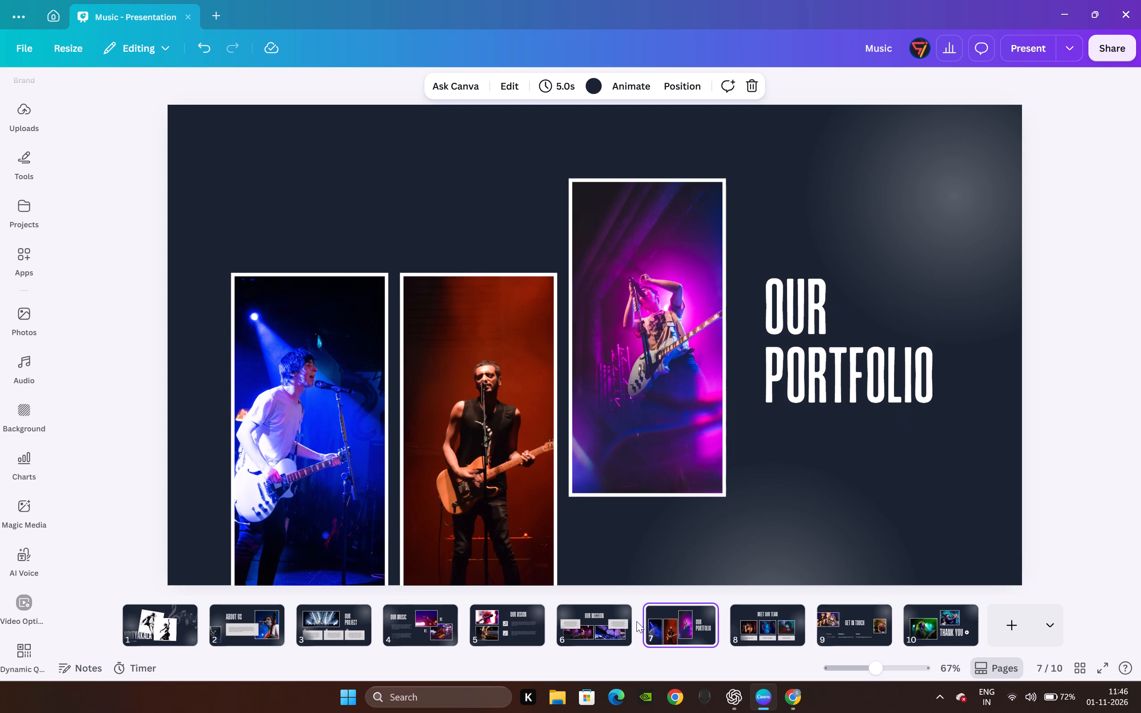
pyautogui.click(631, 621)
pyautogui.click(343, 624)
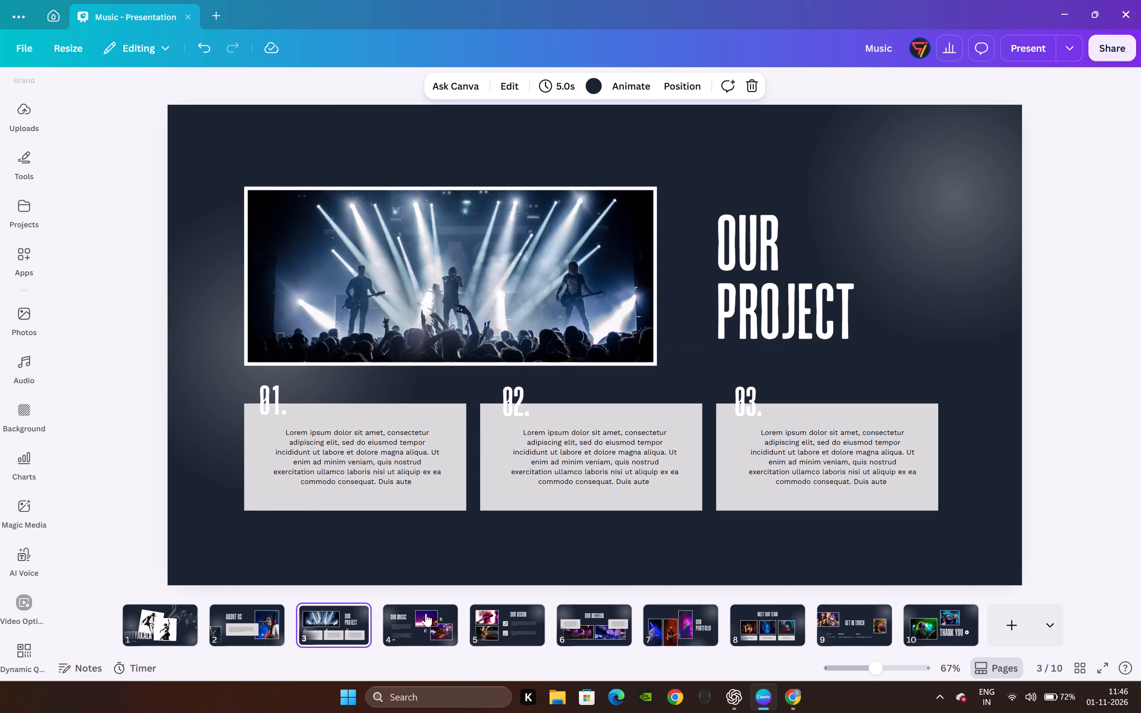
# Review the template slides from Our Music through Thank You, and recheck the Our Project, About Us, cover and Our Vision slides.
pyautogui.click(427, 611)
pyautogui.click(478, 623)
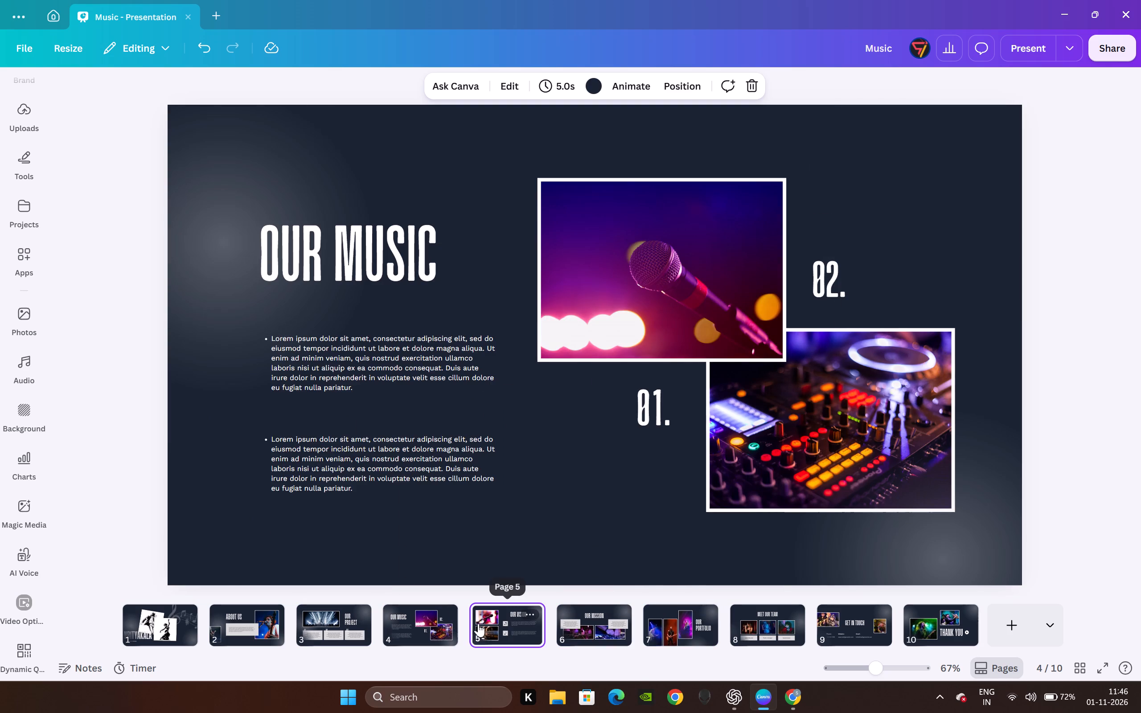
pyautogui.click(551, 618)
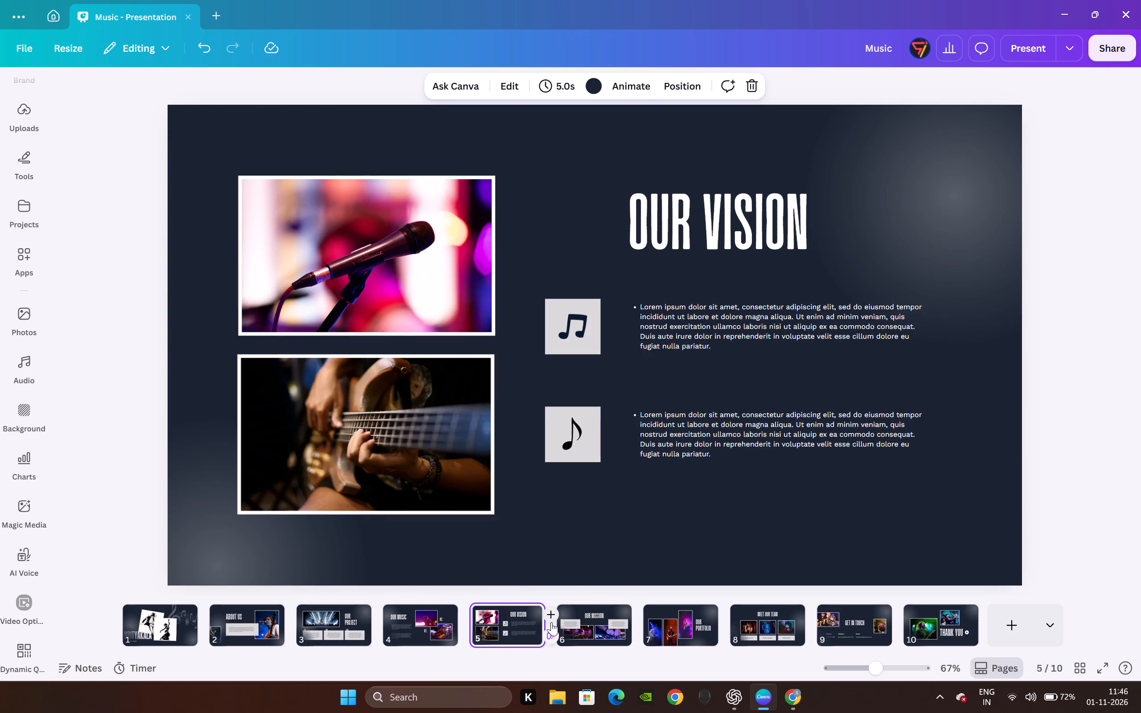
pyautogui.click(619, 630)
pyautogui.click(666, 629)
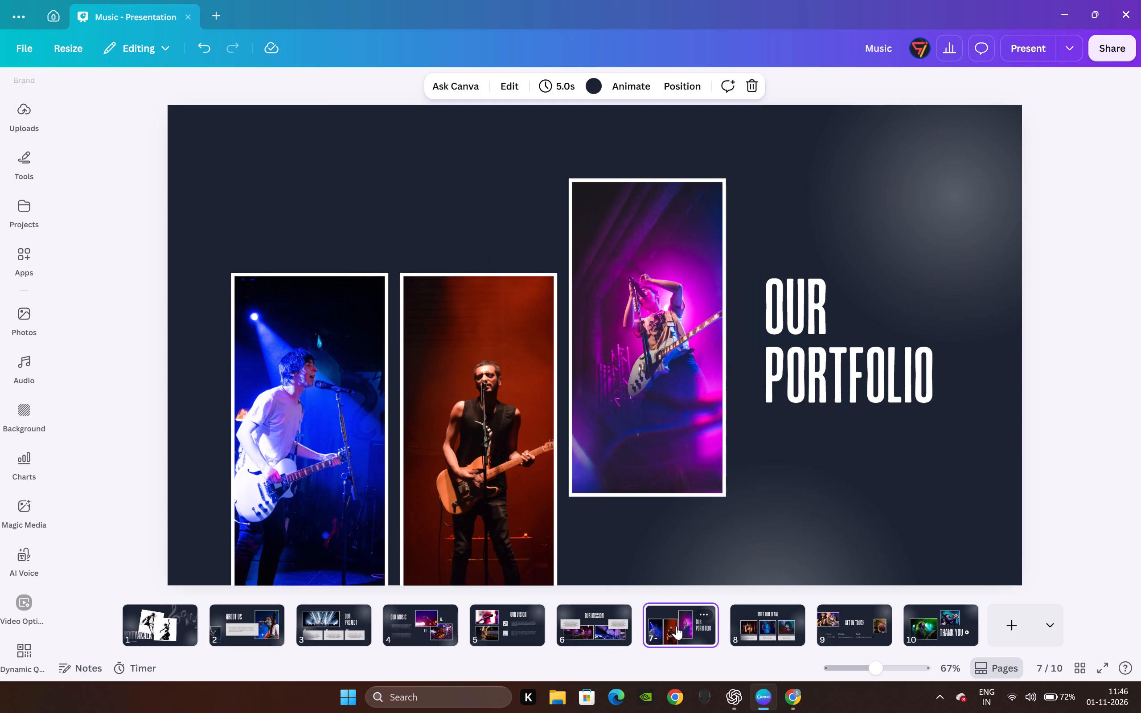
pyautogui.click(739, 635)
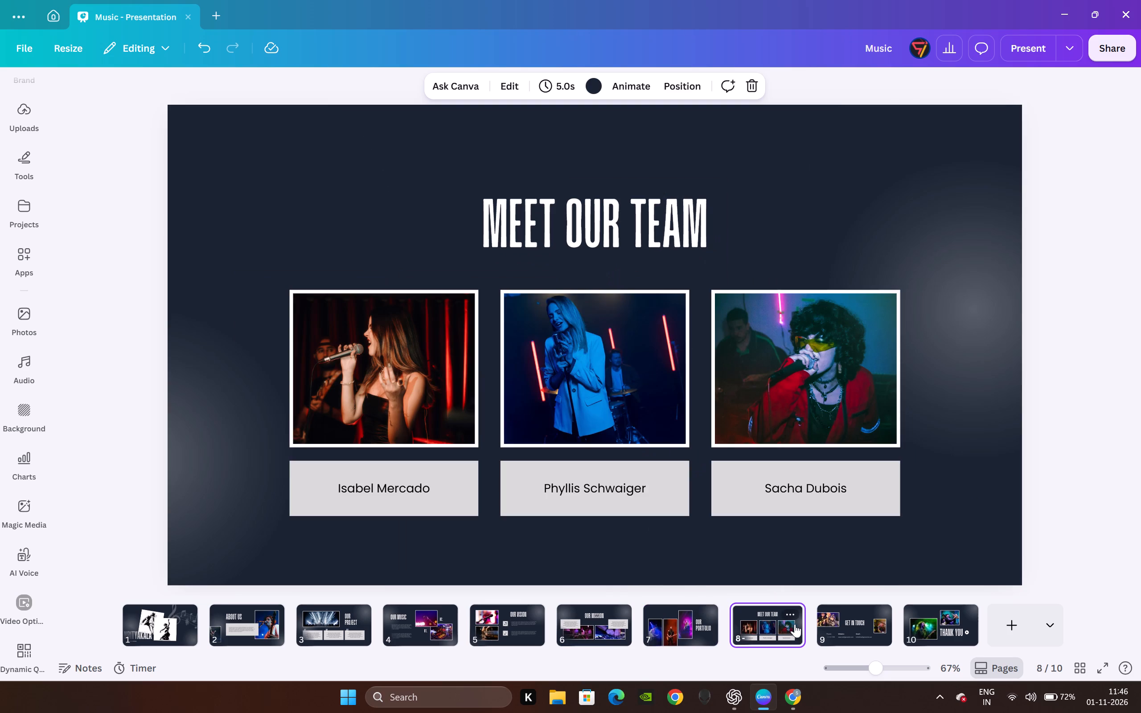
pyautogui.click(845, 622)
pyautogui.click(923, 631)
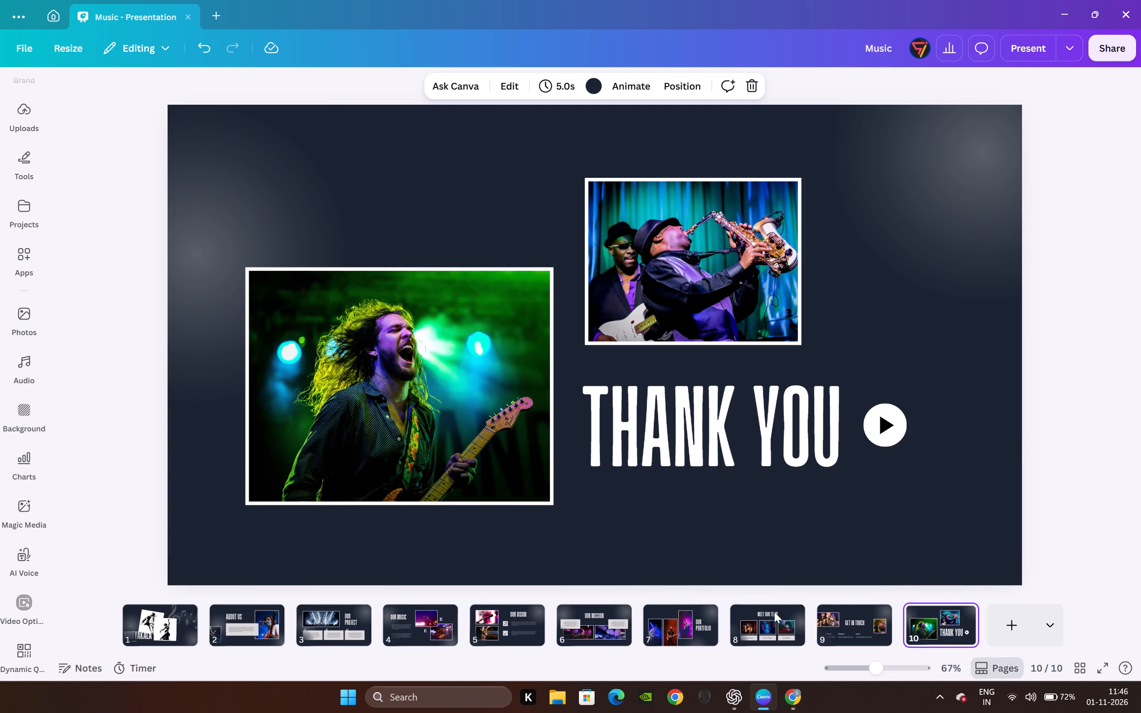
pyautogui.moveTo(363, 618); pyautogui.dragTo(358, 618)
pyautogui.click(344, 615)
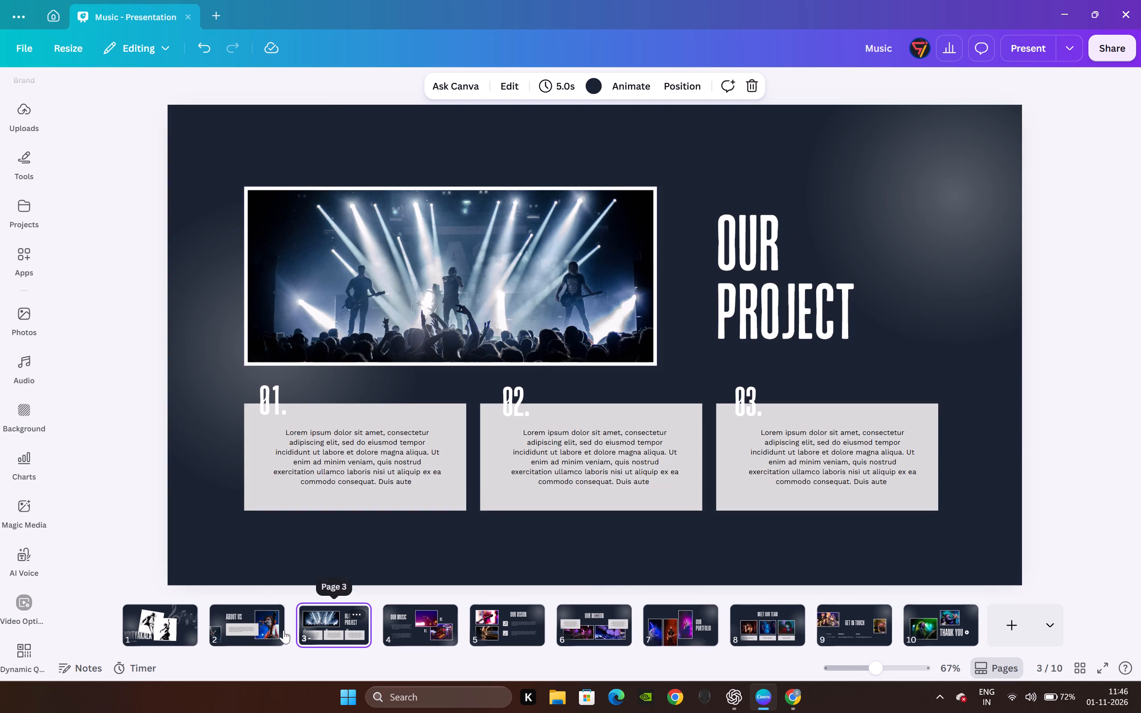
pyautogui.click(269, 611)
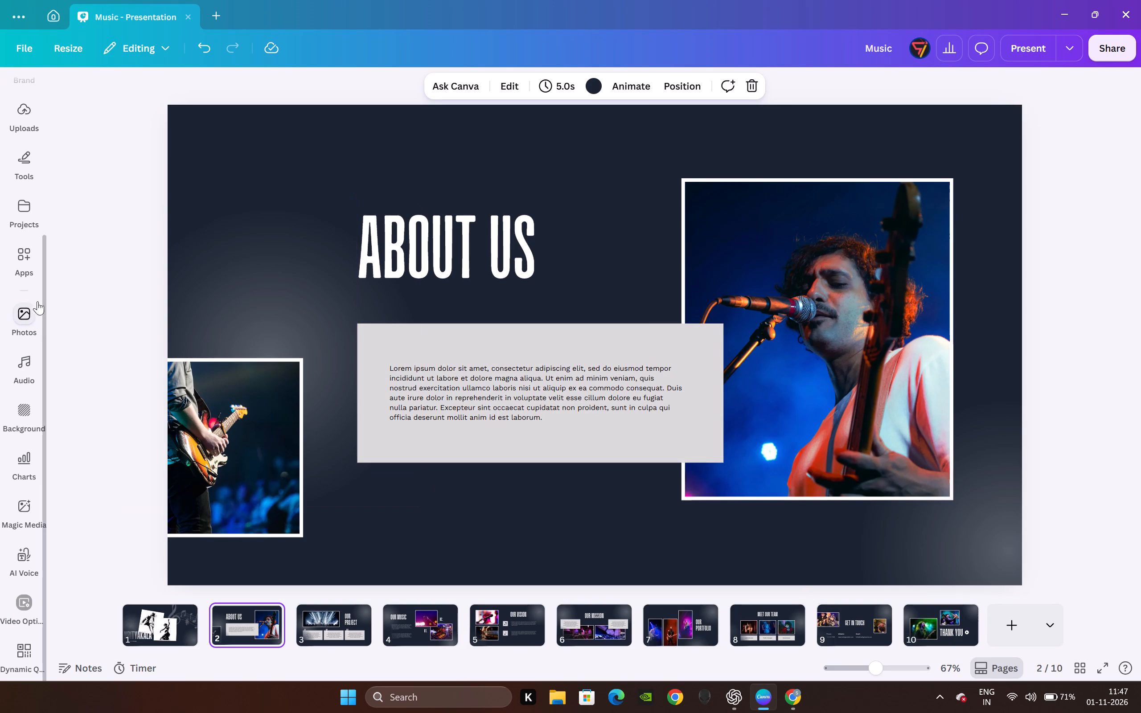
pyautogui.click(105, 416)
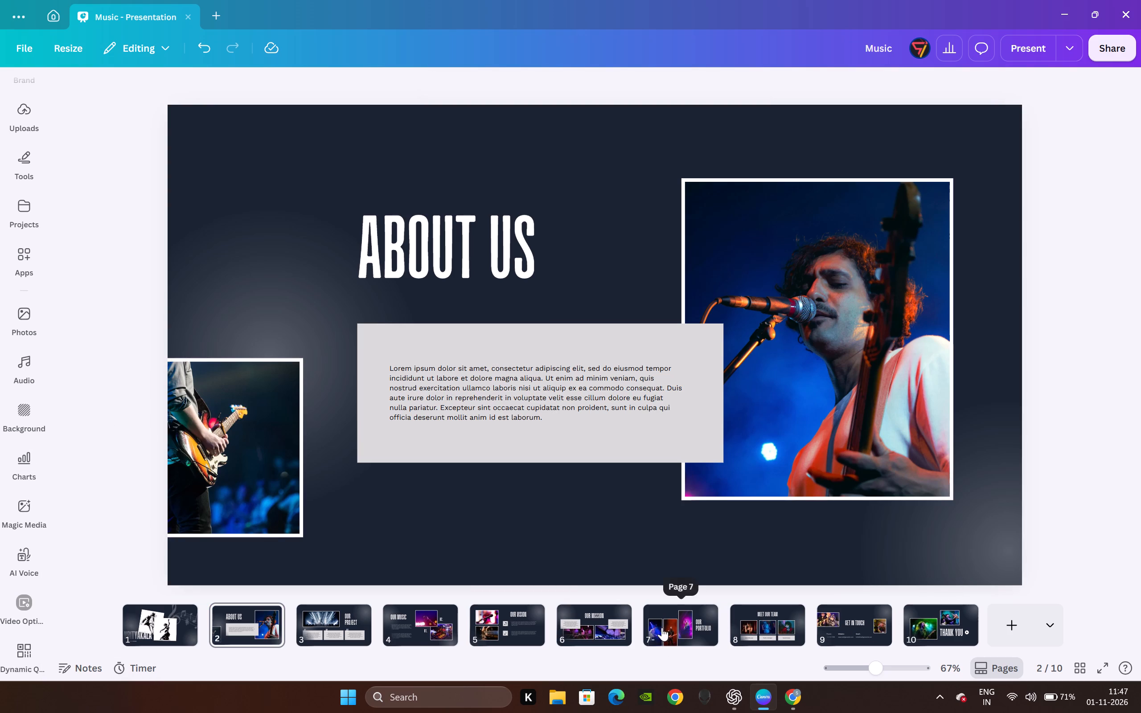
pyautogui.click(189, 619)
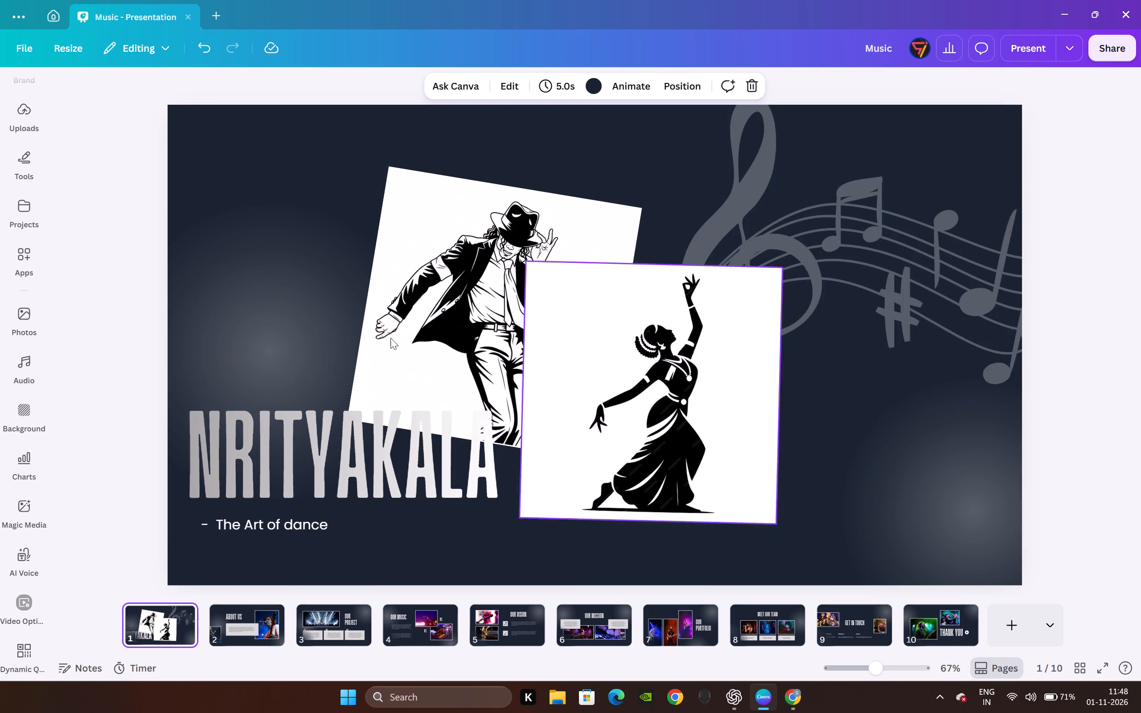
pyautogui.moveTo(103, 352); pyautogui.dragTo(107, 350)
pyautogui.click(442, 624)
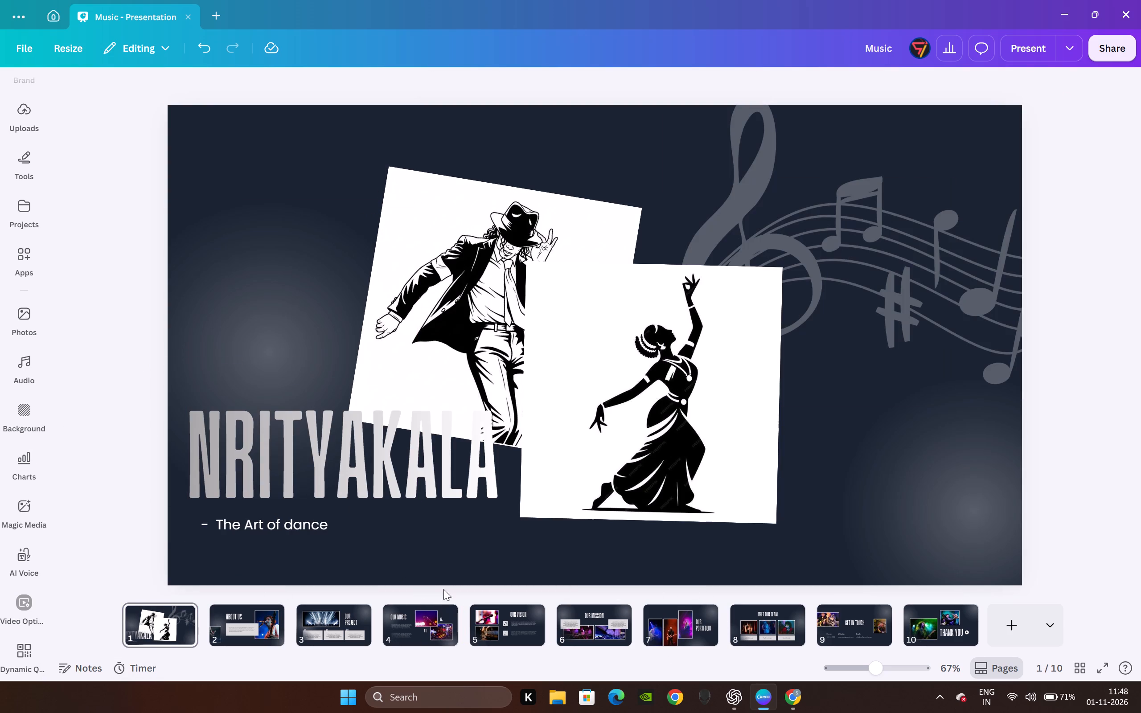
pyautogui.click(438, 625)
pyautogui.click(510, 629)
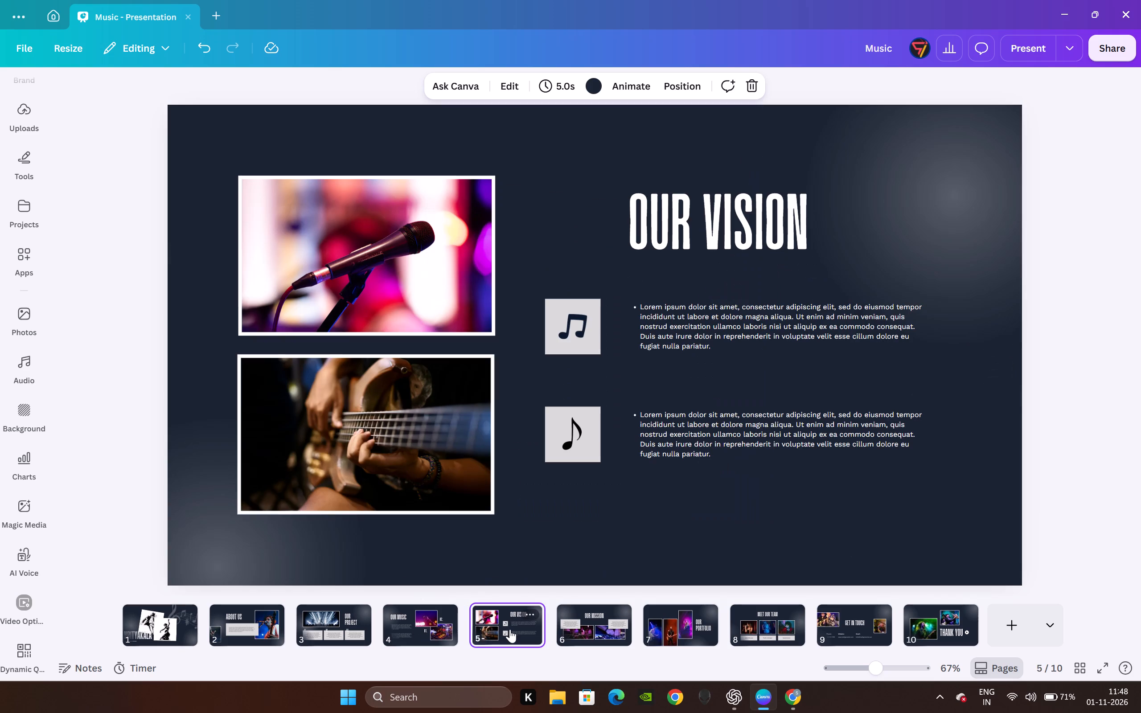
# Add a blank page to the presentation and move it ahead of the NRITYAKALA cover as the first slide.
pyautogui.click(1003, 626)
pyautogui.moveTo(734, 403); pyautogui.dragTo(669, 409)
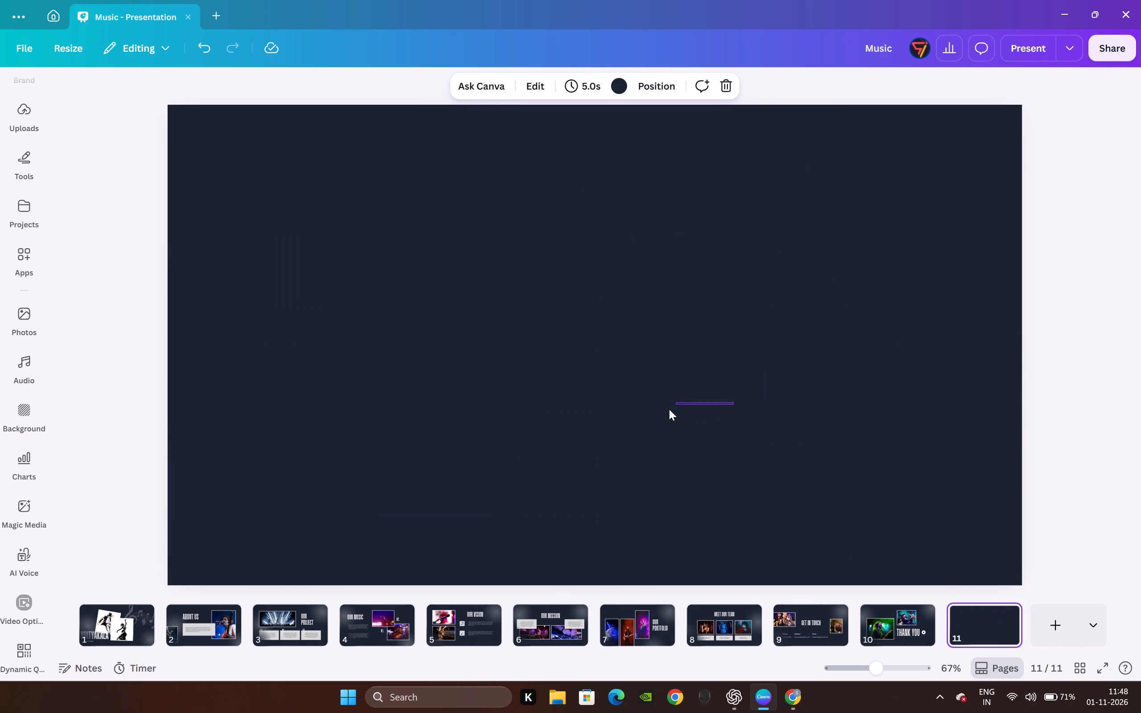
pyautogui.moveTo(669, 409); pyautogui.dragTo(665, 408)
pyautogui.moveTo(976, 620); pyautogui.dragTo(12, 658)
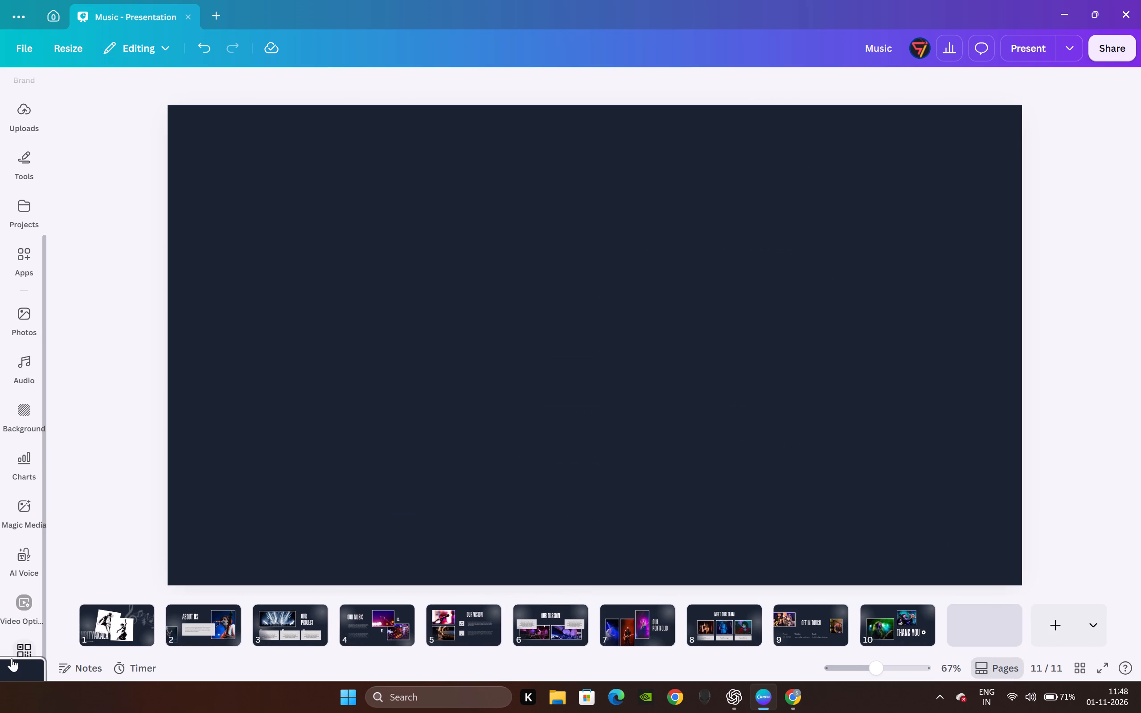
pyautogui.moveTo(12, 658); pyautogui.dragTo(76, 630)
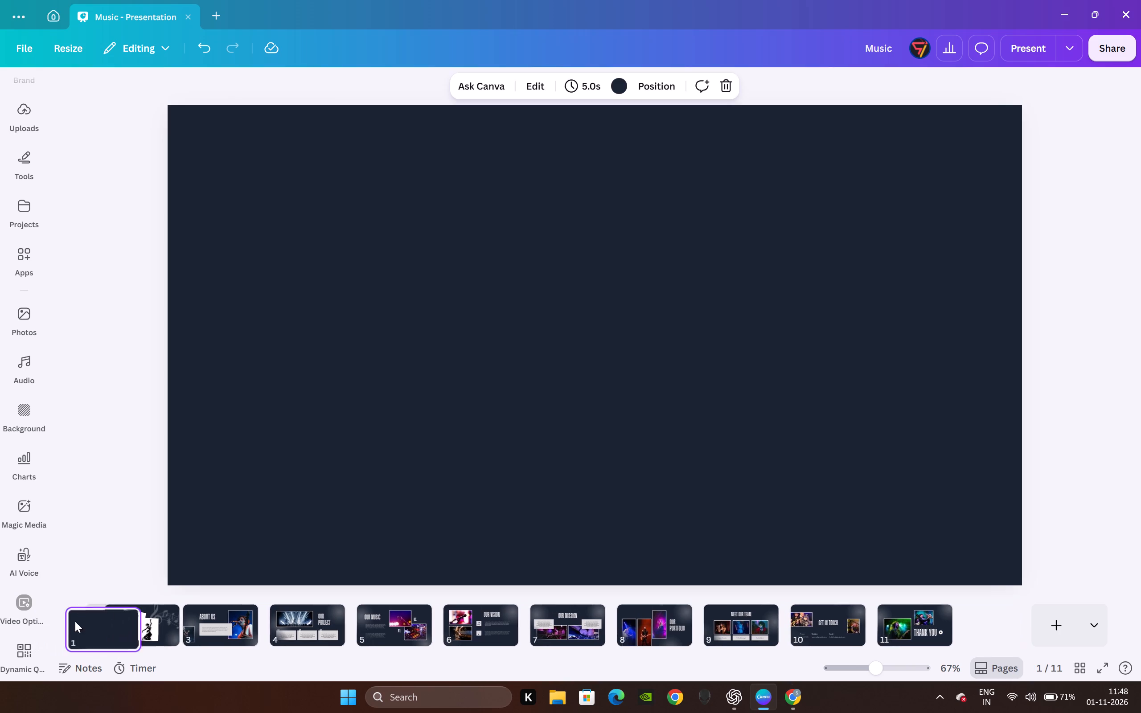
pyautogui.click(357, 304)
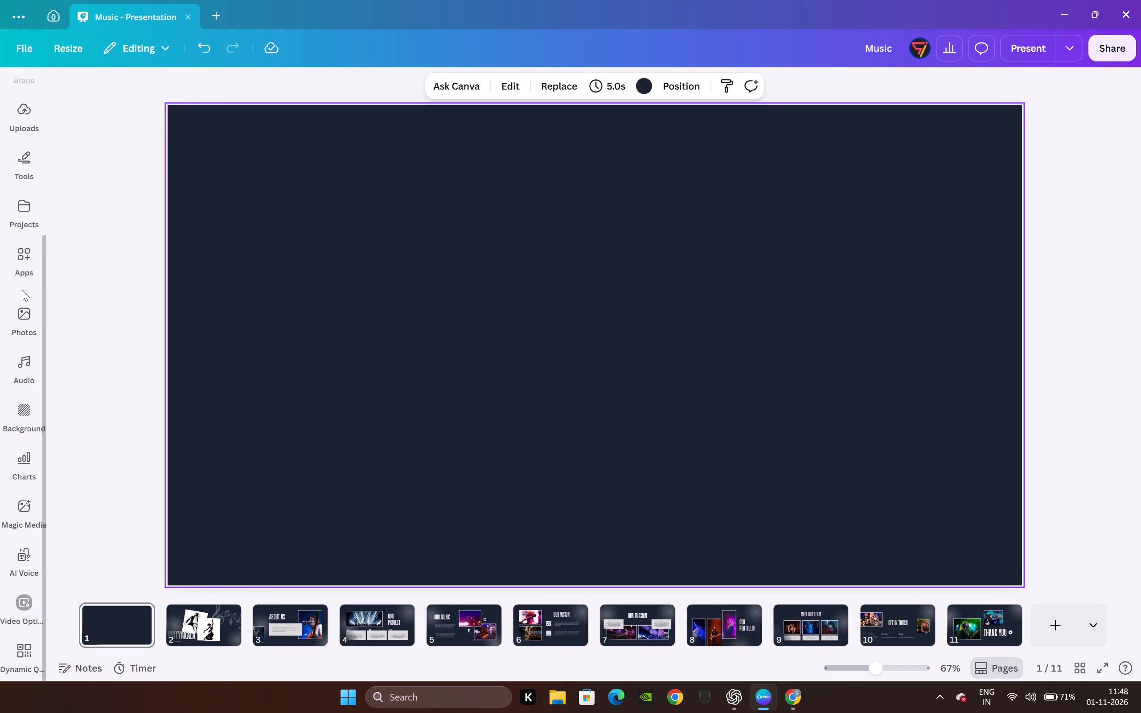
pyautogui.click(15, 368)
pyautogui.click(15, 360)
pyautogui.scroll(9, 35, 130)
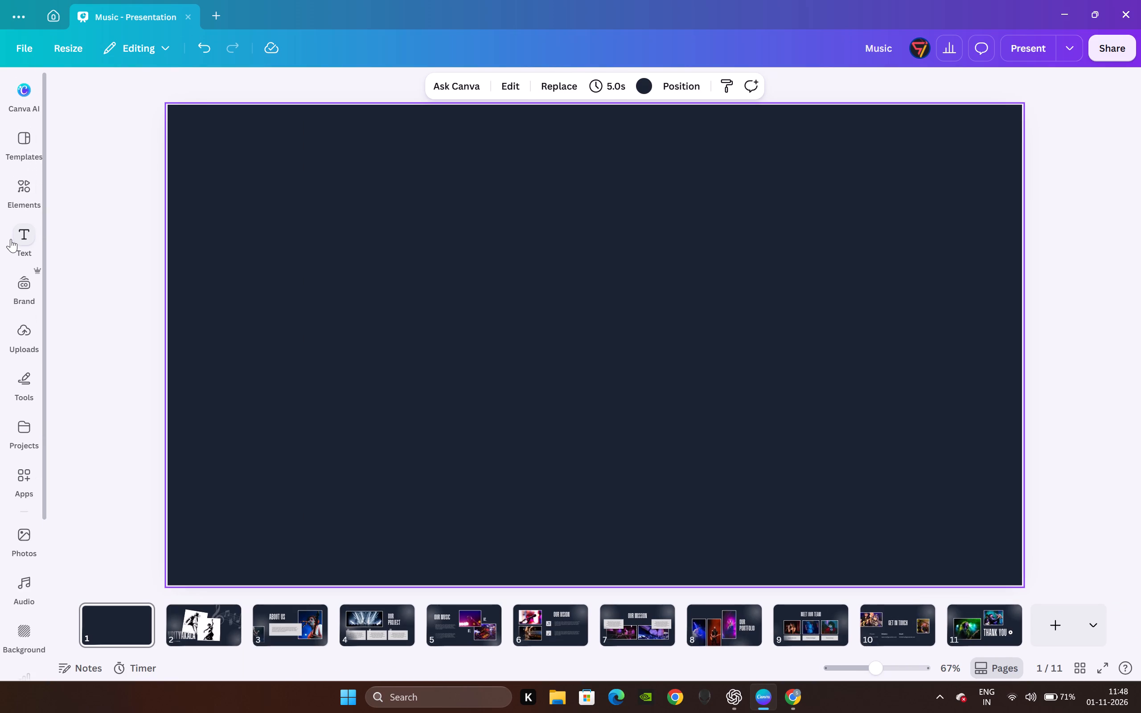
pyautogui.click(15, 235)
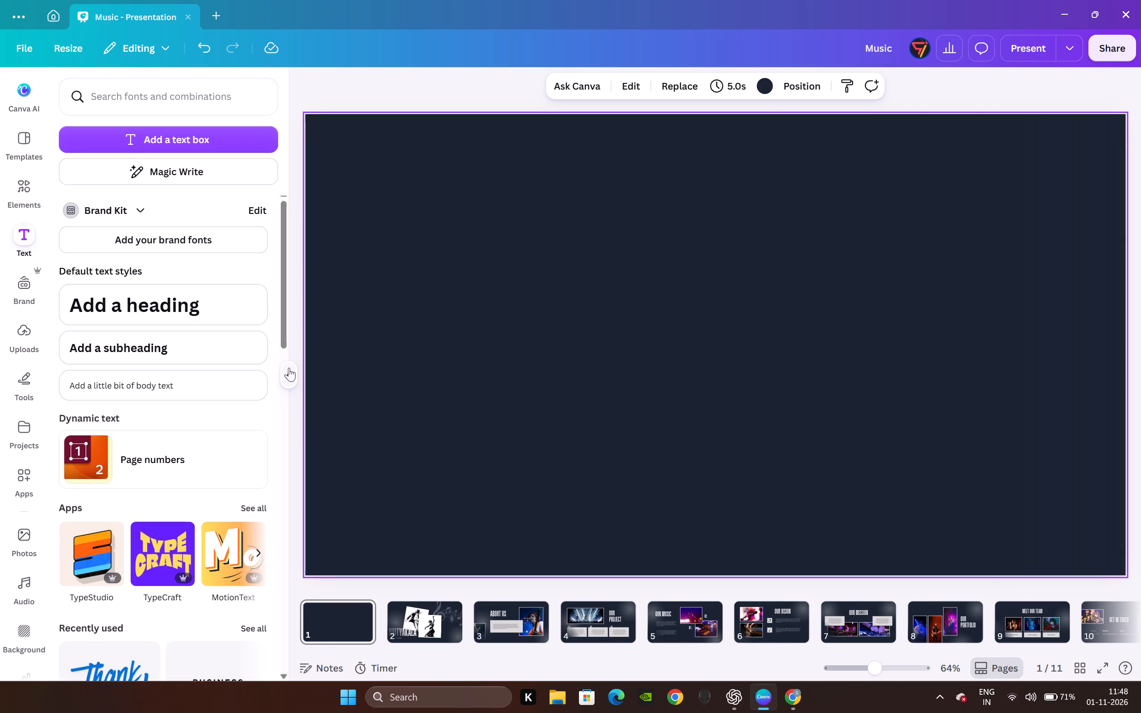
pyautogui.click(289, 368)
# Copy the ABOUT US title from its slide onto the blank first slide and select its text for editing.
pyautogui.click(290, 610)
pyautogui.click(427, 217)
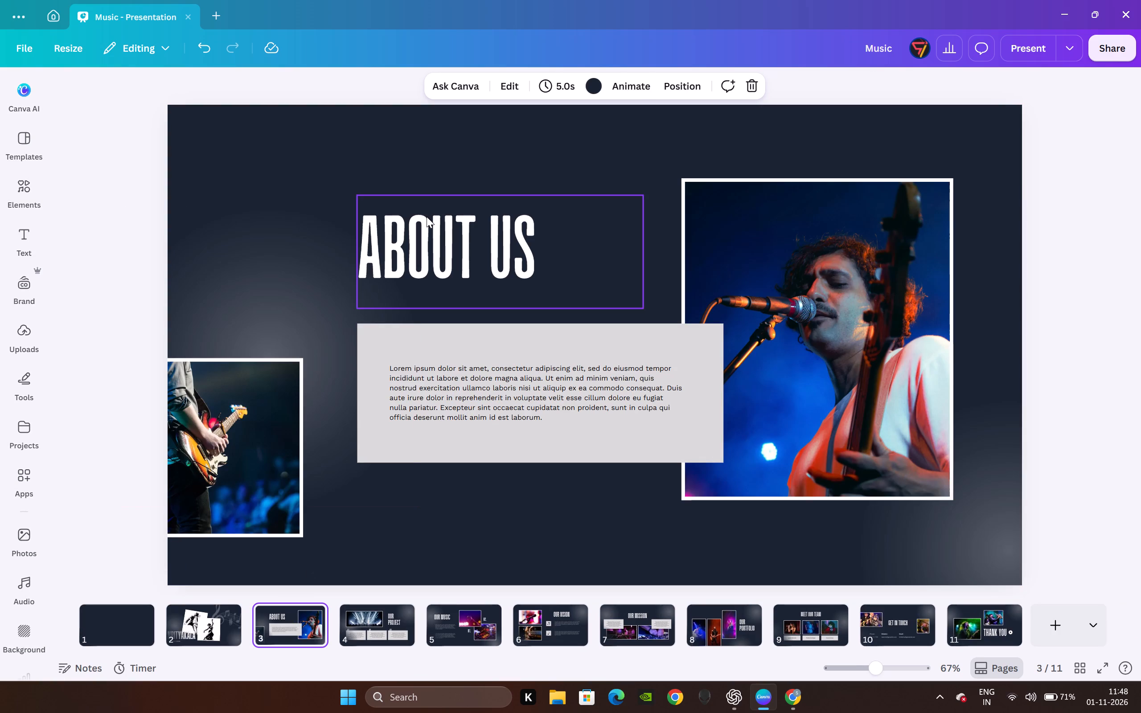
pyautogui.click(530, 158)
pyautogui.moveTo(512, 273); pyautogui.dragTo(133, 625)
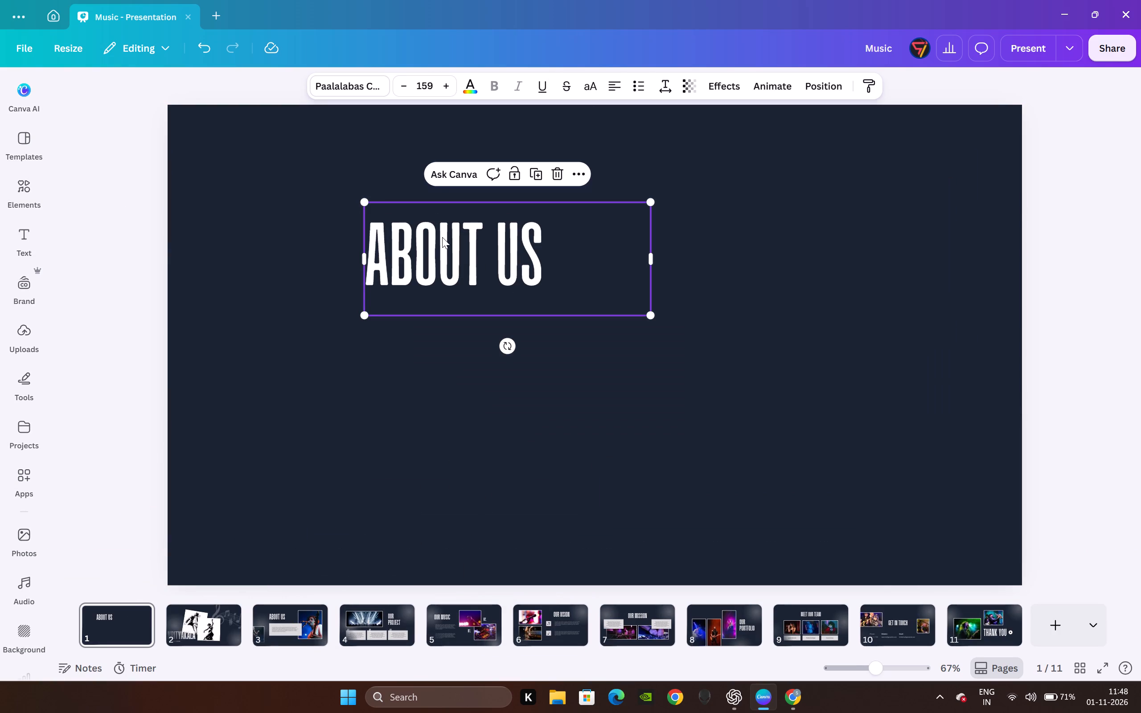
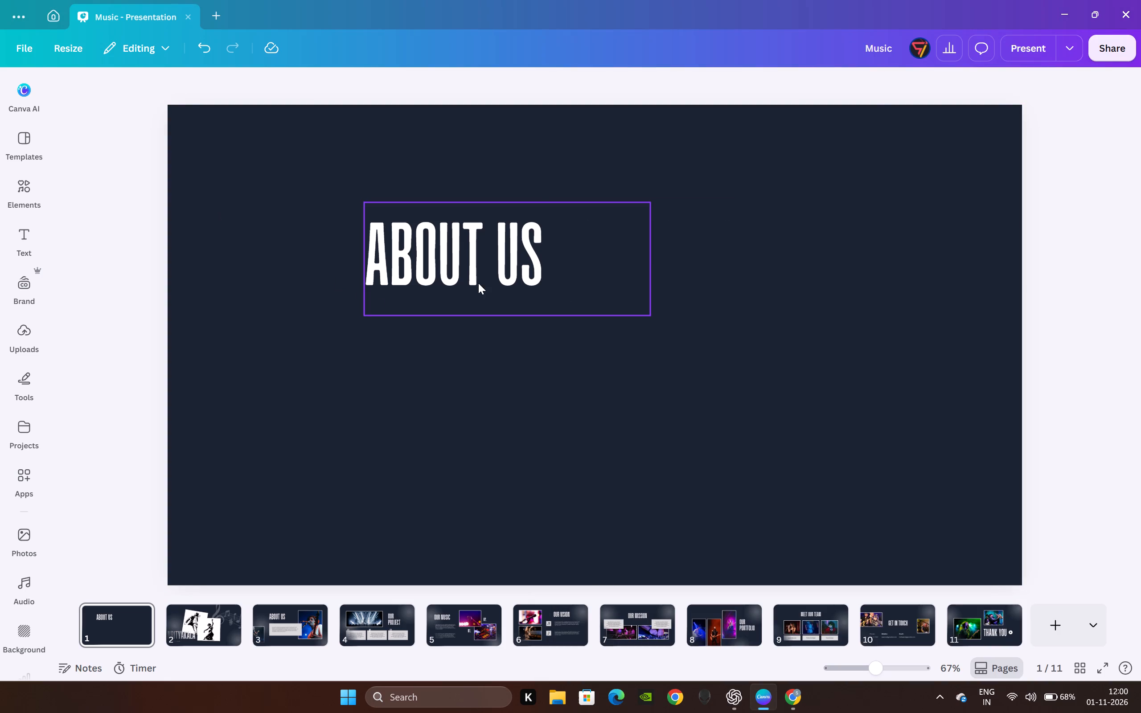
pyautogui.click(478, 283)
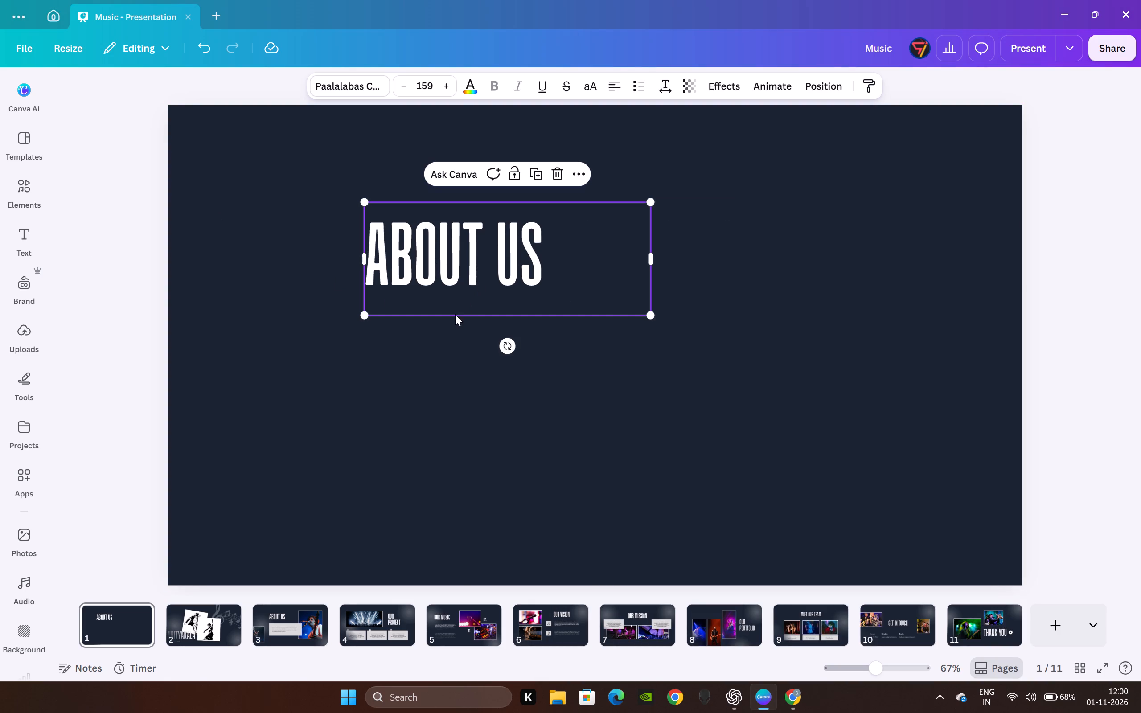
pyautogui.press('BackSpace')
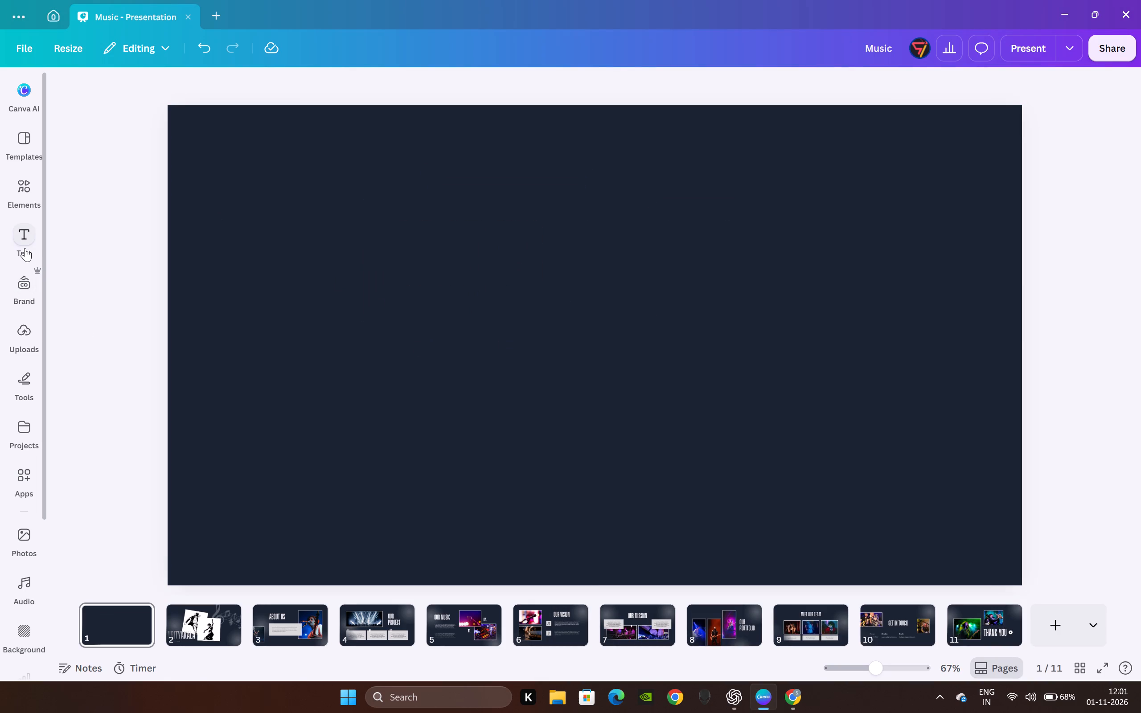
# Upload the saved "Cultural Club_ Tradition Meets Creativity" image from the Pictures > Screenshots folder to the Canva uploads.
pyautogui.click(4, 330)
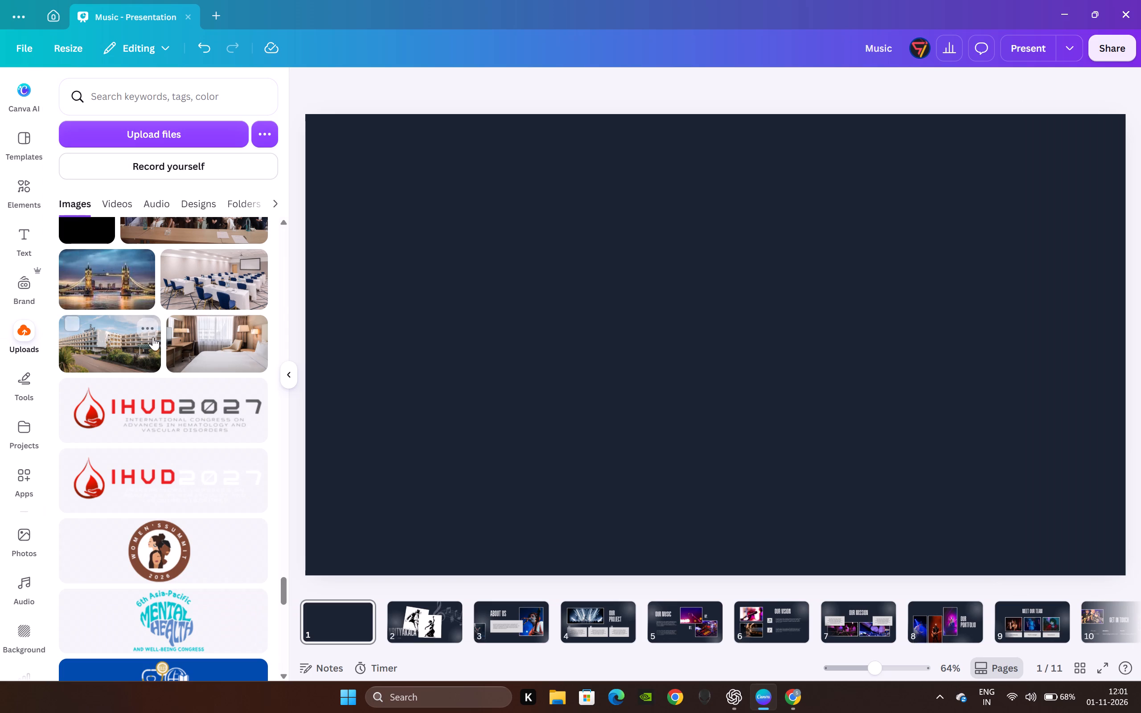
pyautogui.scroll(15, 153, 337)
pyautogui.scroll(20, 142, 318)
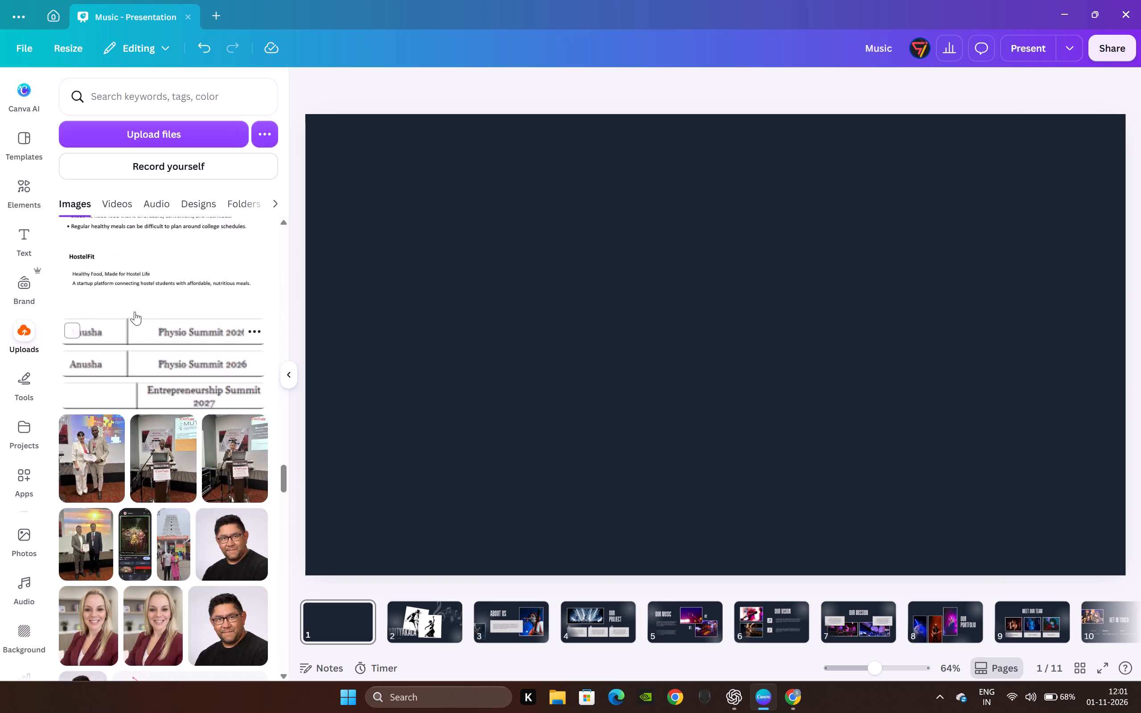
pyautogui.moveTo(284, 446); pyautogui.dragTo(291, 205)
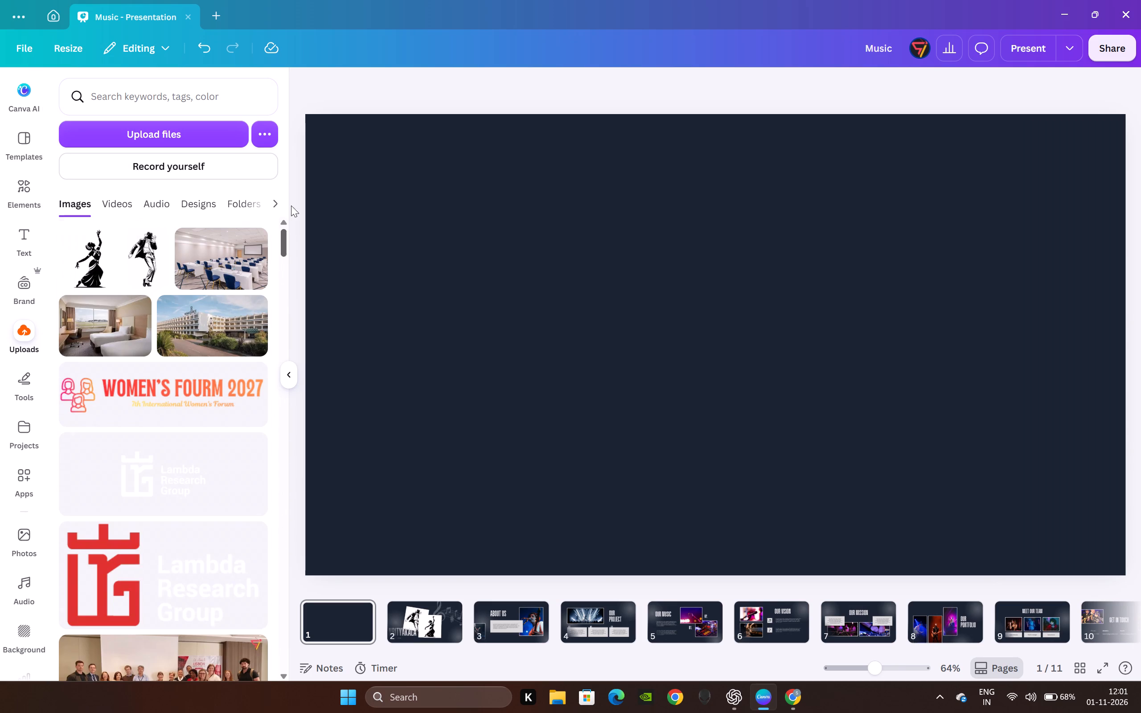
pyautogui.moveTo(291, 205); pyautogui.dragTo(294, 198)
pyautogui.click(124, 137)
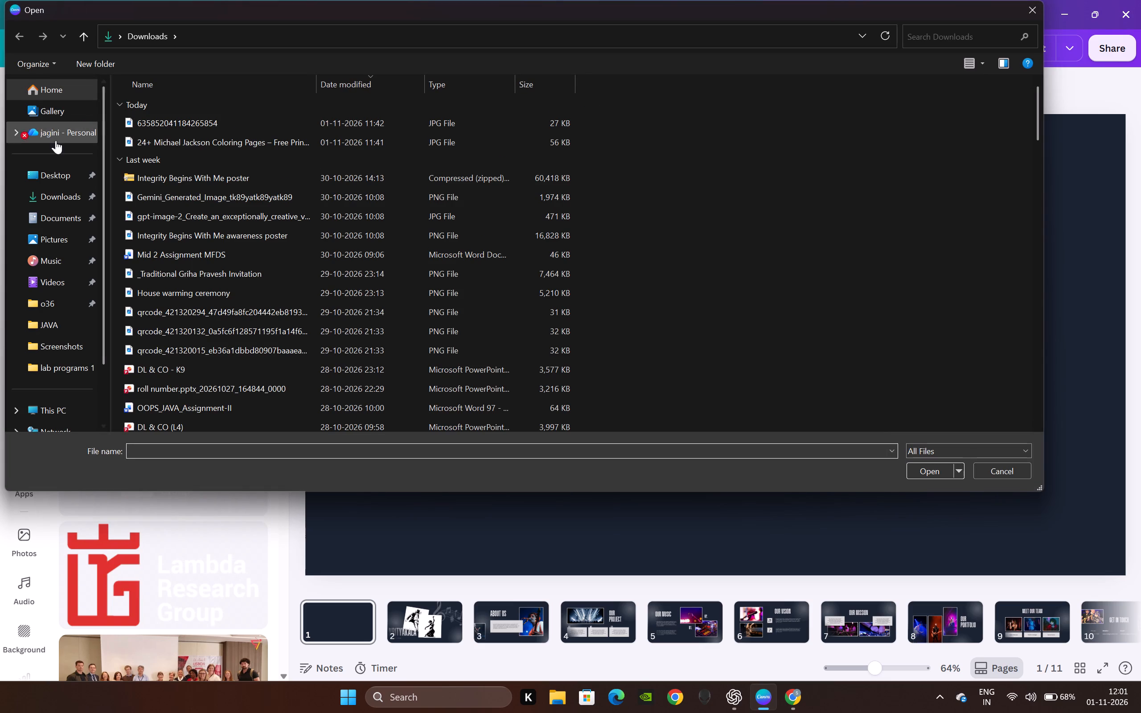
pyautogui.click(47, 197)
pyautogui.click(42, 198)
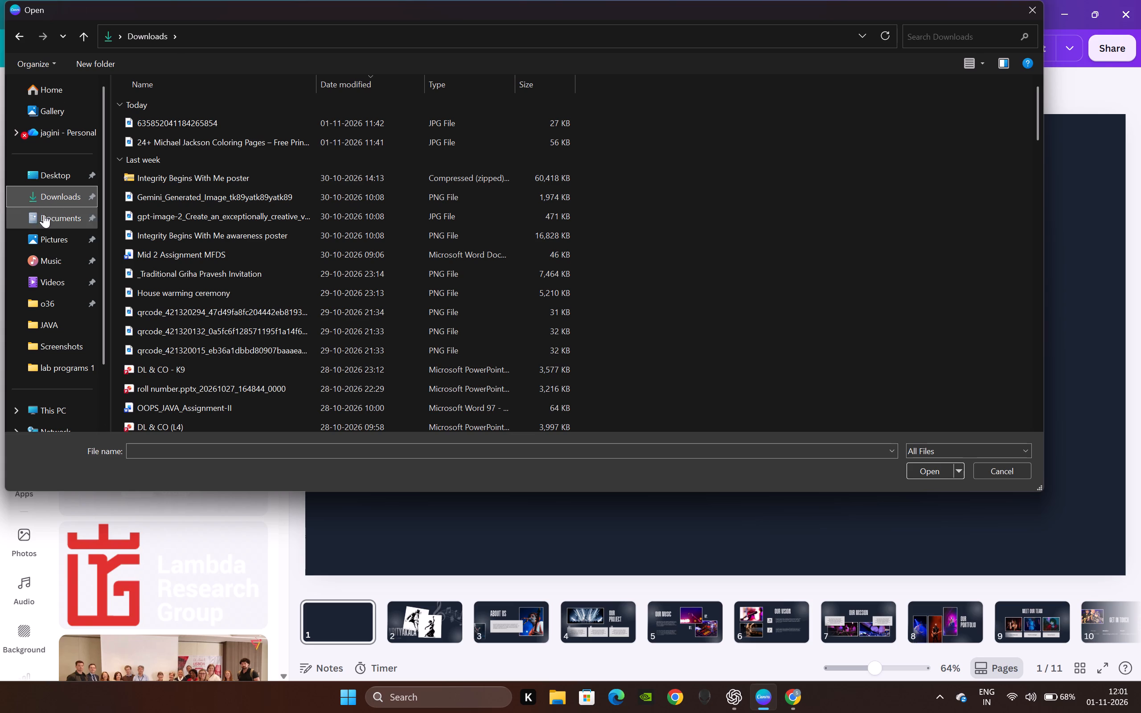
pyautogui.click(48, 230)
pyautogui.doubleClick(47, 222)
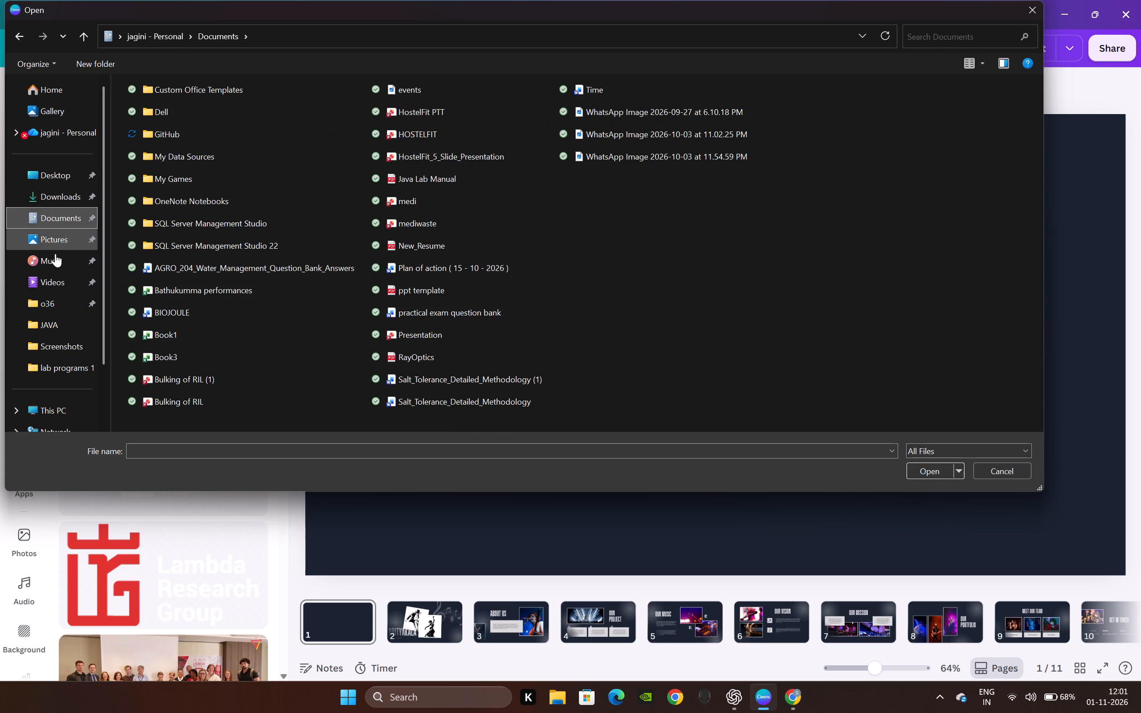
pyautogui.click(62, 236)
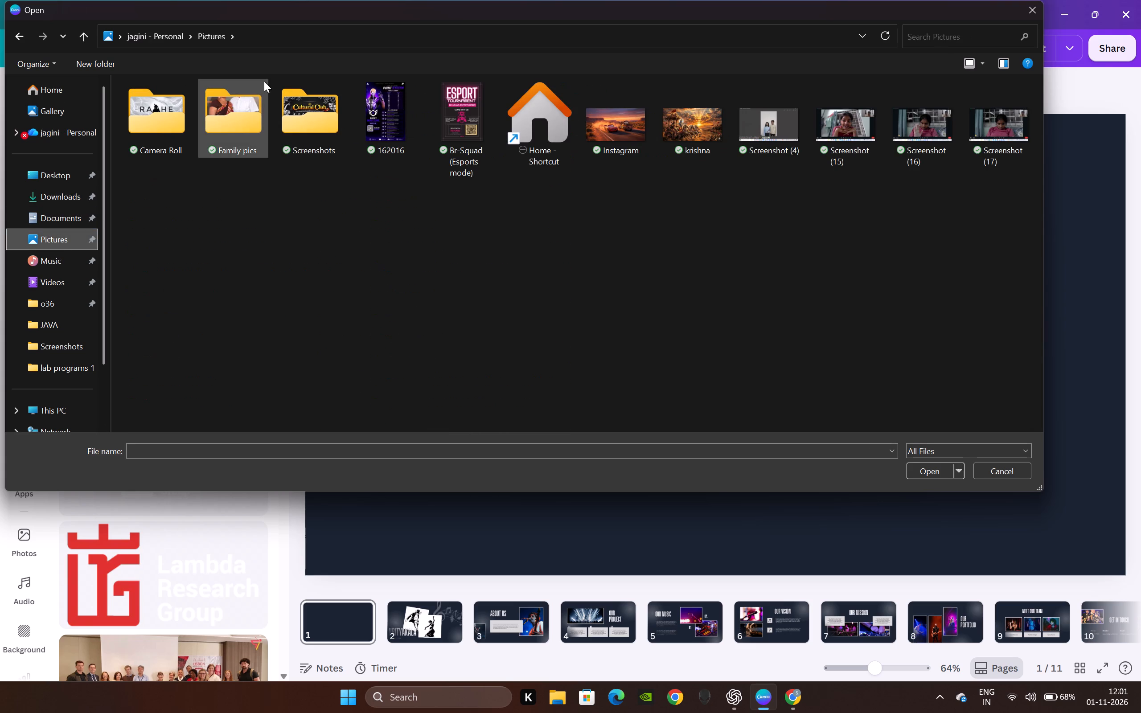
pyautogui.doubleClick(278, 112)
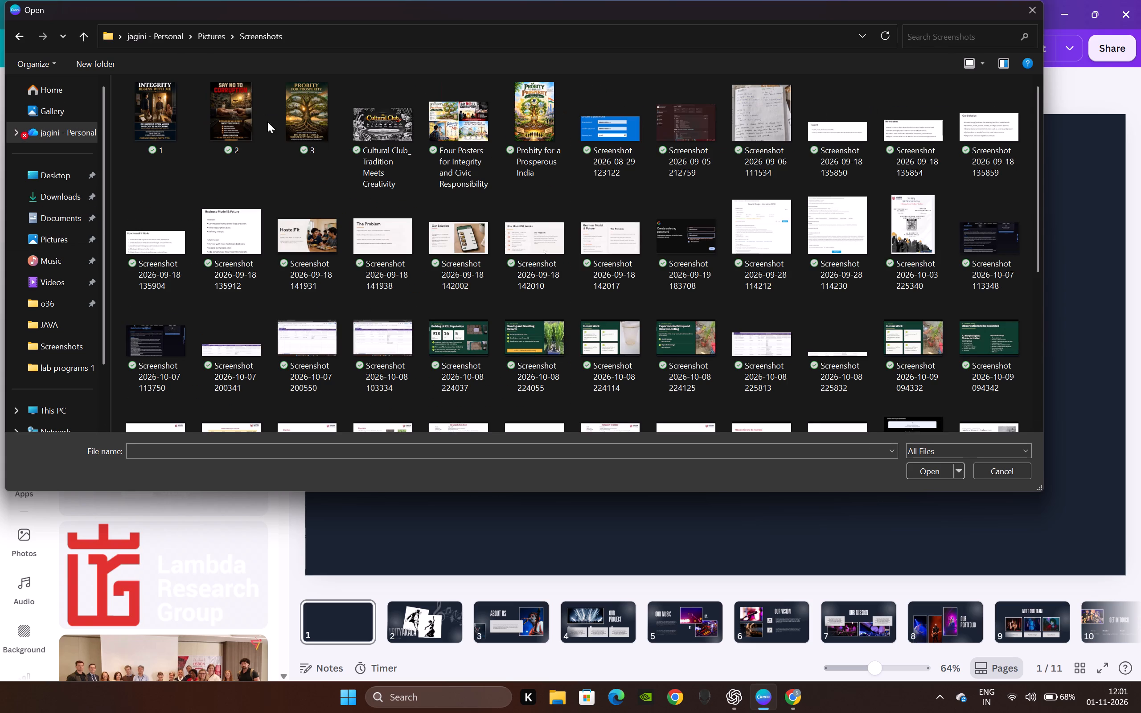
pyautogui.scroll(-17, 500, 188)
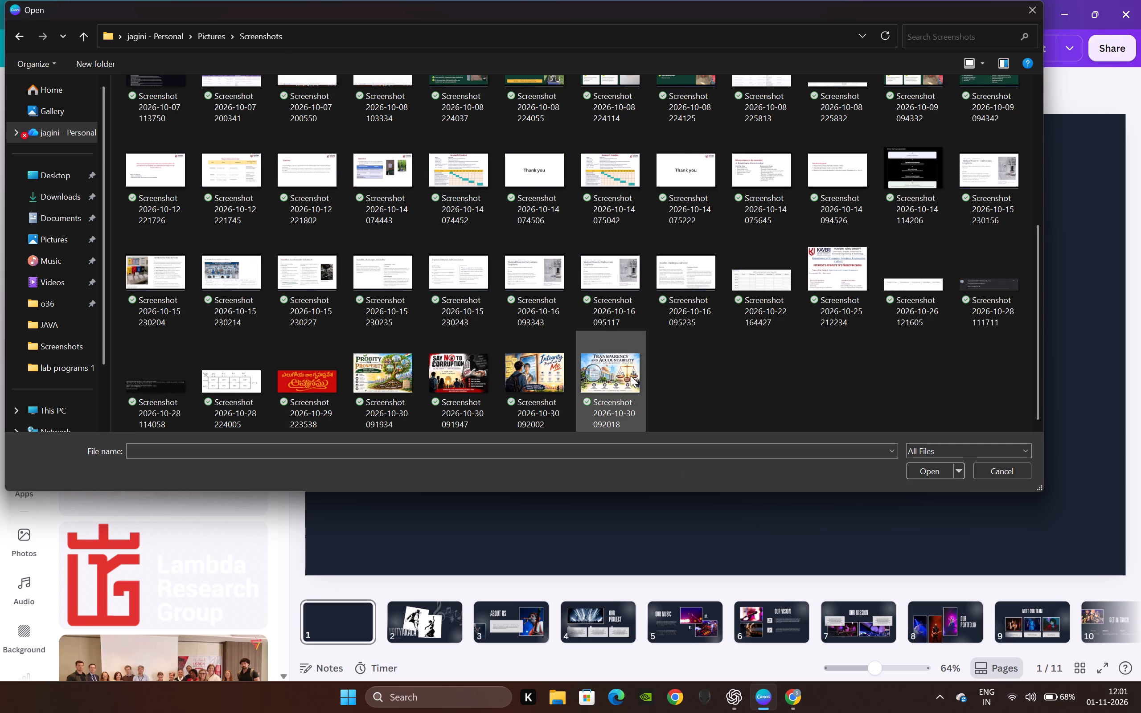
pyautogui.scroll(11, 631, 376)
pyautogui.doubleClick(358, 133)
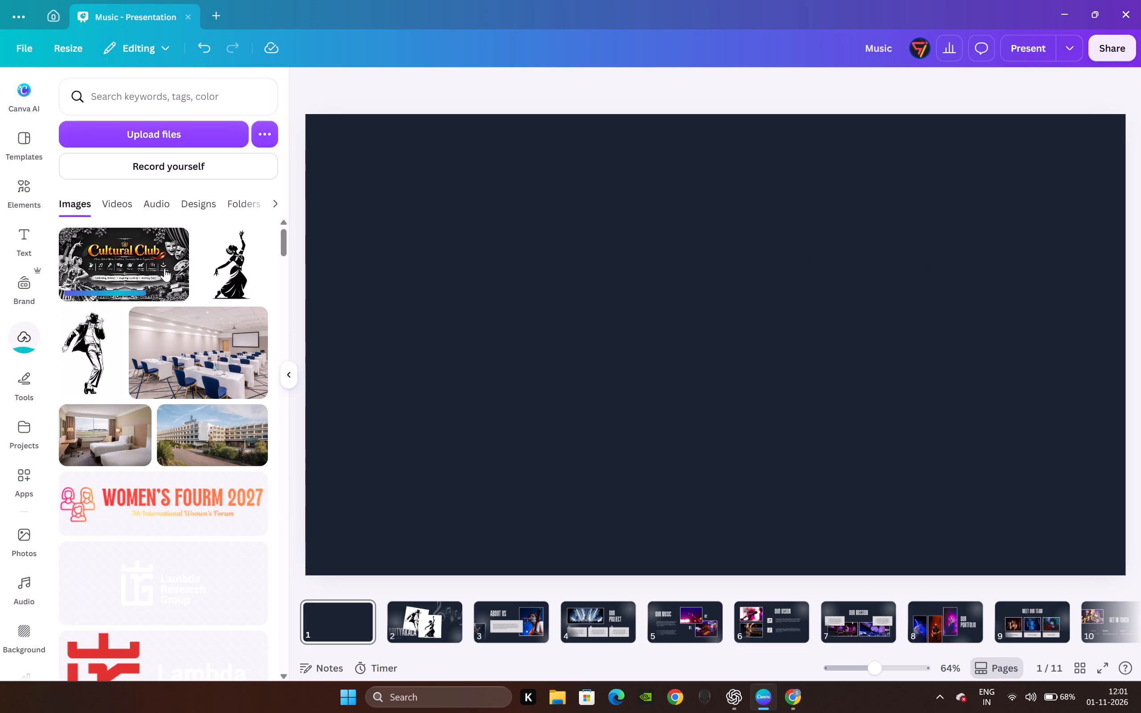
# Place the uploaded Cultural Club image on slide 1 and make it the slide's background.
pyautogui.click(163, 266)
pyautogui.rightClick(735, 320)
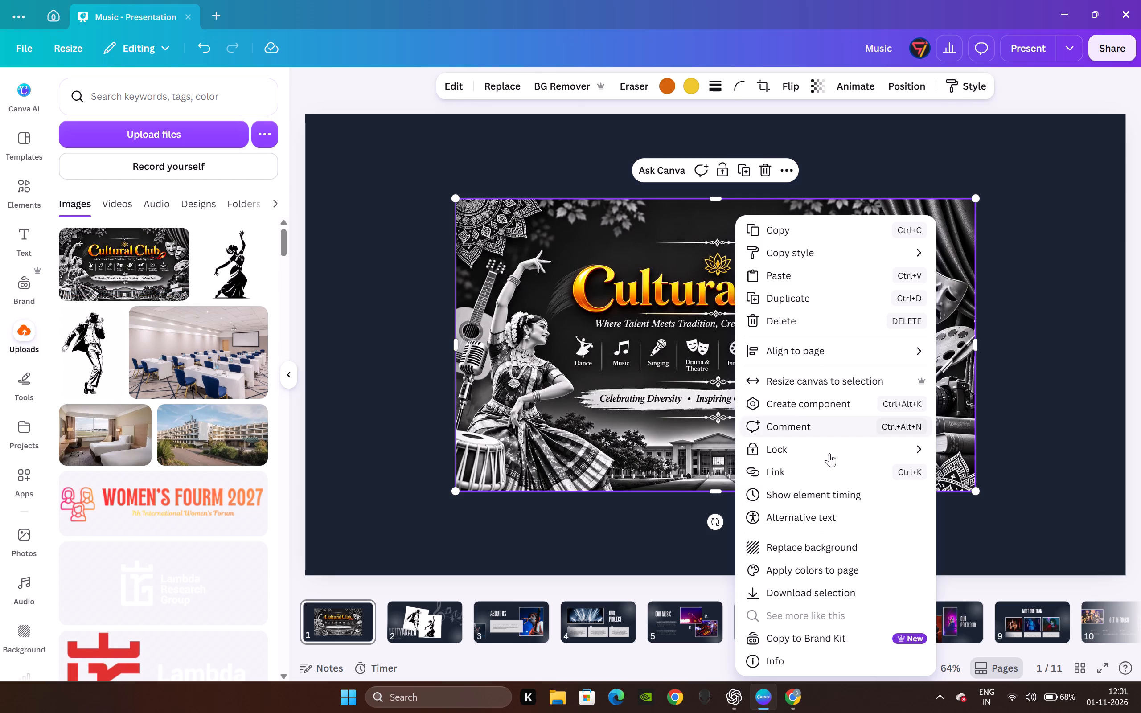
pyautogui.click(869, 548)
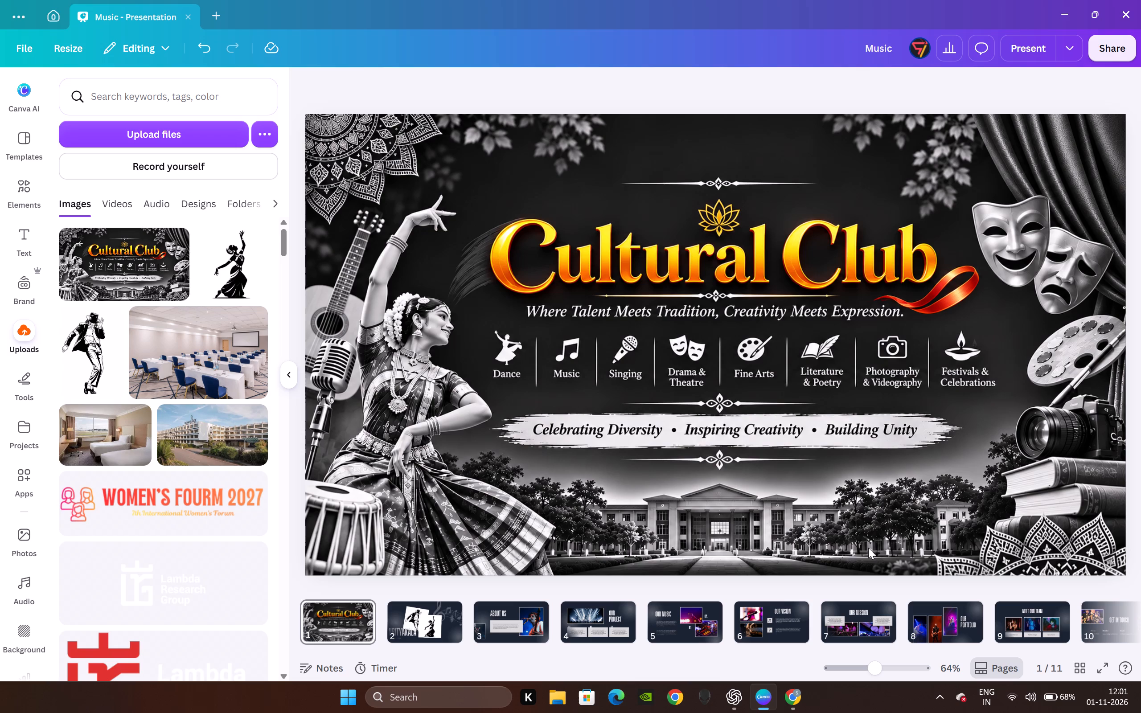
# Split slide 1's Cultural Club background image into editable elements with Magic Layers and deselect them.
pyautogui.rightClick(610, 241)
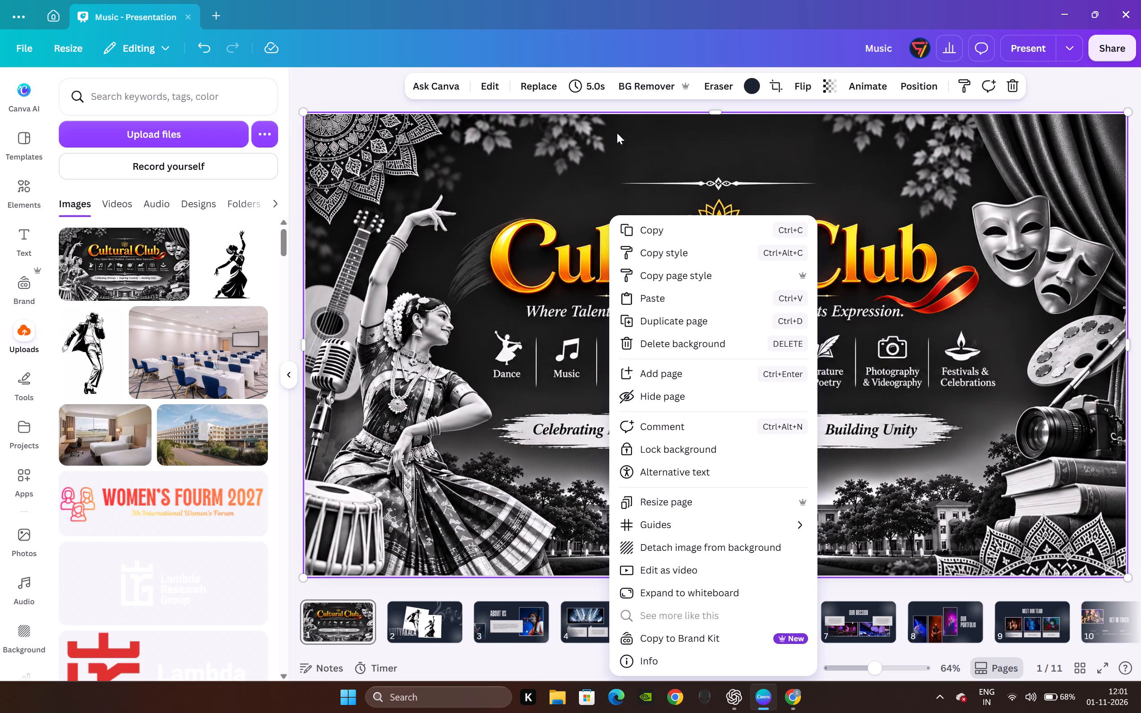
pyautogui.click(492, 85)
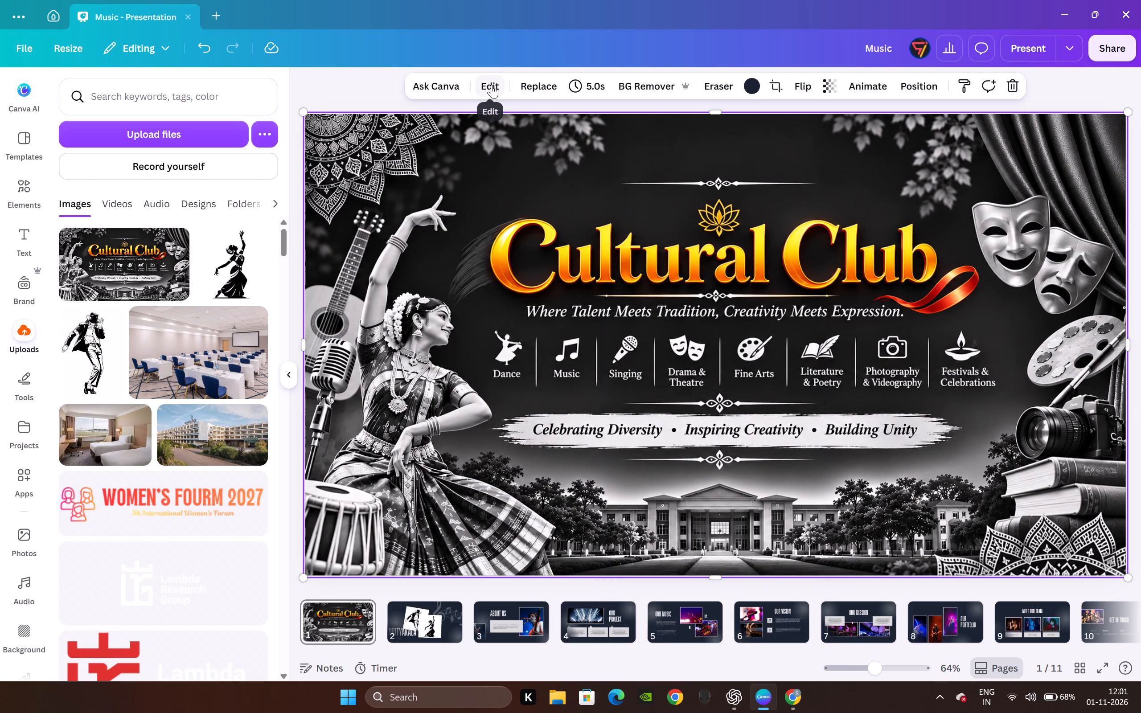
pyautogui.click(491, 86)
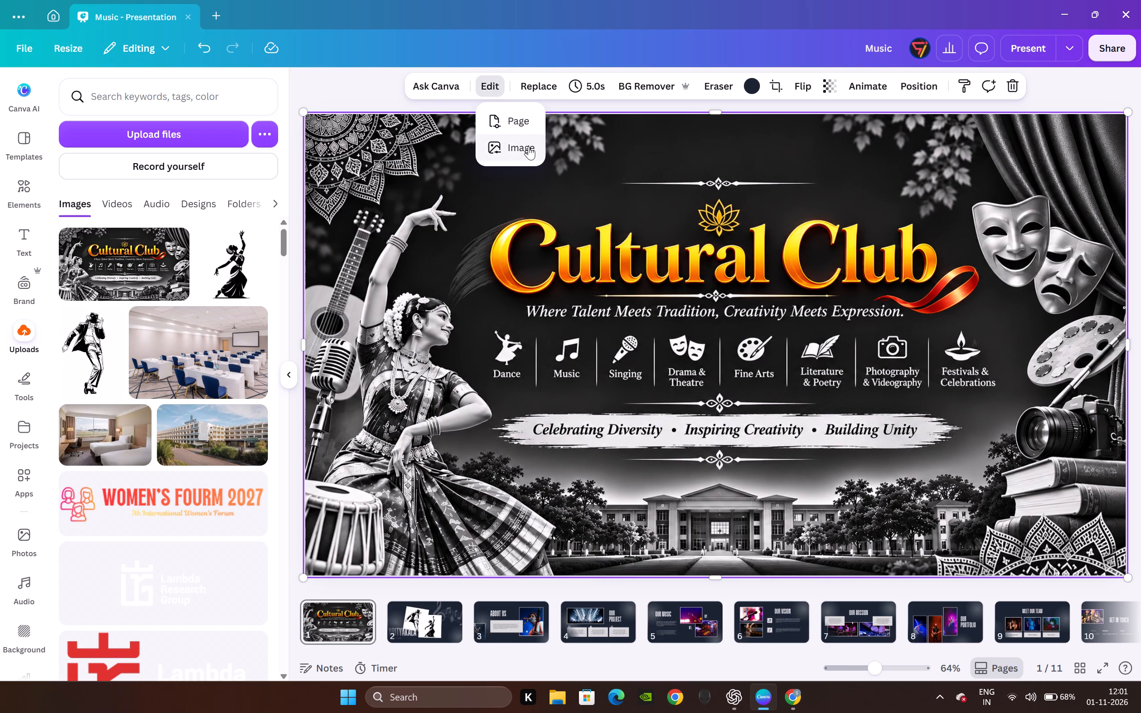
pyautogui.click(529, 146)
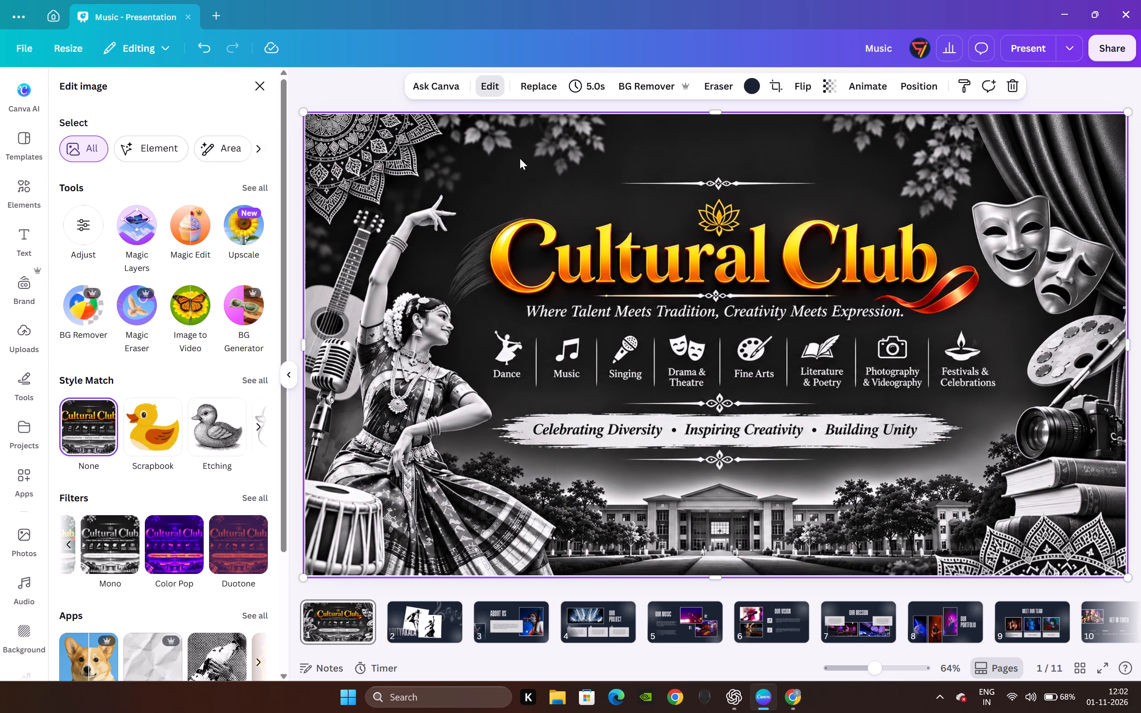
pyautogui.click(125, 234)
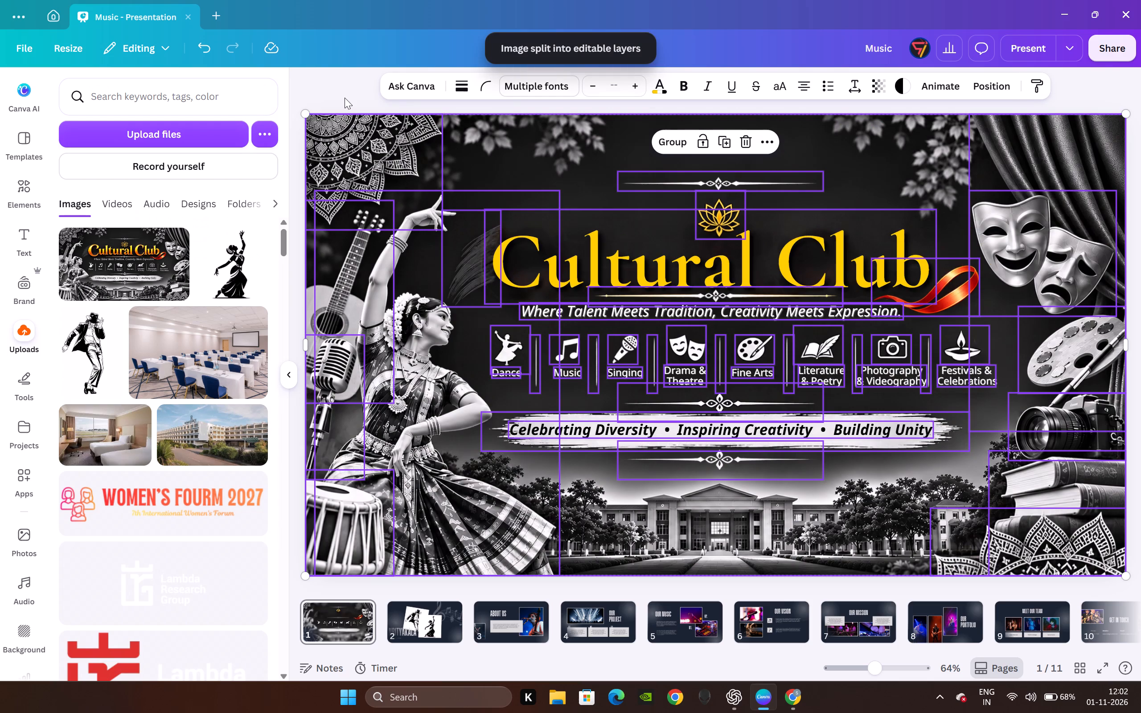
pyautogui.click(322, 71)
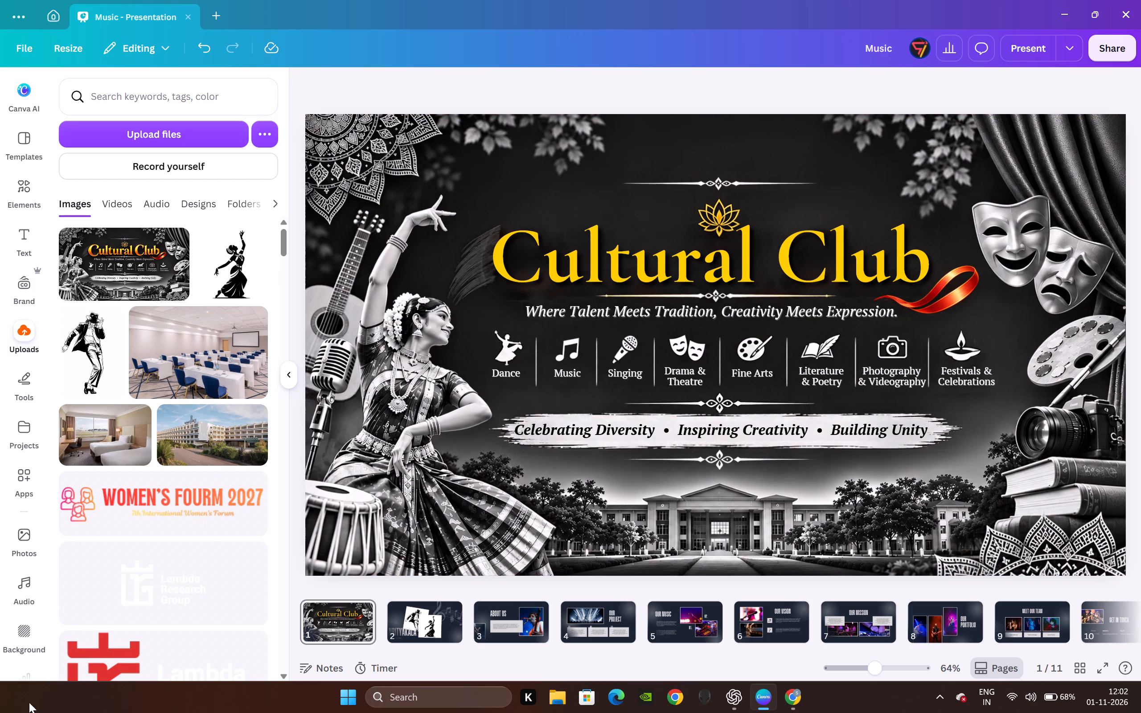
# Find the "ku logo" image in the Downloads folder by searching for KU and upload it.
pyautogui.click(97, 139)
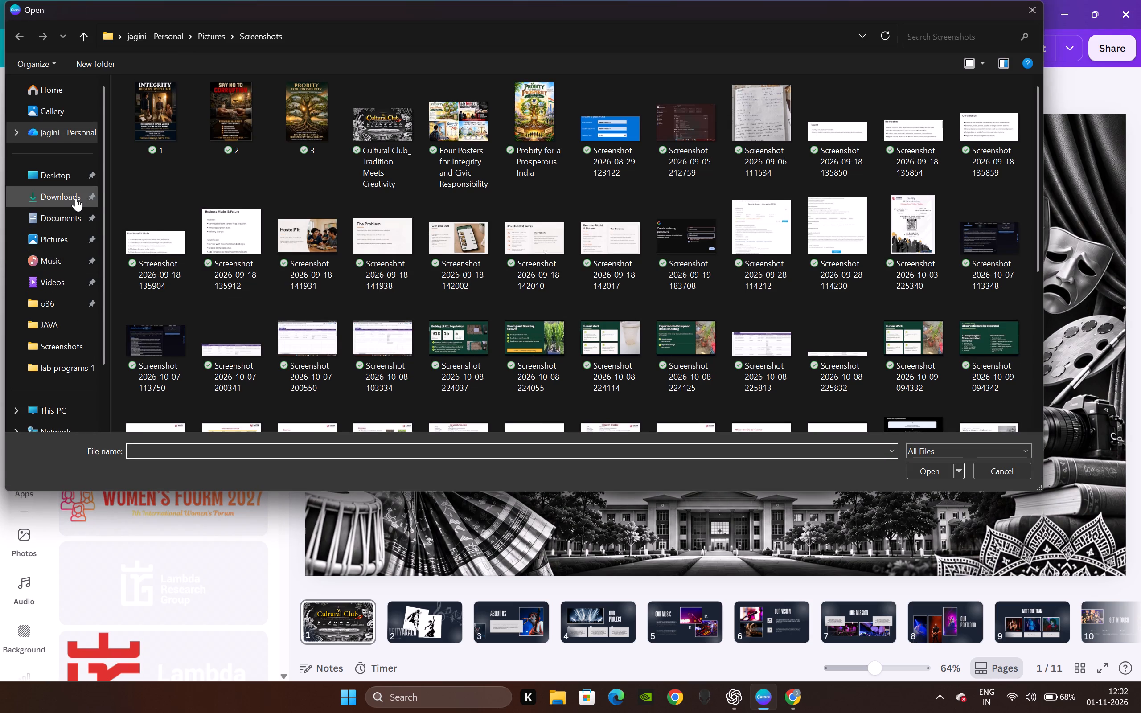
pyautogui.click(76, 198)
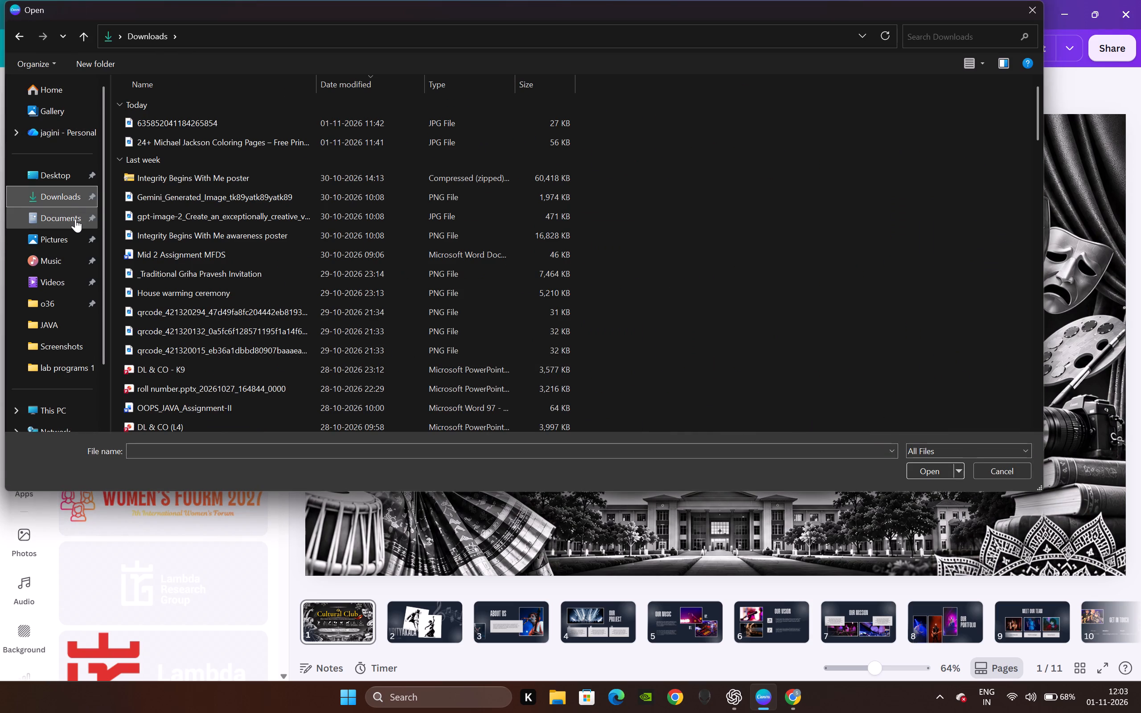
pyautogui.doubleClick(69, 235)
pyautogui.doubleClick(284, 125)
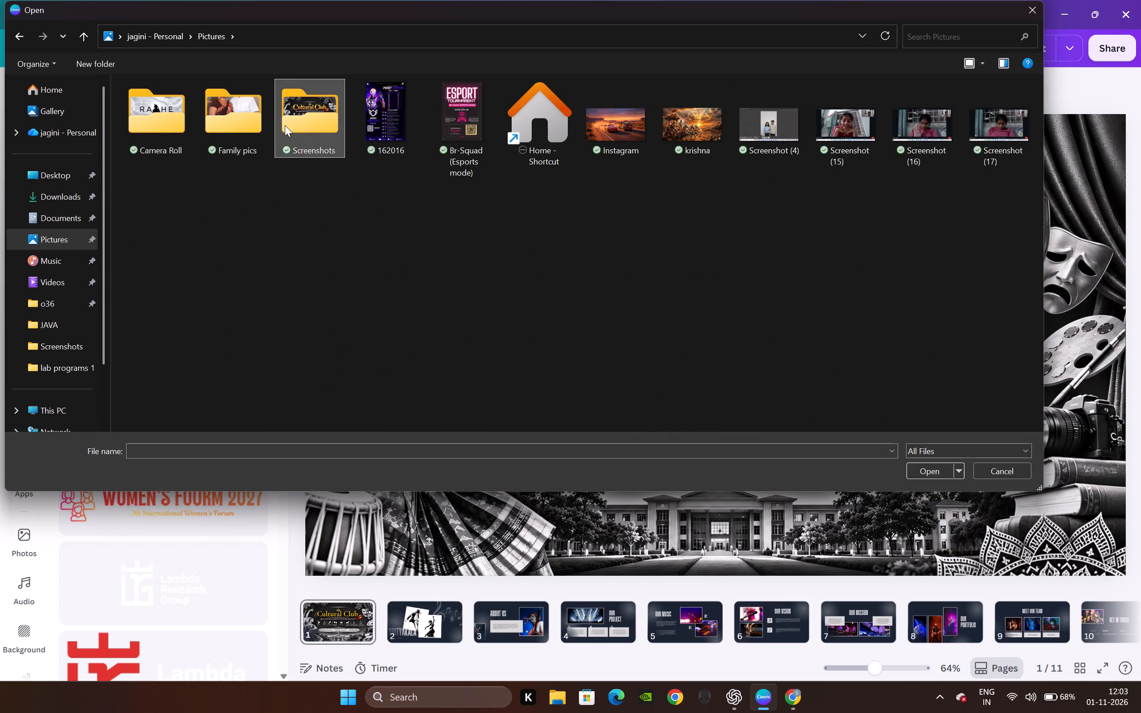
pyautogui.scroll(-4, 584, 271)
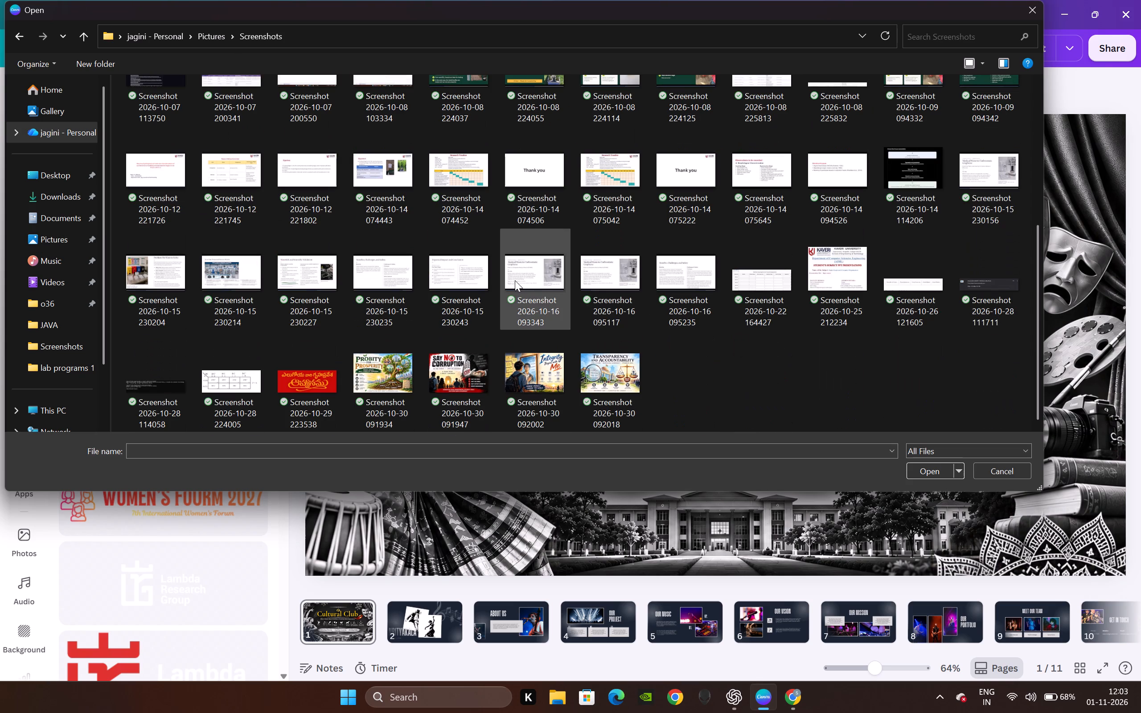
pyautogui.scroll(3, 558, 297)
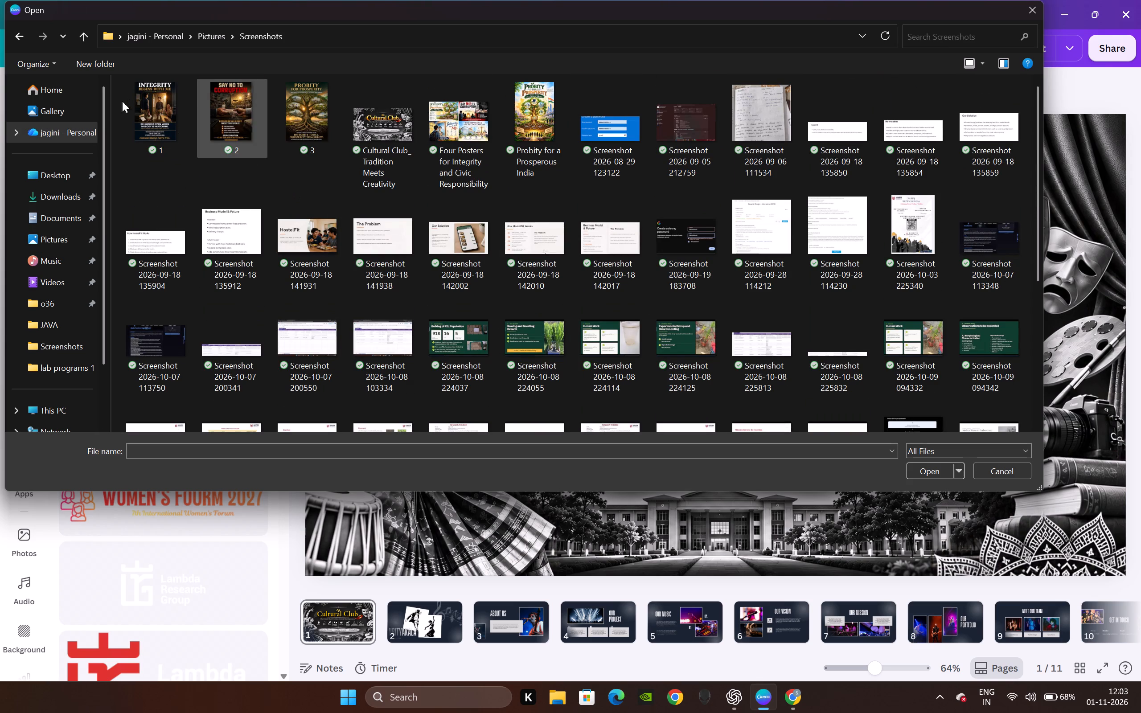
pyautogui.doubleClick(82, 190)
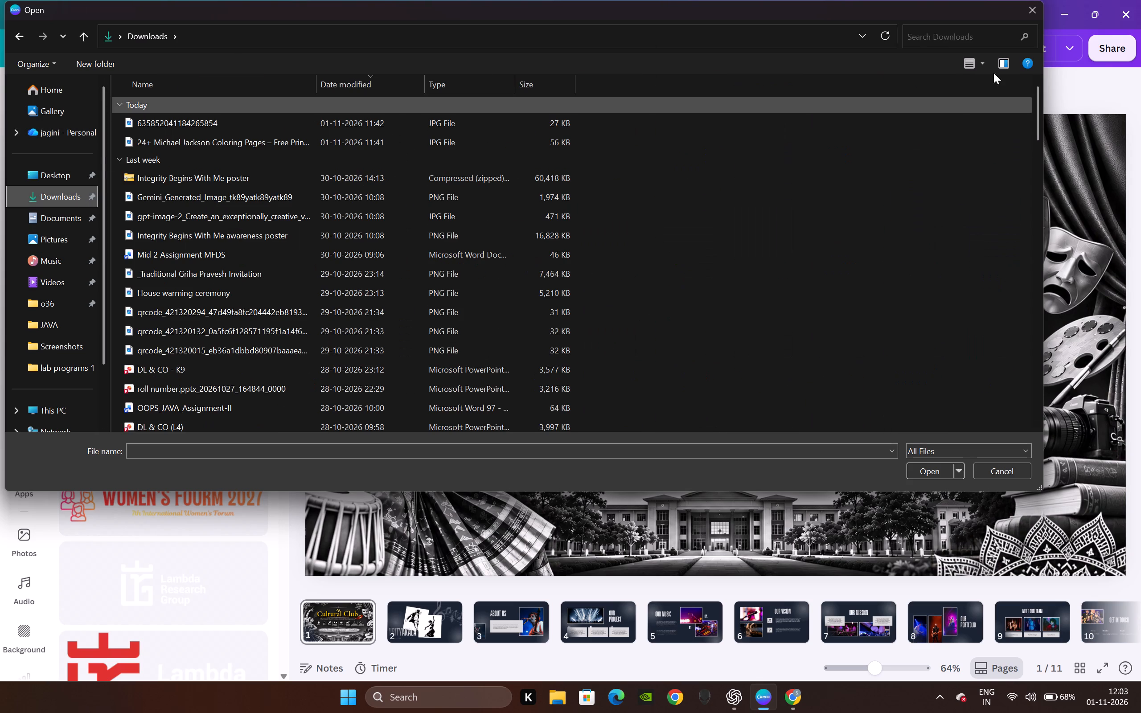
pyautogui.click(921, 27)
pyautogui.click(929, 37)
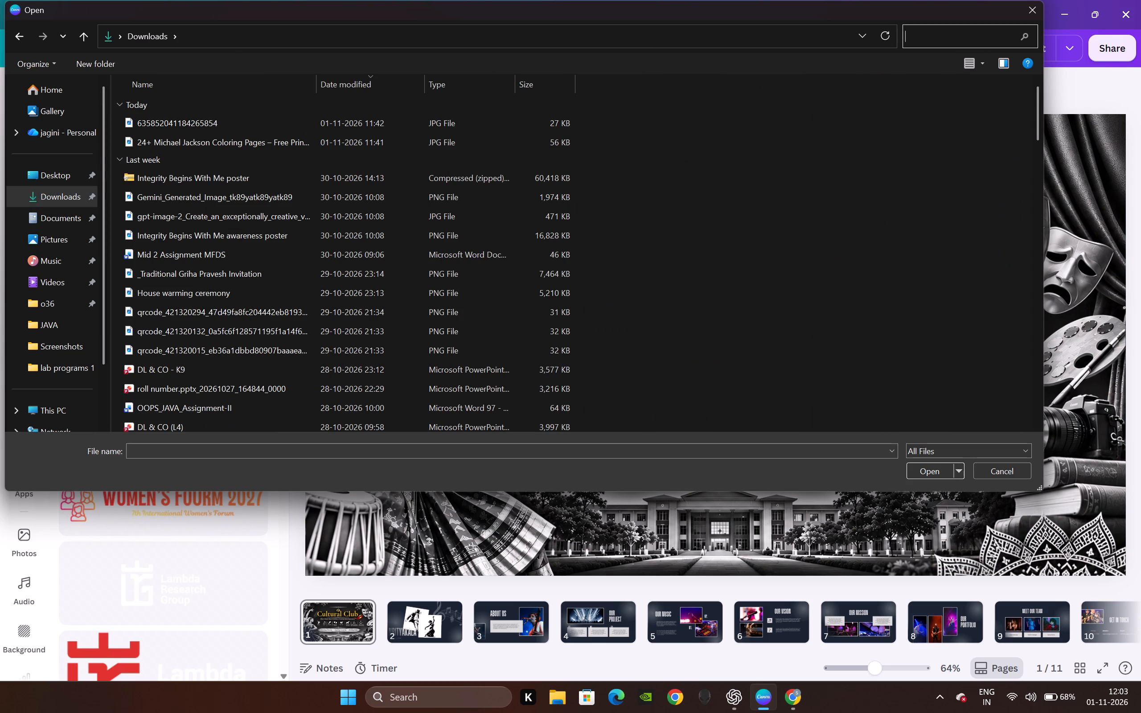
pyautogui.press('k')
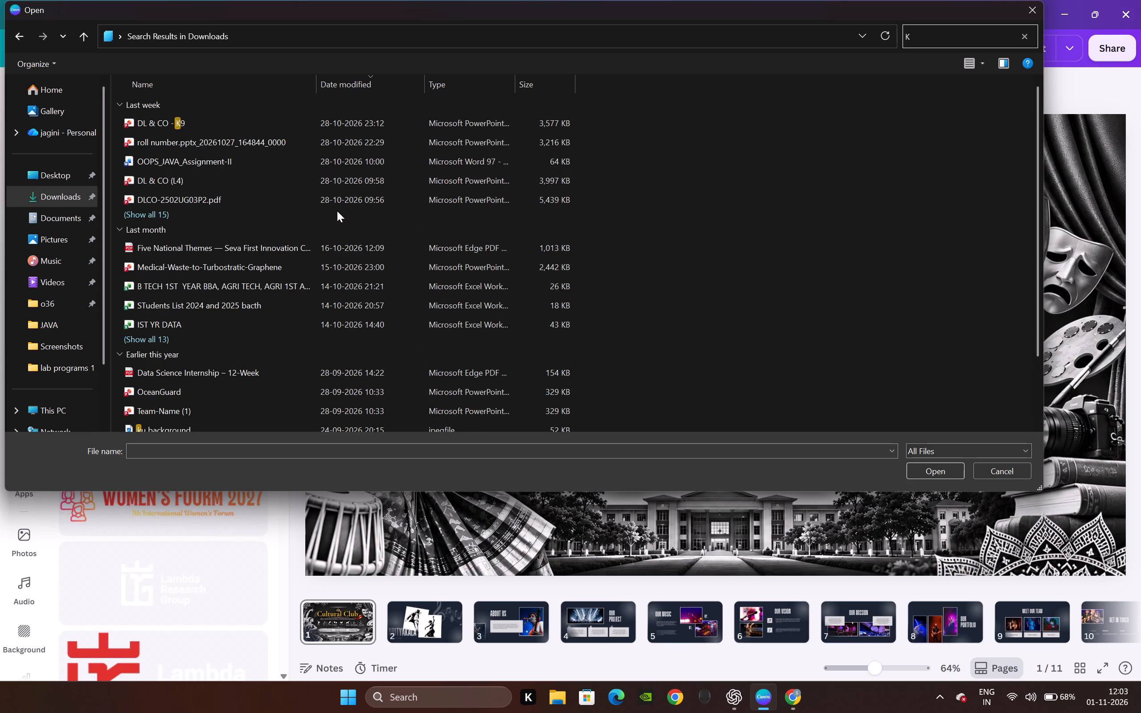
pyautogui.press('a')
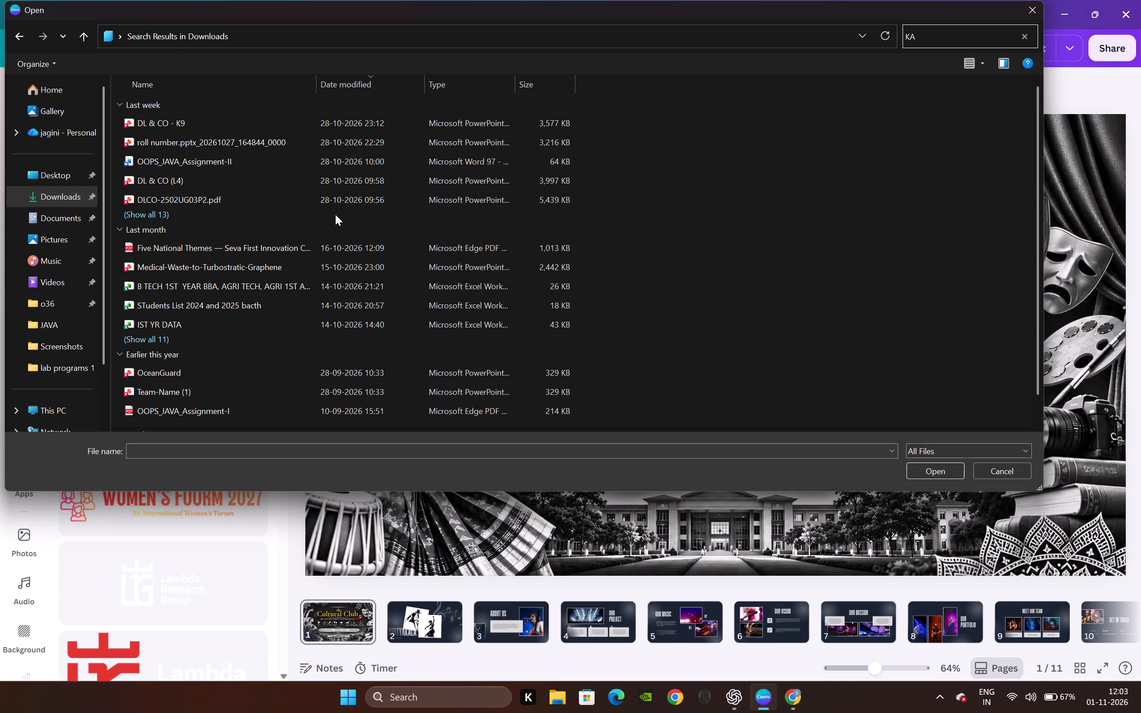
pyautogui.press('BackSpace')
pyautogui.press('u')
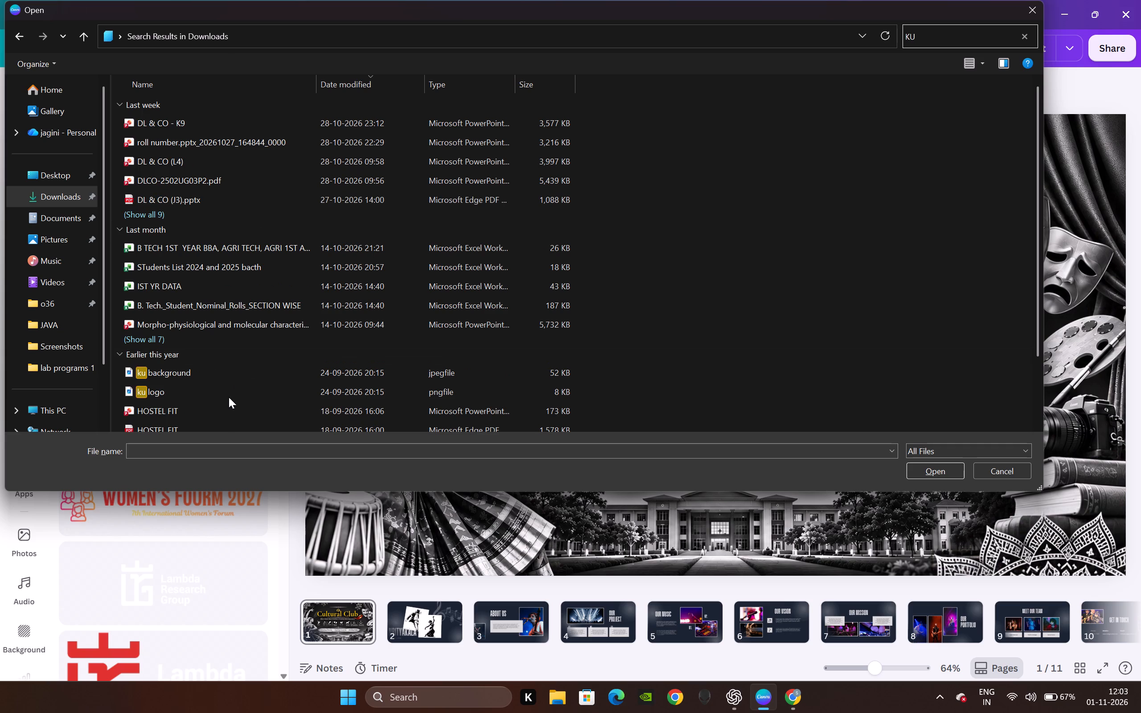
pyautogui.doubleClick(237, 390)
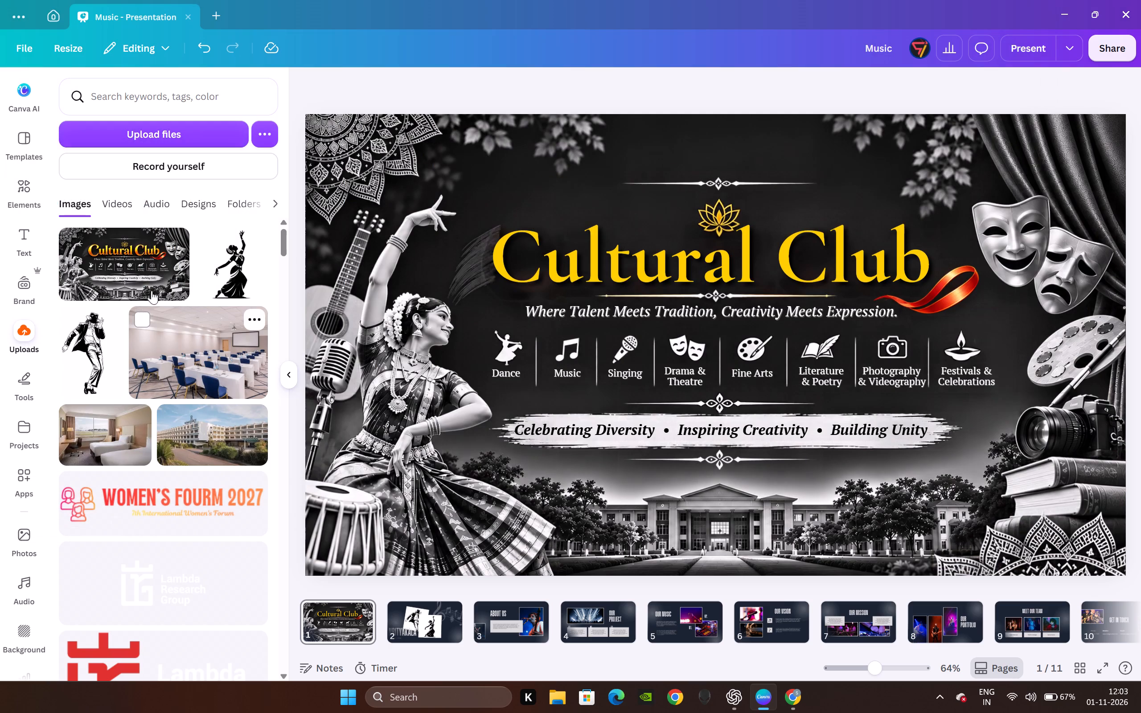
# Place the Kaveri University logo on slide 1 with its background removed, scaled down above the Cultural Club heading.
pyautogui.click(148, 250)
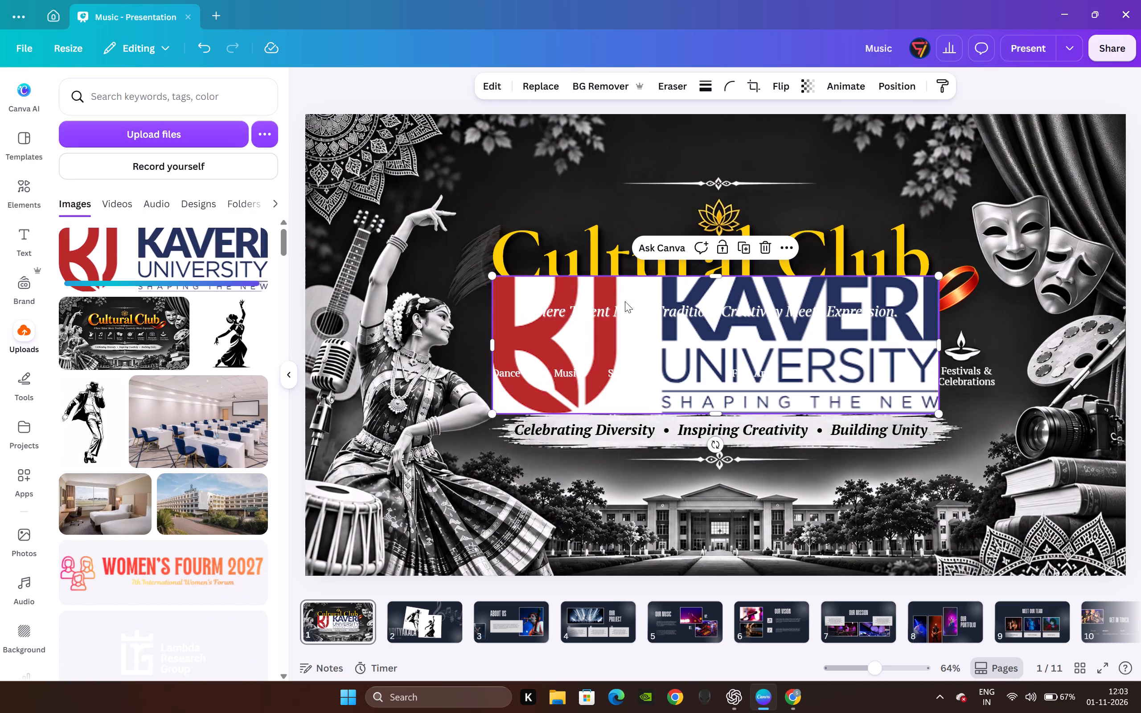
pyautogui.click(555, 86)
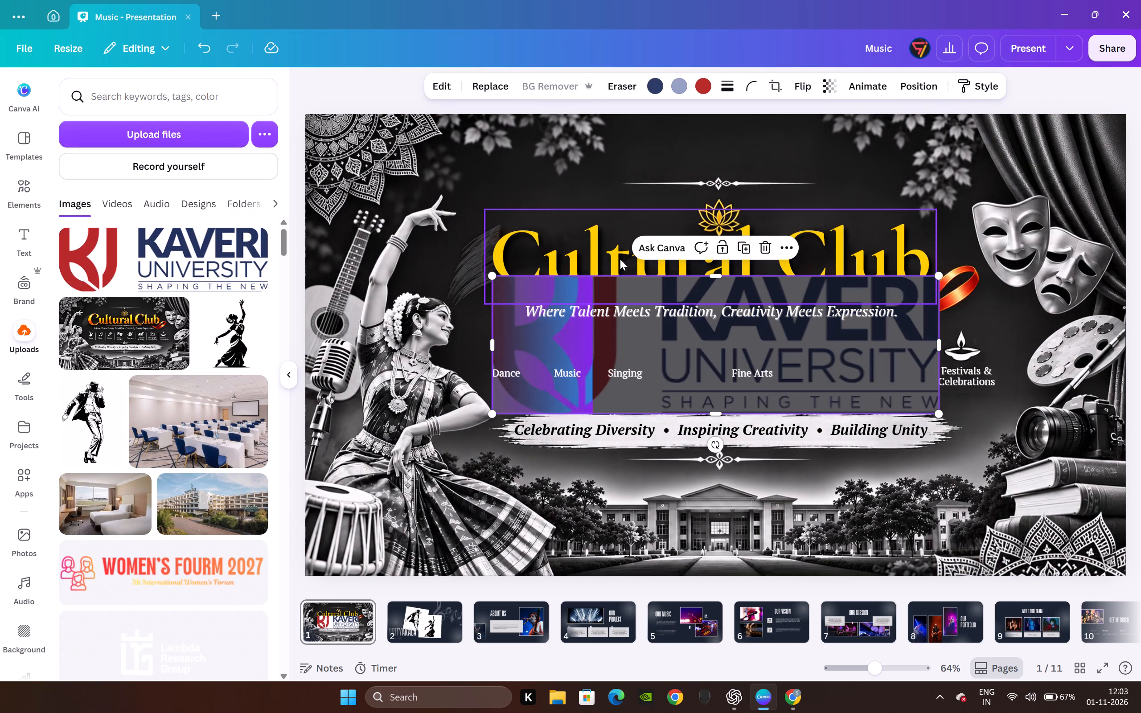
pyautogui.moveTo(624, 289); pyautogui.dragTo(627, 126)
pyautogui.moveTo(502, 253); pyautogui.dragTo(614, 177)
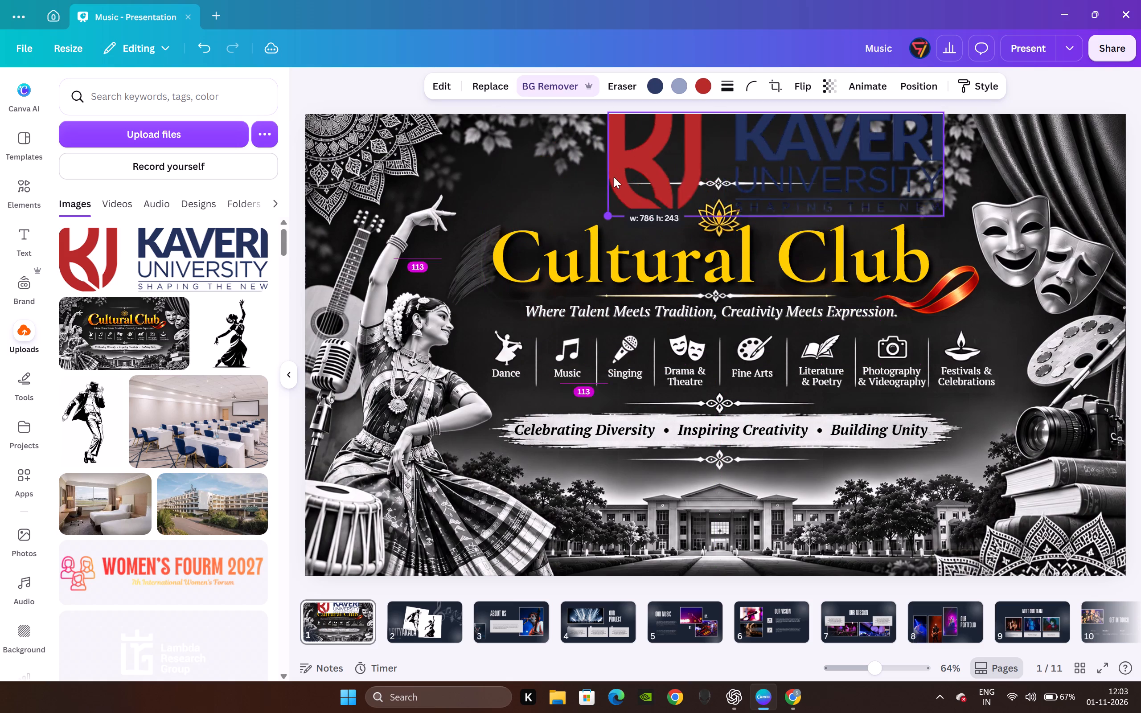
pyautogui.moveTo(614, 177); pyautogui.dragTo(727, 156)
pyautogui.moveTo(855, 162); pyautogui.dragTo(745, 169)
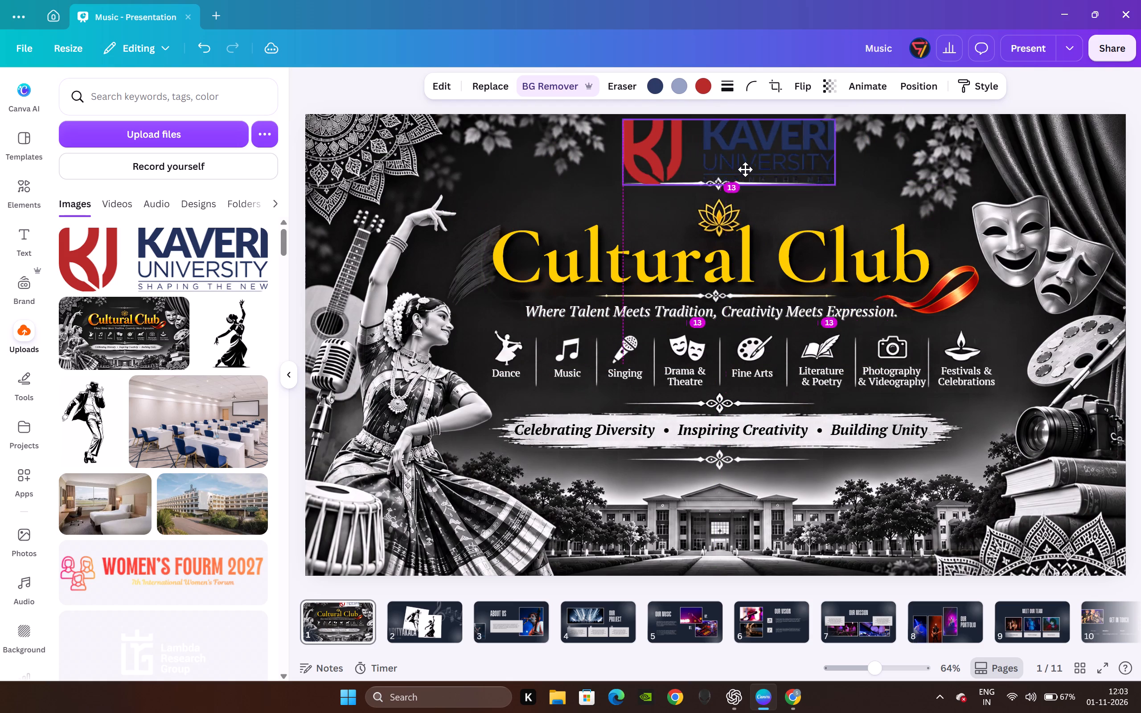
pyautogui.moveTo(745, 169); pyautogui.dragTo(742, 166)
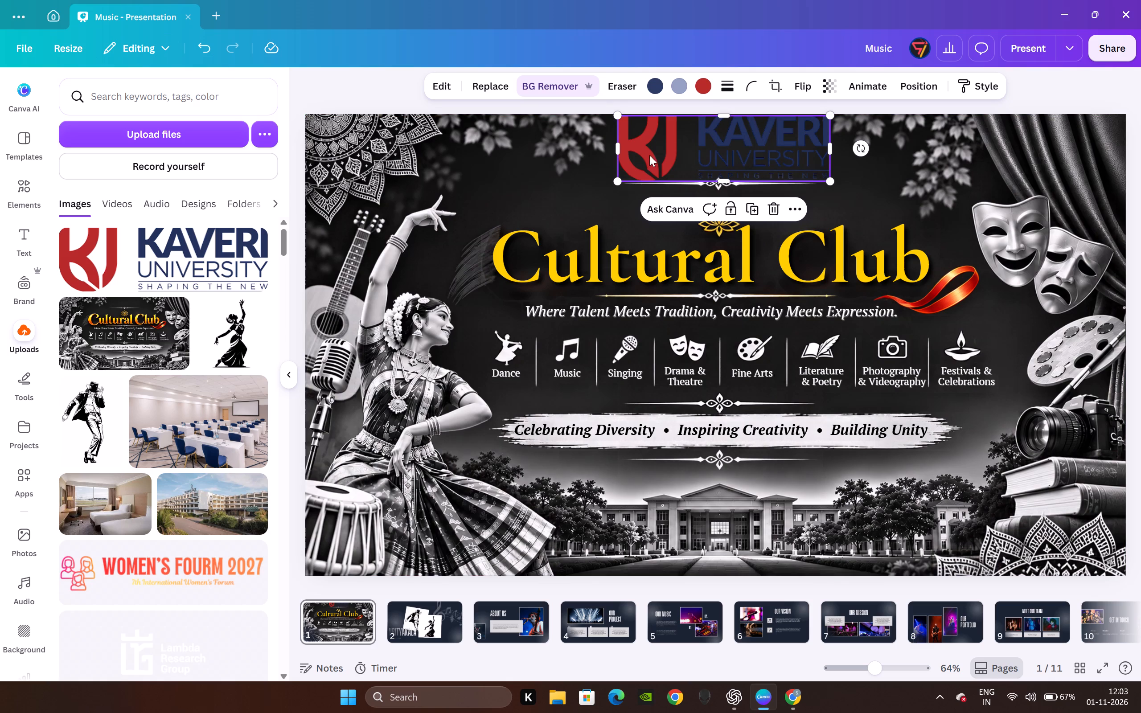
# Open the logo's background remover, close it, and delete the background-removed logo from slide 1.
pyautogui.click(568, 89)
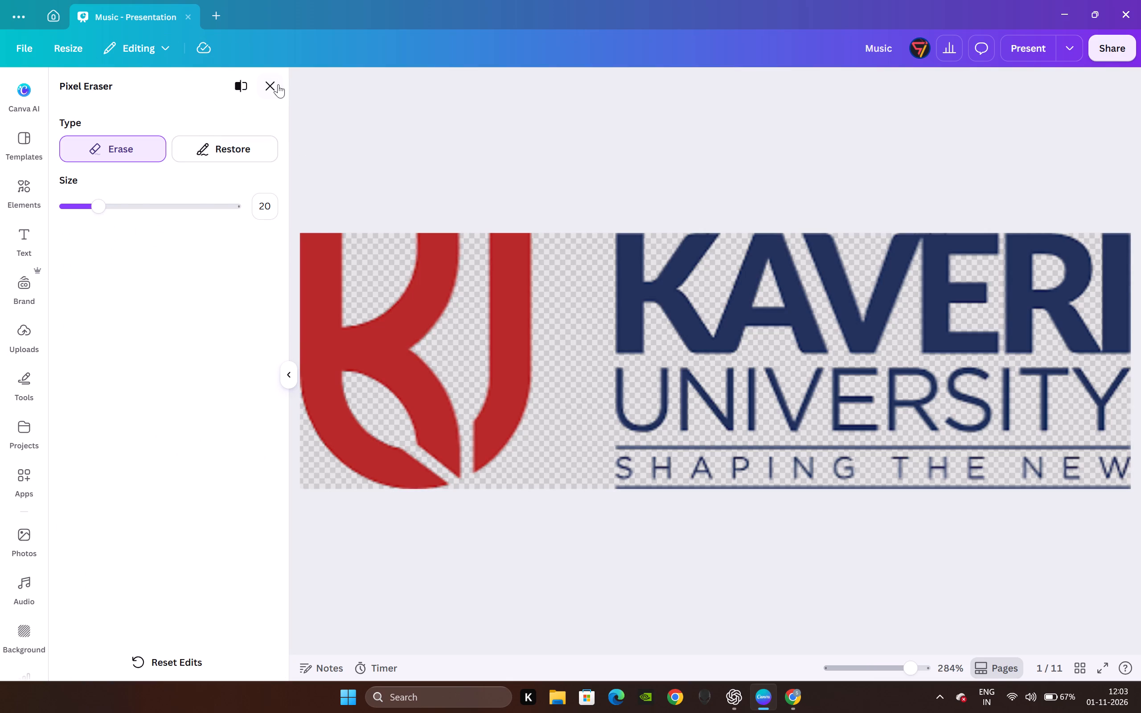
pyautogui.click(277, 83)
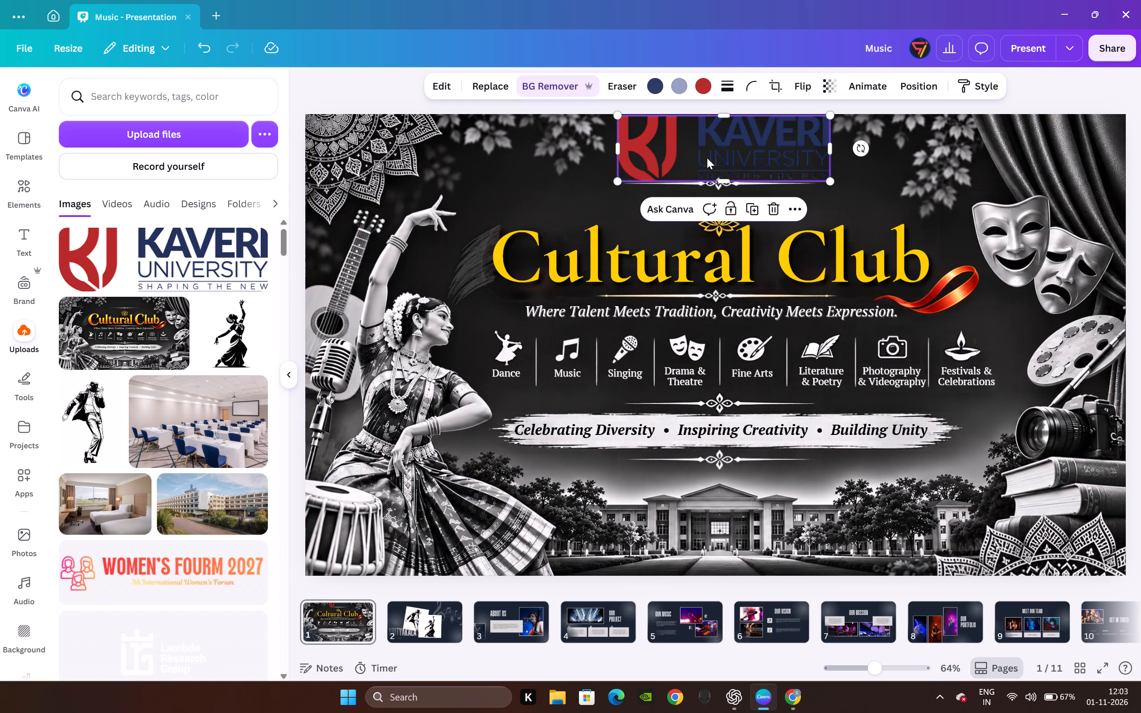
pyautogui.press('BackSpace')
# Place the Kaveri University logo on slide 1 again, scaled to about 360 wide and centred above the top ornament line.
pyautogui.moveTo(235, 248); pyautogui.dragTo(232, 244)
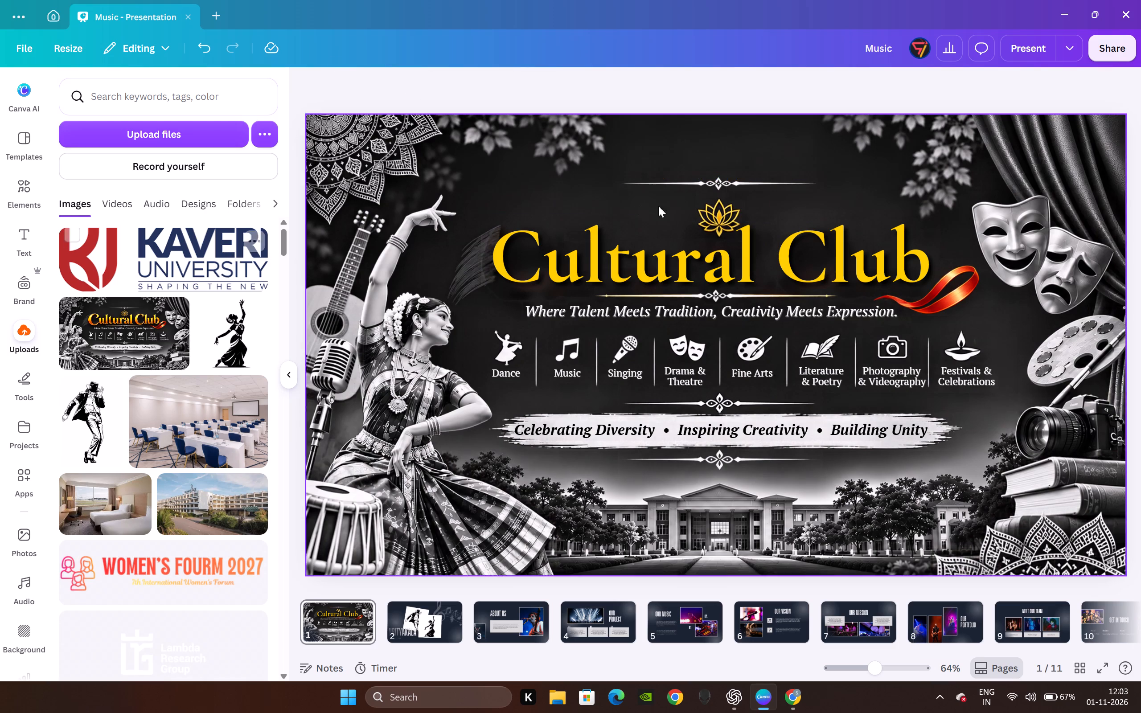
pyautogui.click(182, 265)
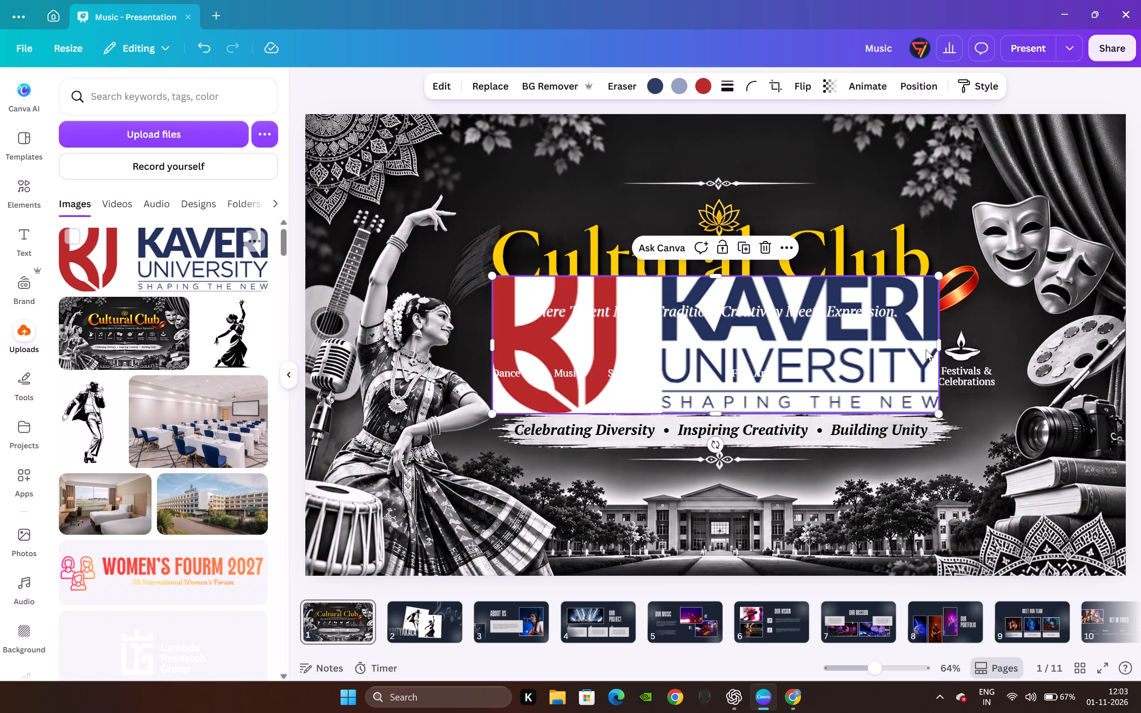
pyautogui.moveTo(936, 415); pyautogui.dragTo(654, 286)
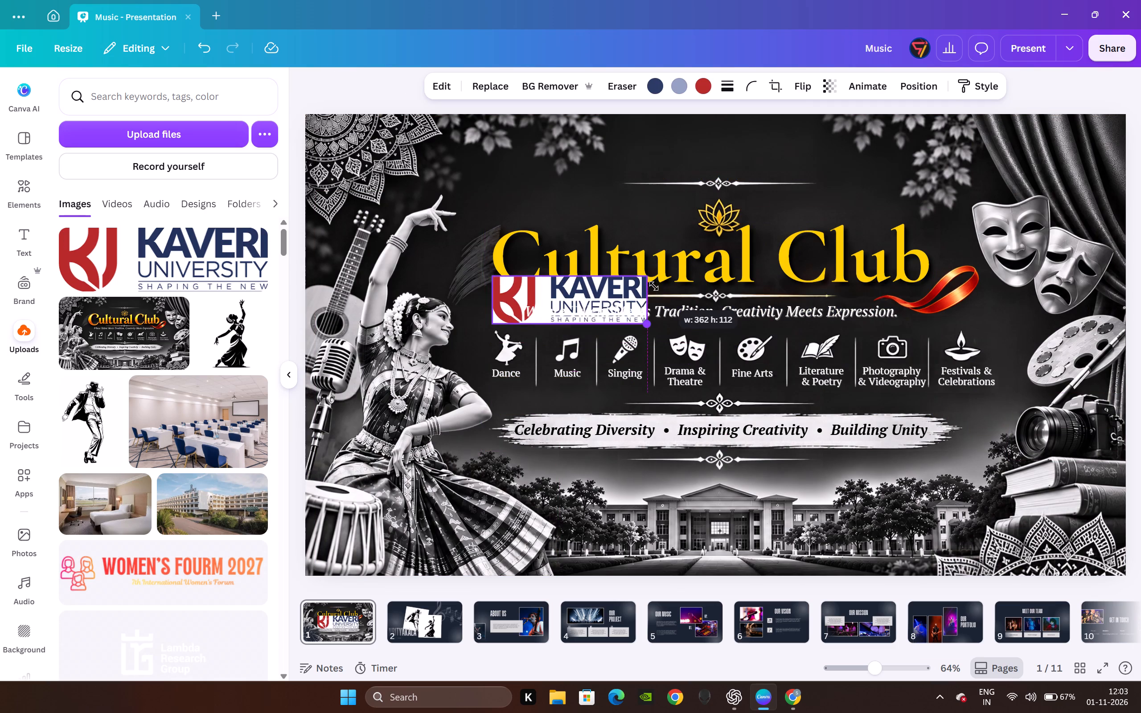
pyautogui.moveTo(654, 286); pyautogui.dragTo(653, 285)
pyautogui.moveTo(559, 290); pyautogui.dragTo(695, 143)
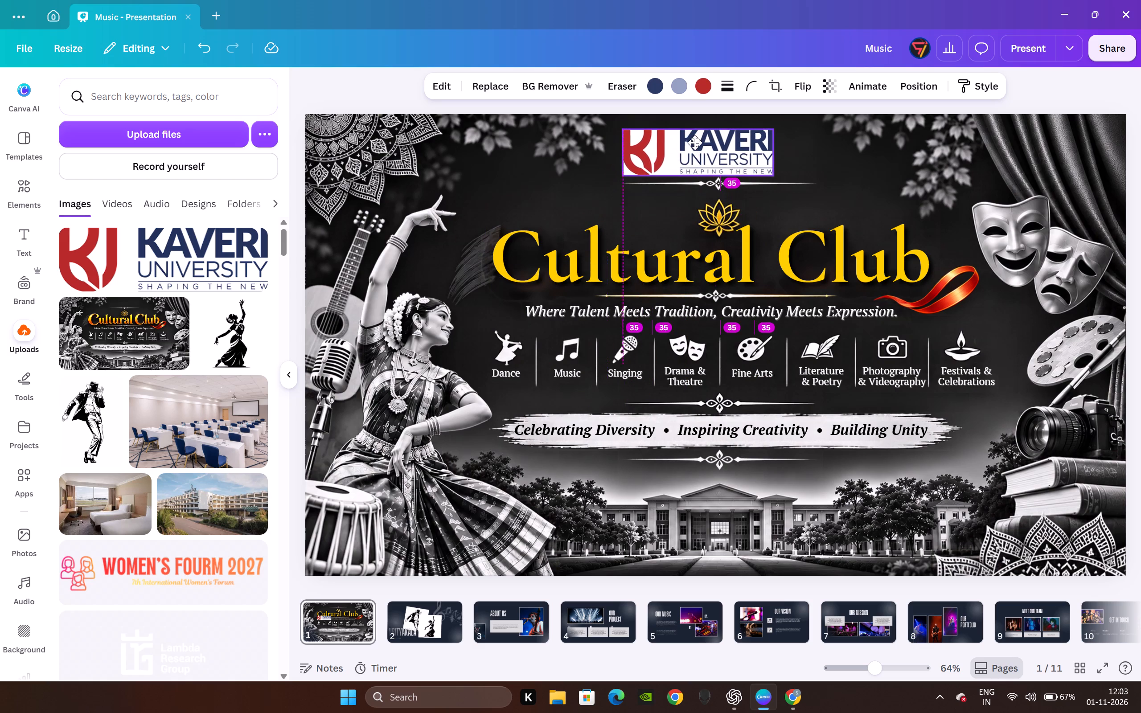
pyautogui.moveTo(695, 143); pyautogui.dragTo(706, 140)
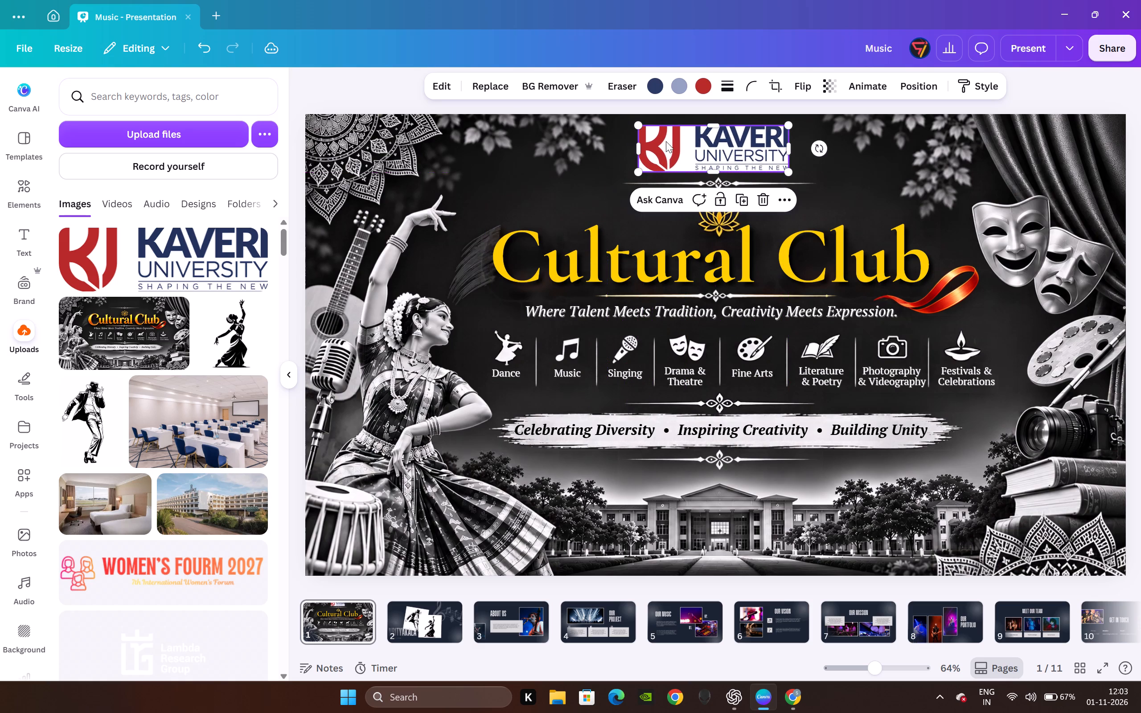
pyautogui.click(402, 86)
pyautogui.click(694, 161)
pyautogui.moveTo(324, 83); pyautogui.dragTo(328, 83)
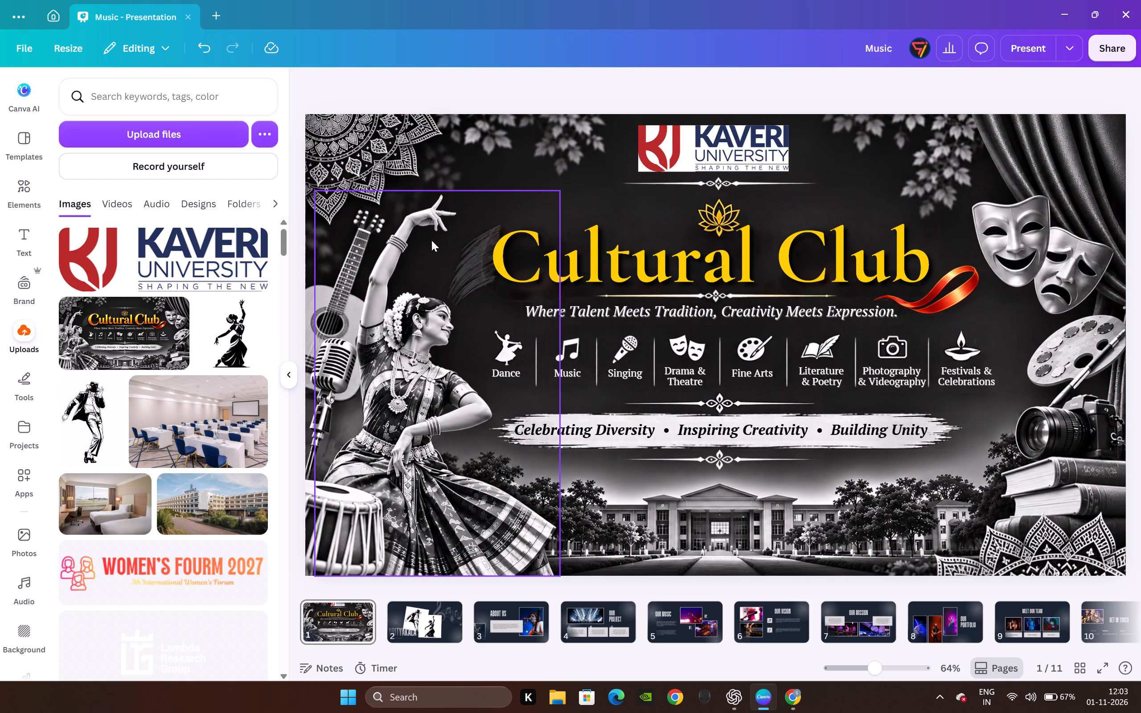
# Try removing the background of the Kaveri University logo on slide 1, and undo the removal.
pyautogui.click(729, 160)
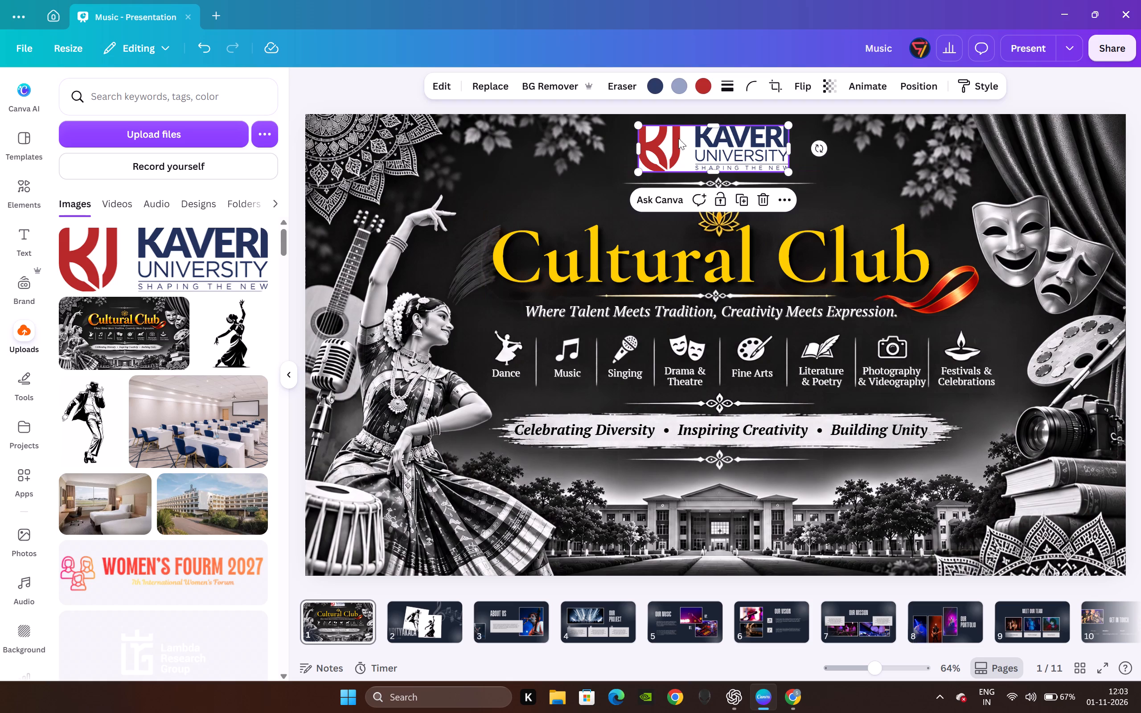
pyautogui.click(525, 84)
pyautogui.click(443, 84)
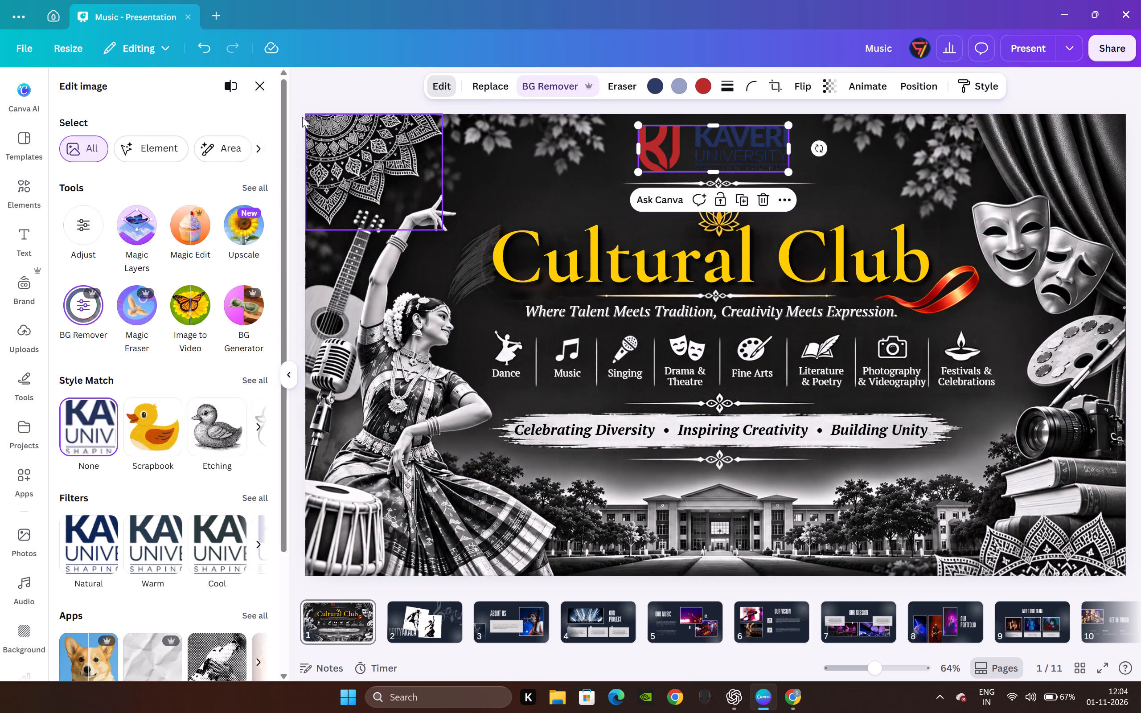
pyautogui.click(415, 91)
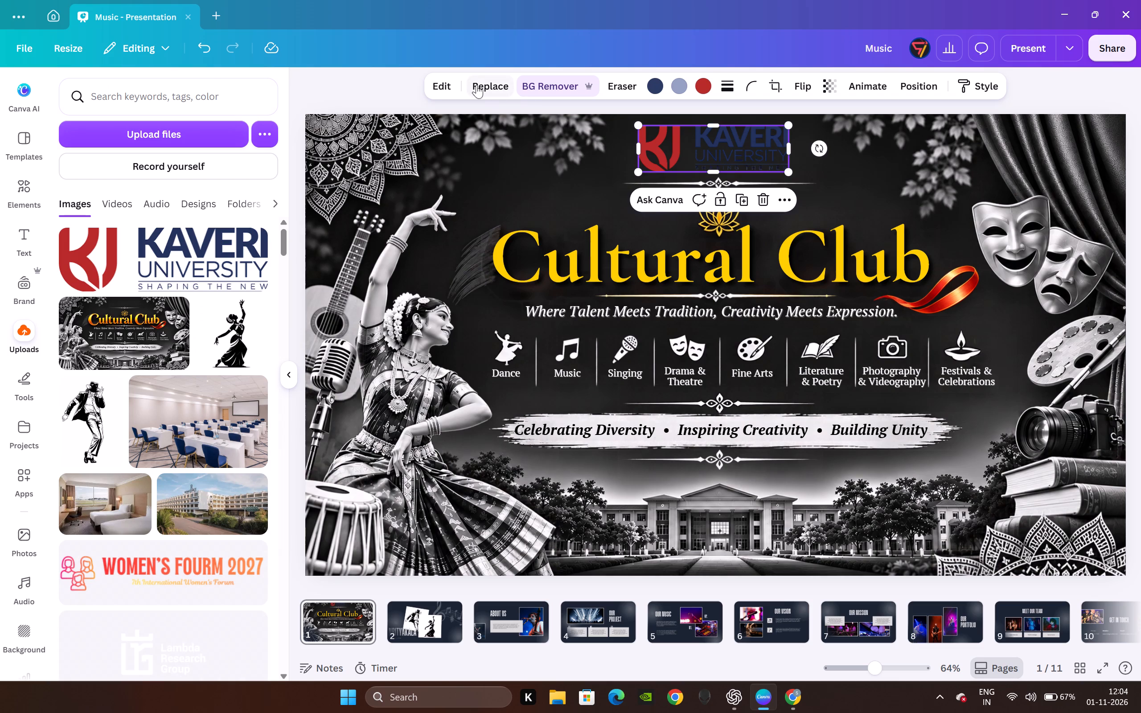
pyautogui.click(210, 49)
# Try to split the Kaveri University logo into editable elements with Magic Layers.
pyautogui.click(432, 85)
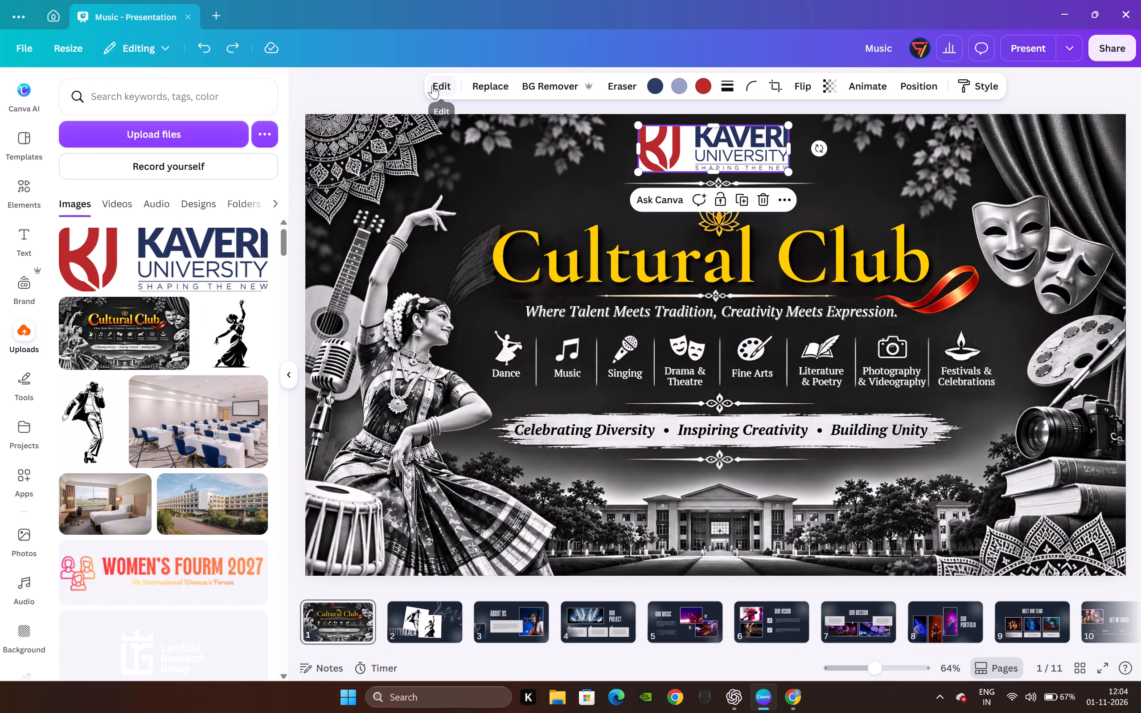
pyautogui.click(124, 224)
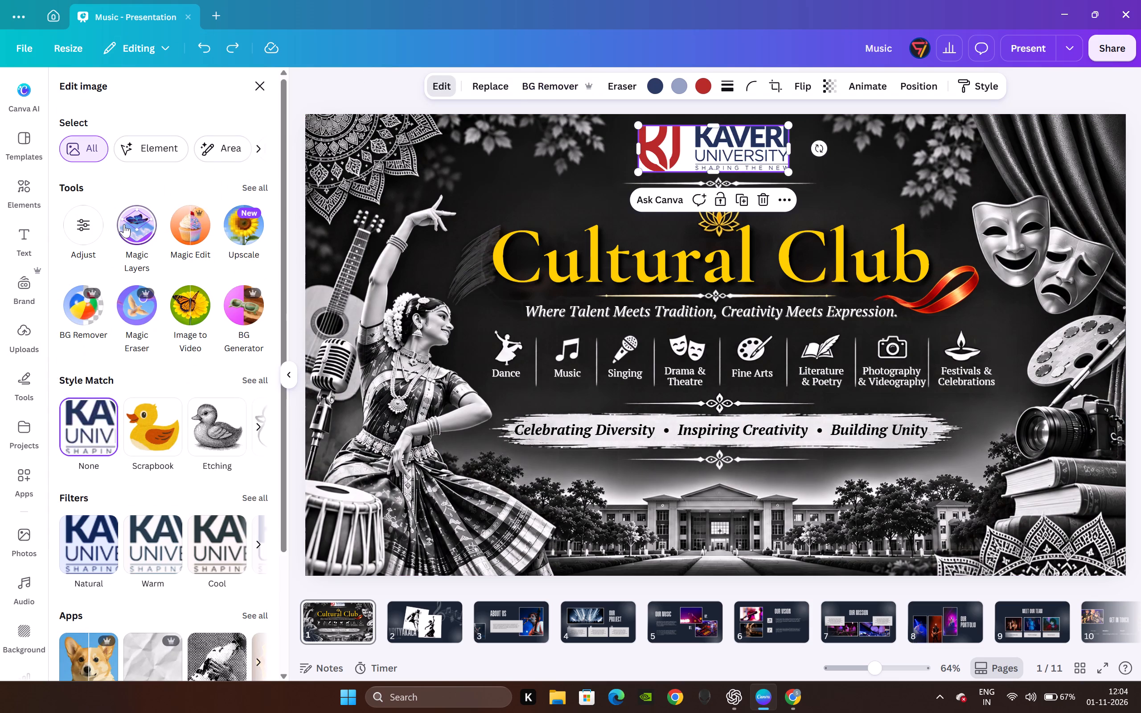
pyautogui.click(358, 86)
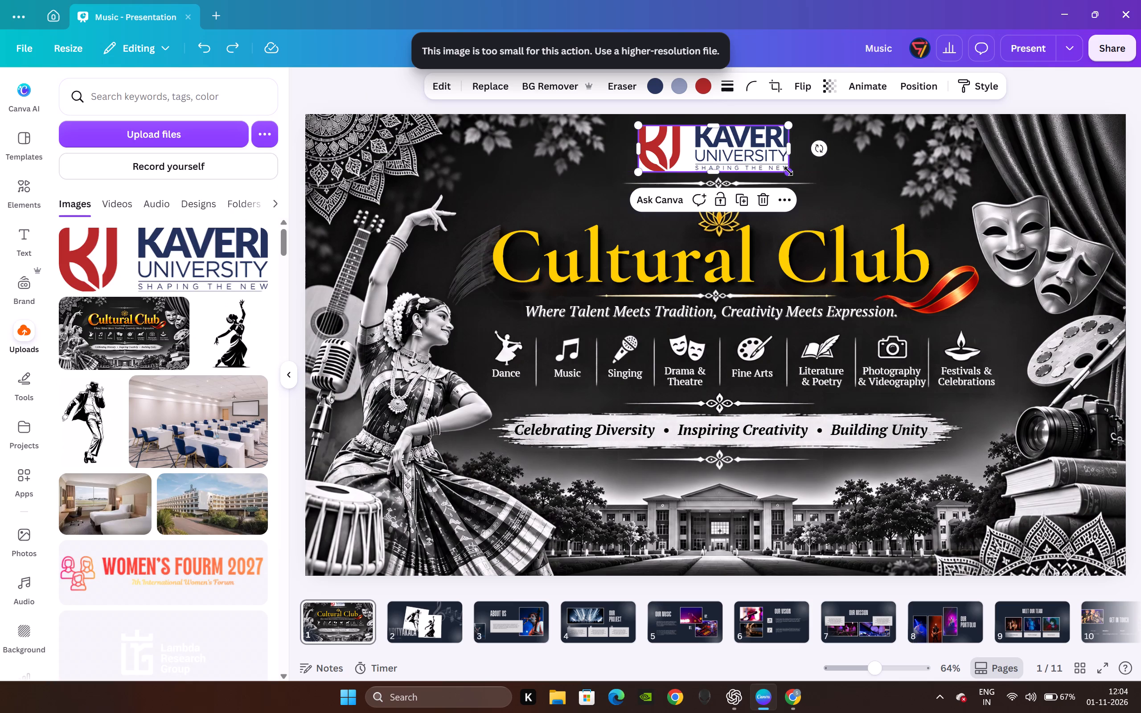
# Enlarge the logo until it overlaps the Cultural Club heading and try Magic Layers on it again.
pyautogui.moveTo(788, 171); pyautogui.dragTo(982, 324)
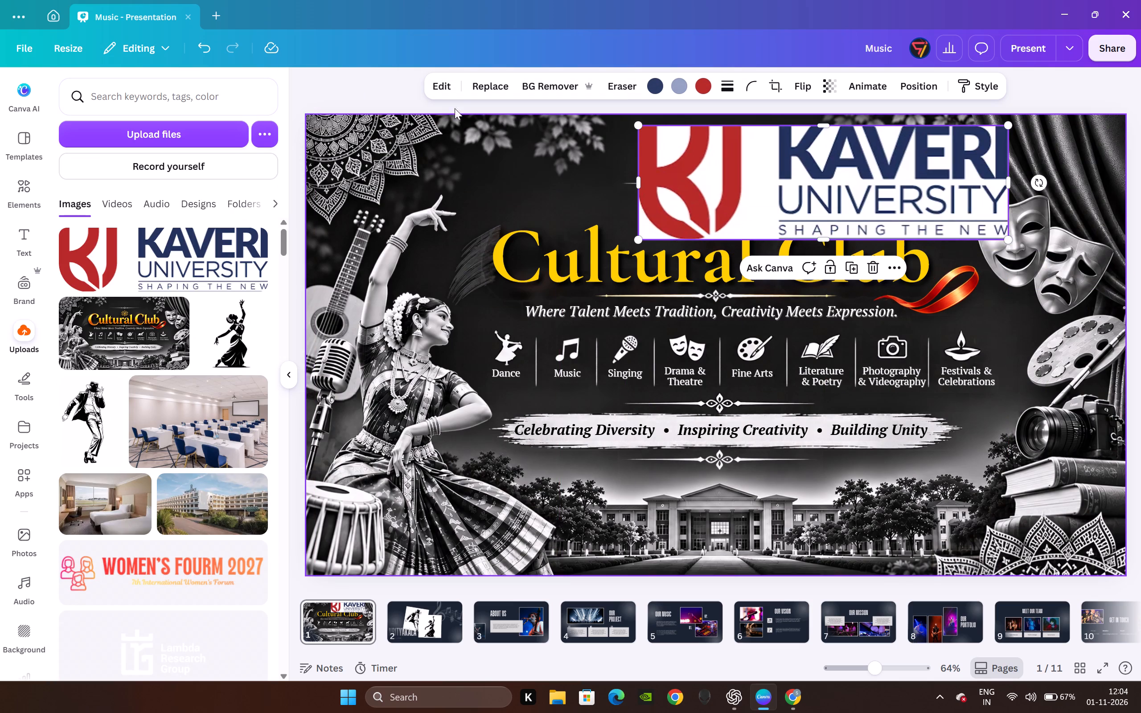
pyautogui.click(447, 92)
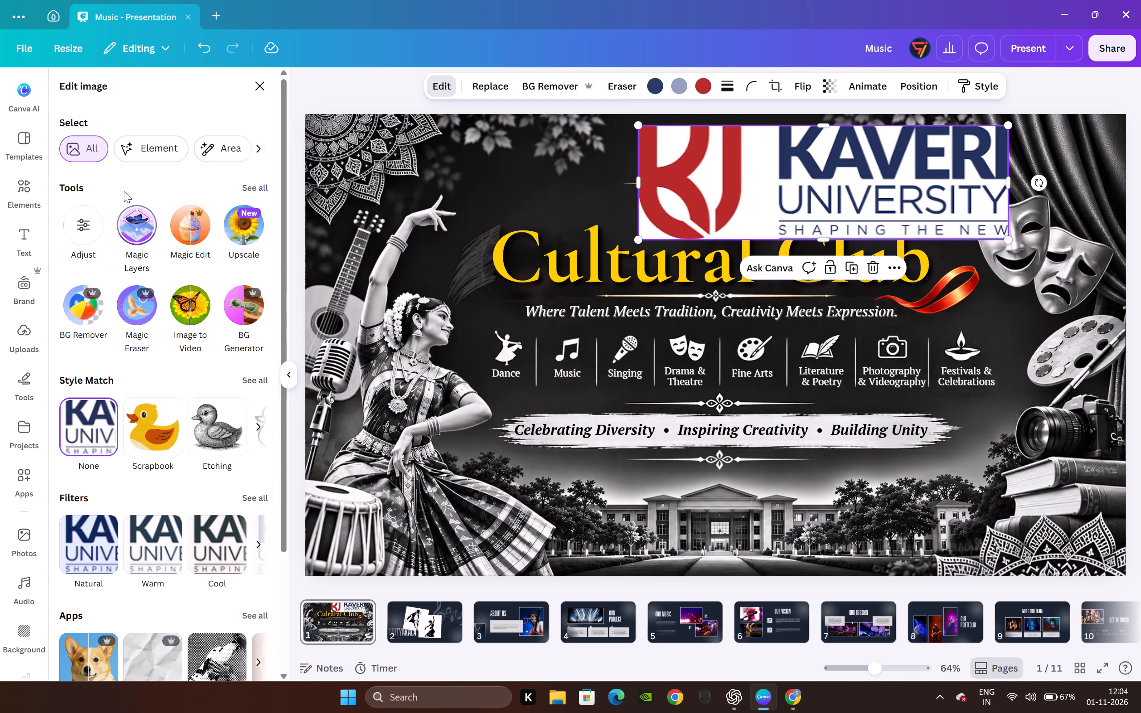
pyautogui.click(134, 220)
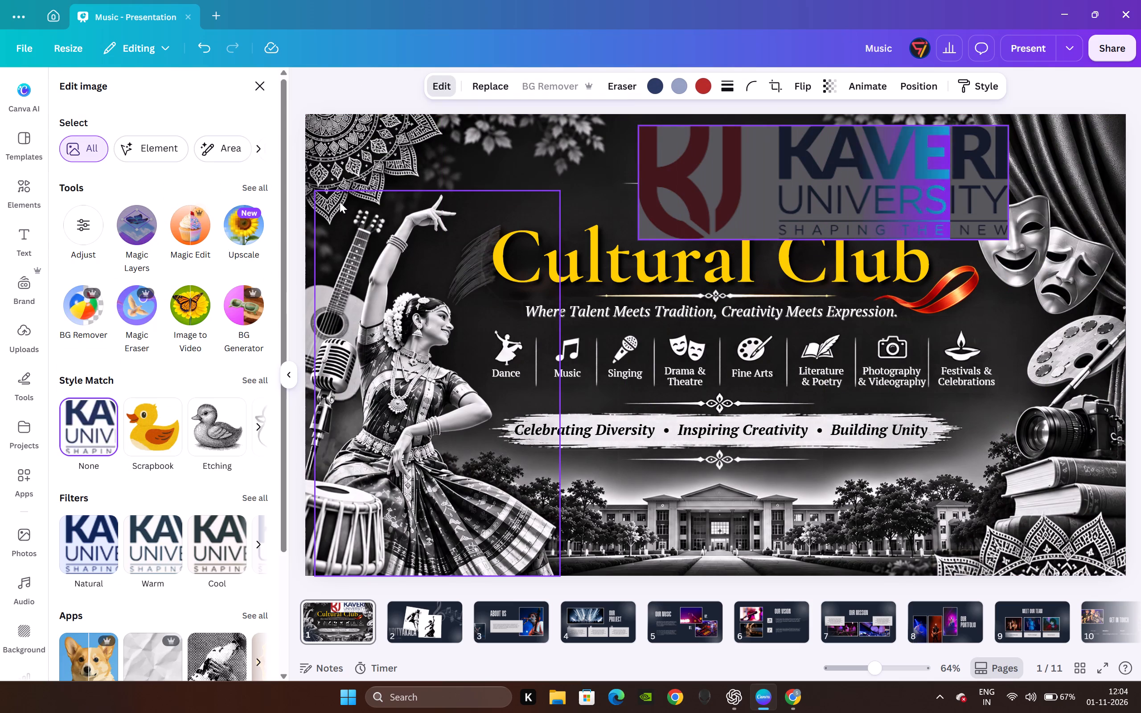
pyautogui.click(363, 88)
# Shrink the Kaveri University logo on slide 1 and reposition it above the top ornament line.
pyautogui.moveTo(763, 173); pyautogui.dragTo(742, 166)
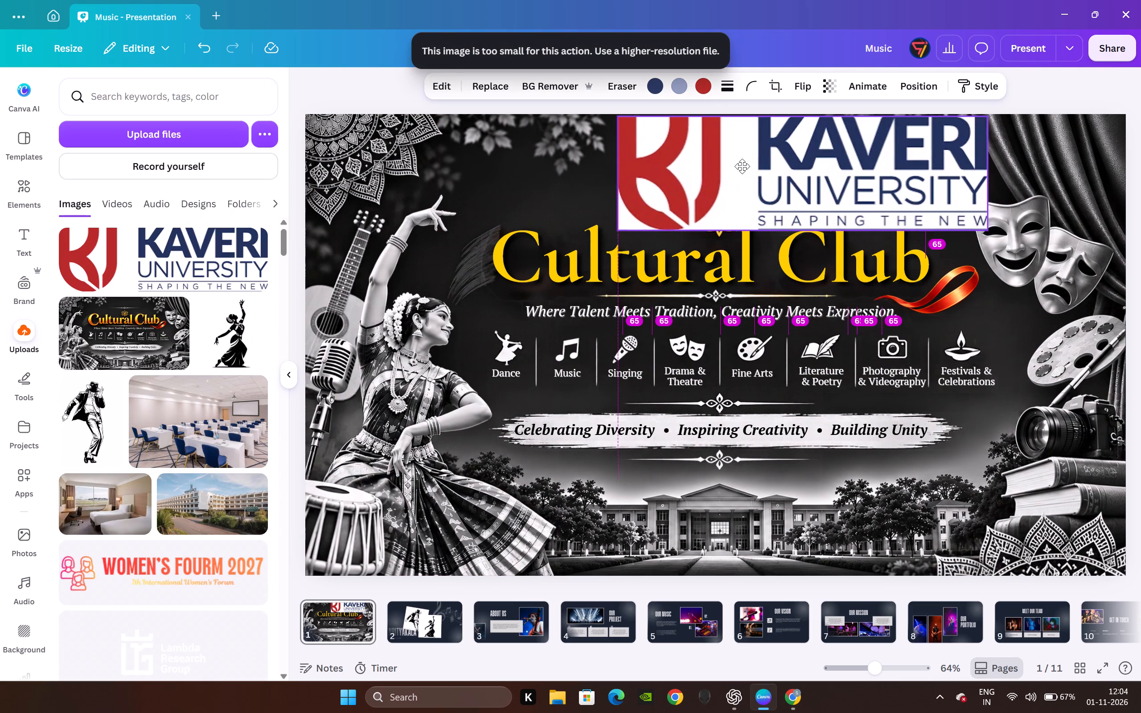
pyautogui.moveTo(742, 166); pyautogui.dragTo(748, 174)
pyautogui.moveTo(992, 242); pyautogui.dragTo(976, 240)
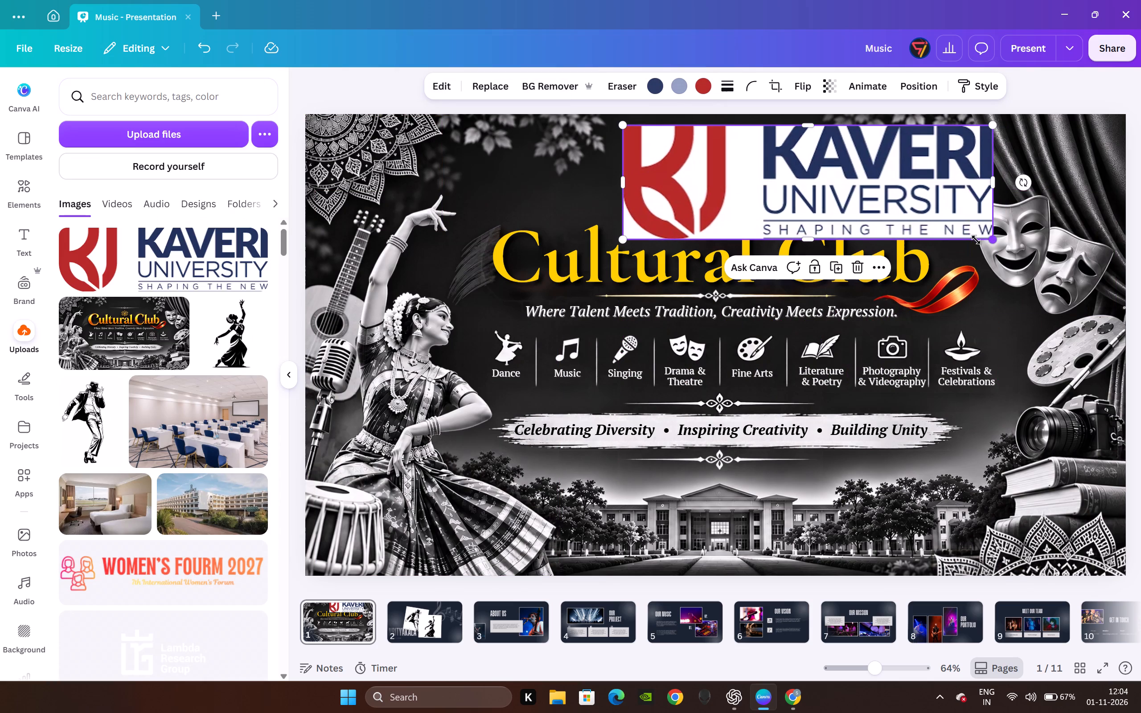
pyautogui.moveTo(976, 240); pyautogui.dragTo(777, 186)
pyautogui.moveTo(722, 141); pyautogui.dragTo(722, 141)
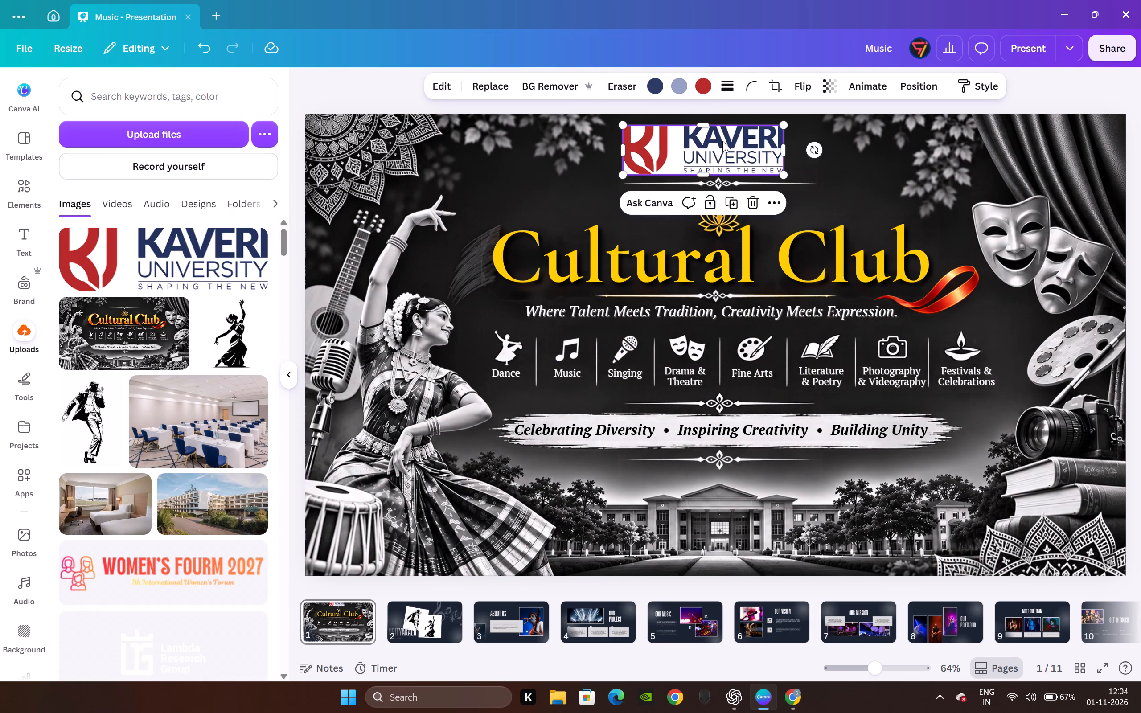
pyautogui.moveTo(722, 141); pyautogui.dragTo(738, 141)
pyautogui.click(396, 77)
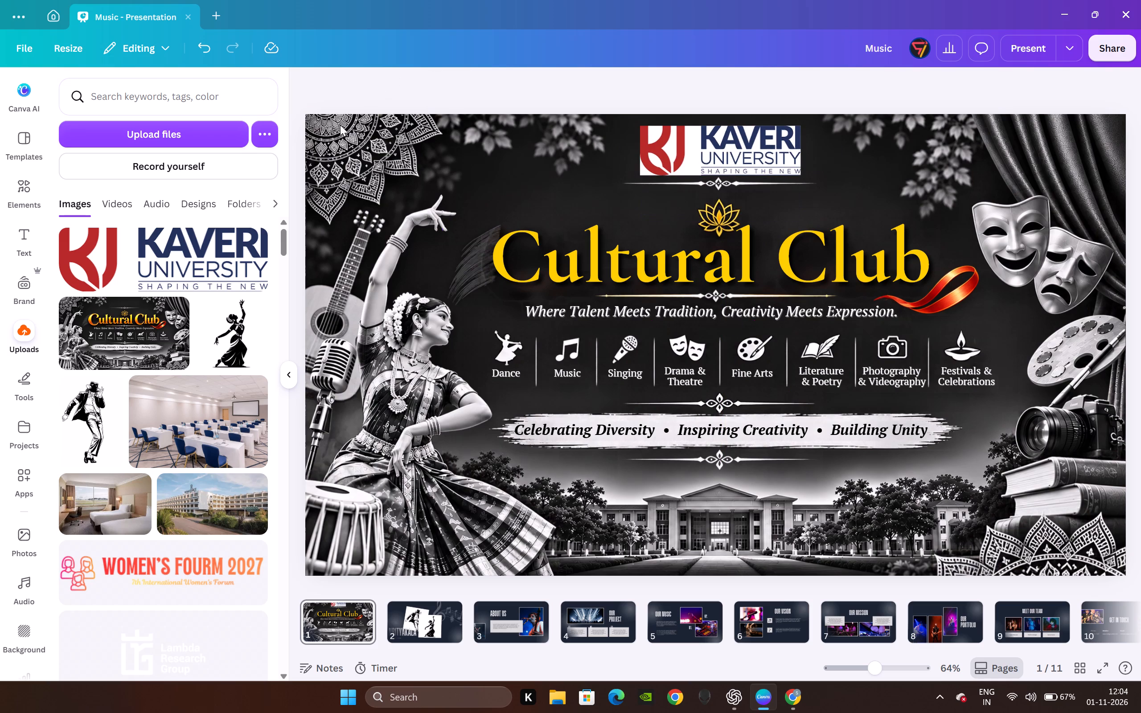
# Delete the Kaveri University logo from slide 1.
pyautogui.click(694, 128)
pyautogui.press('BackSpace')
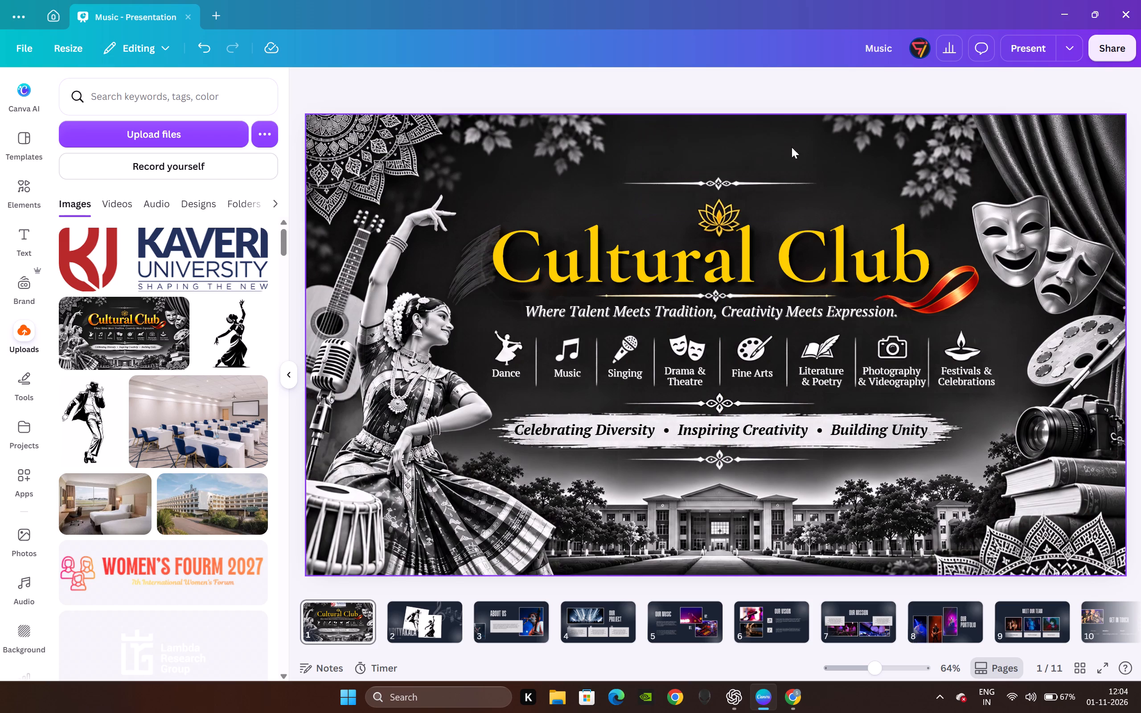
# Switch to Chrome and search Google Images for KAVERI UNIVERSITY.
pyautogui.click(796, 697)
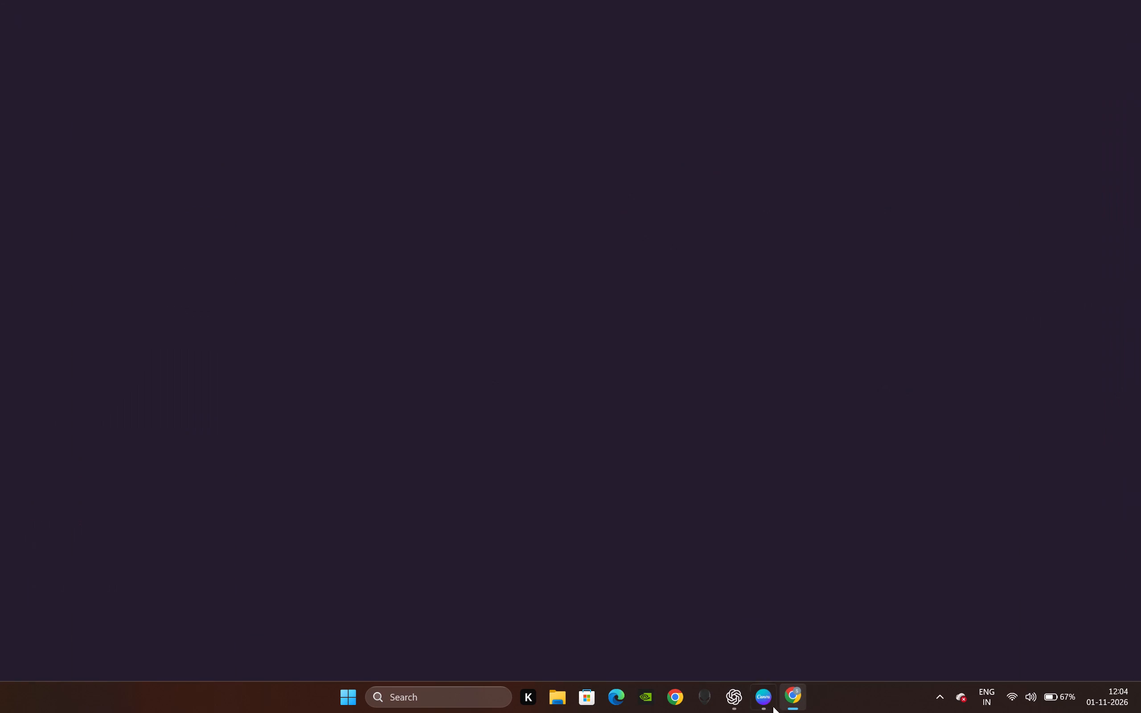
pyautogui.click(189, 20)
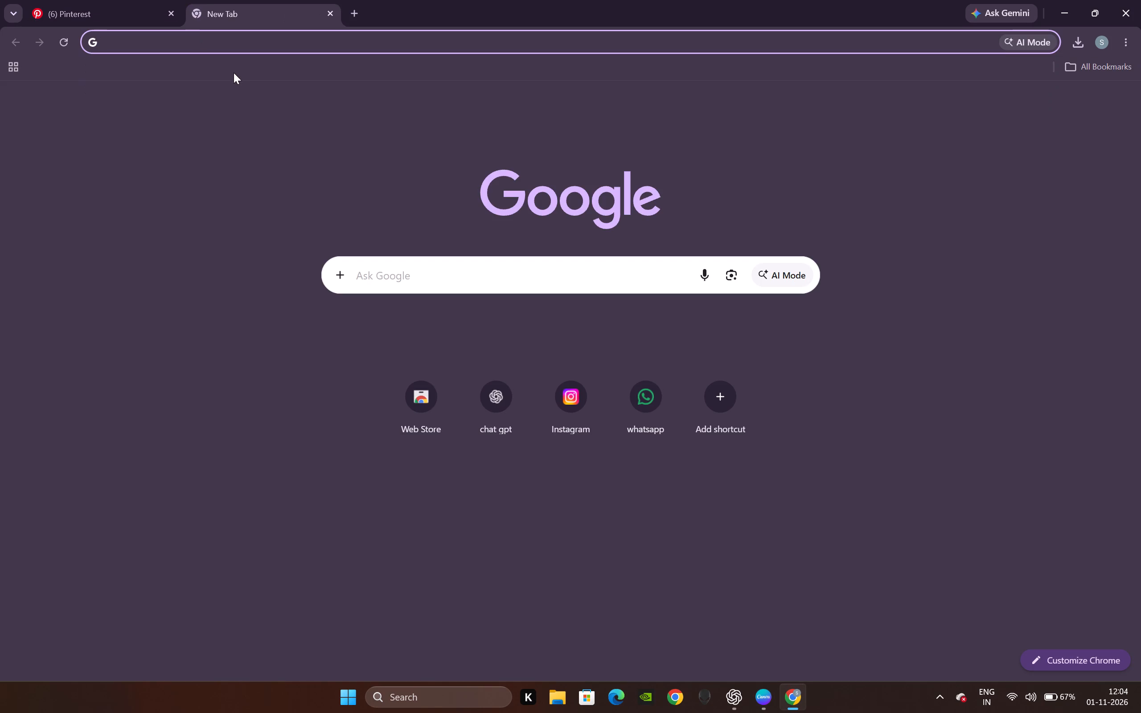
pyautogui.write('KAVERI UNIVERS')
pyautogui.write('ITY')
pyautogui.press('space')
pyautogui.press('Return')
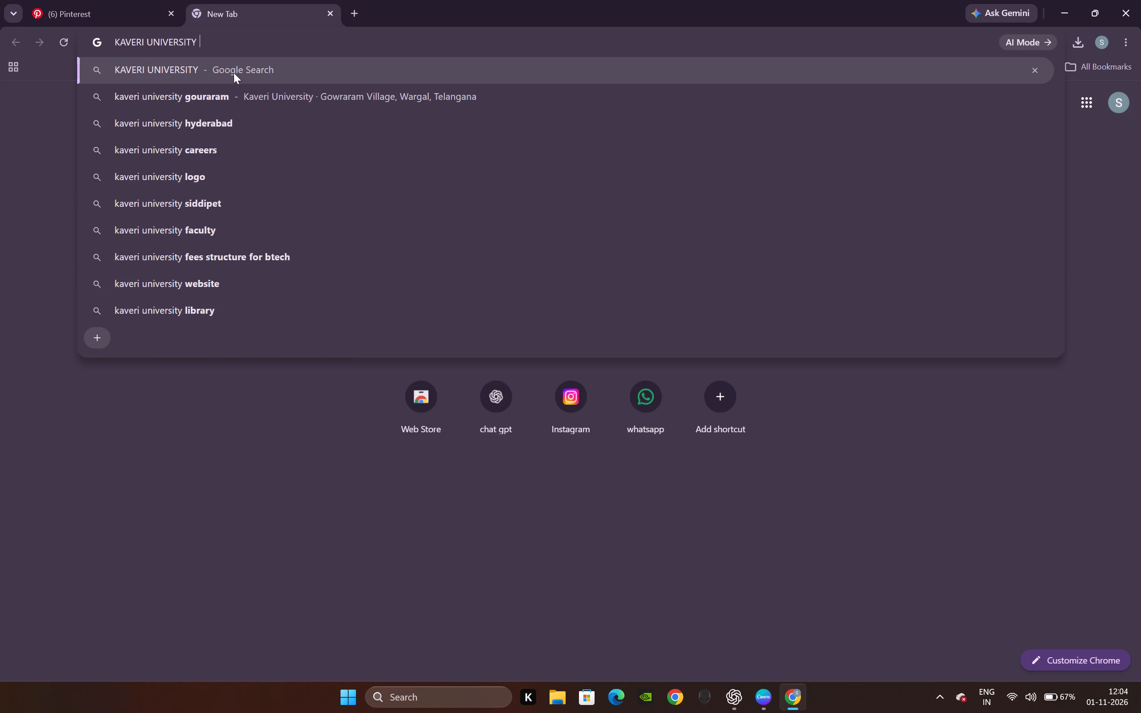
pyautogui.click(287, 133)
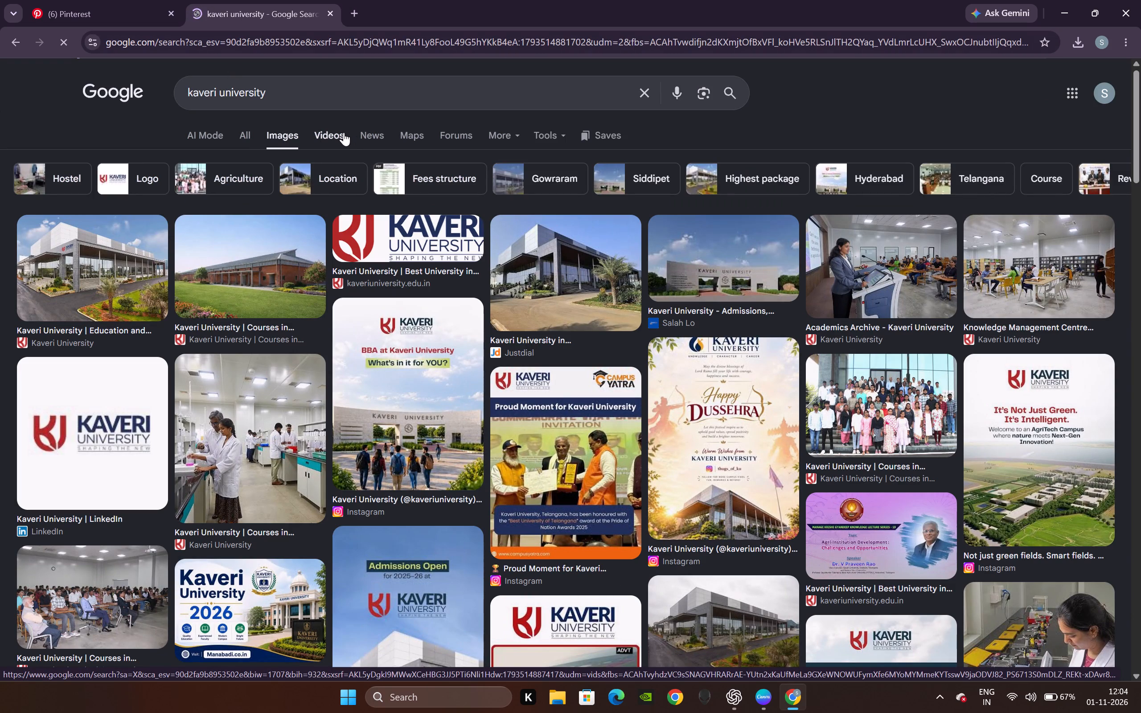
# Examine the Kaveri University image results for a usable logo, previewing the LinkedIn, Faculty Tick and kaveriuniversity.edu.in versions.
pyautogui.click(61, 399)
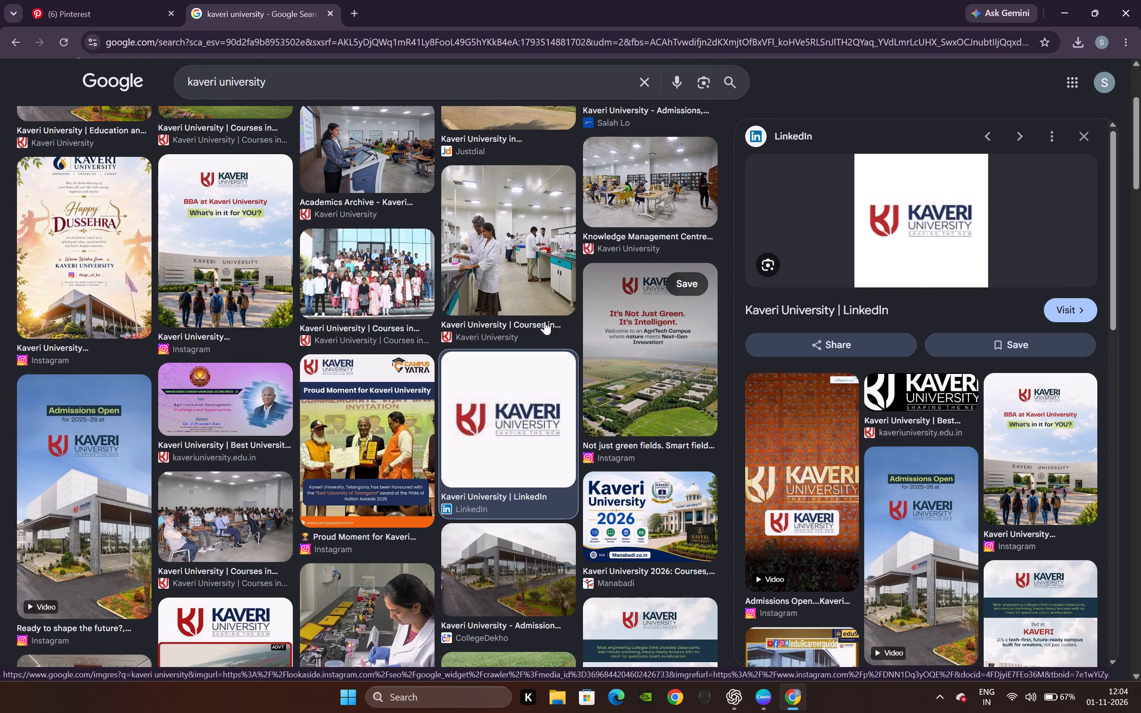
pyautogui.scroll(-11, 526, 329)
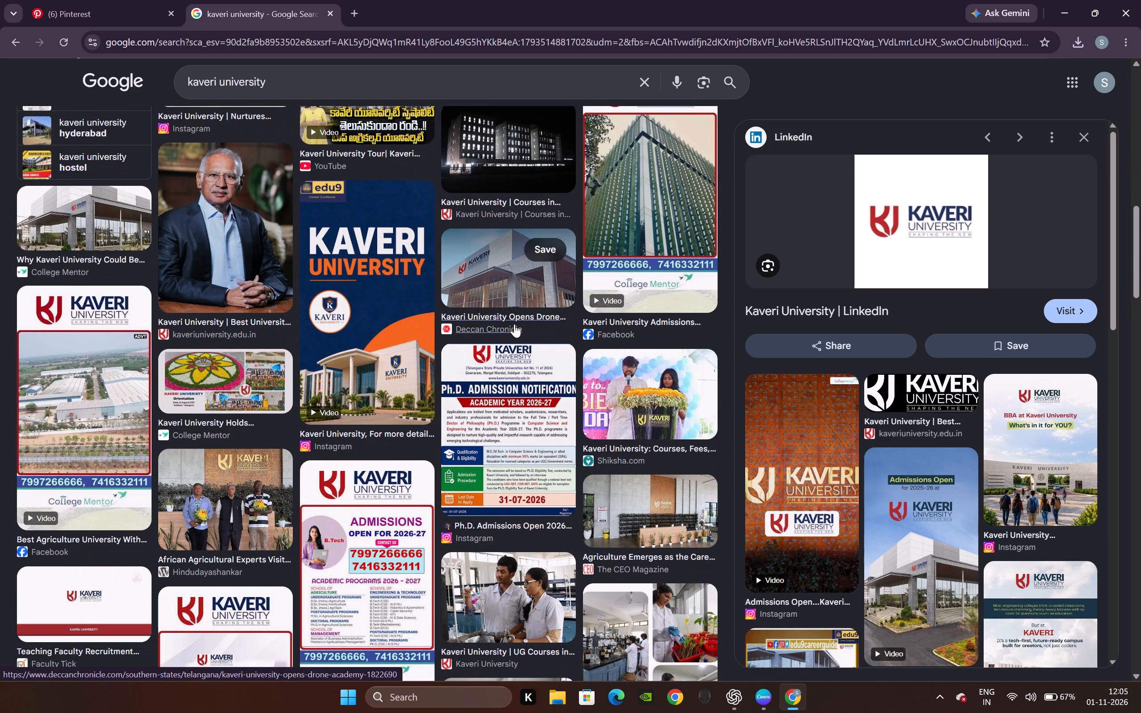
pyautogui.scroll(-2, 476, 364)
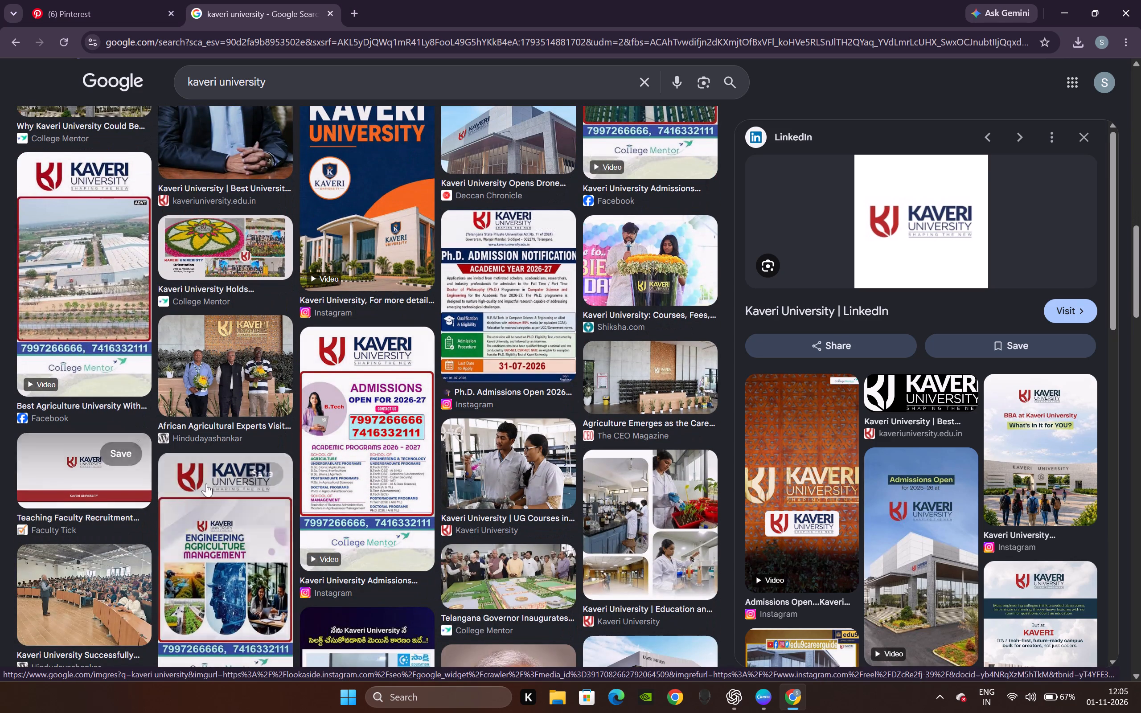
pyautogui.click(104, 481)
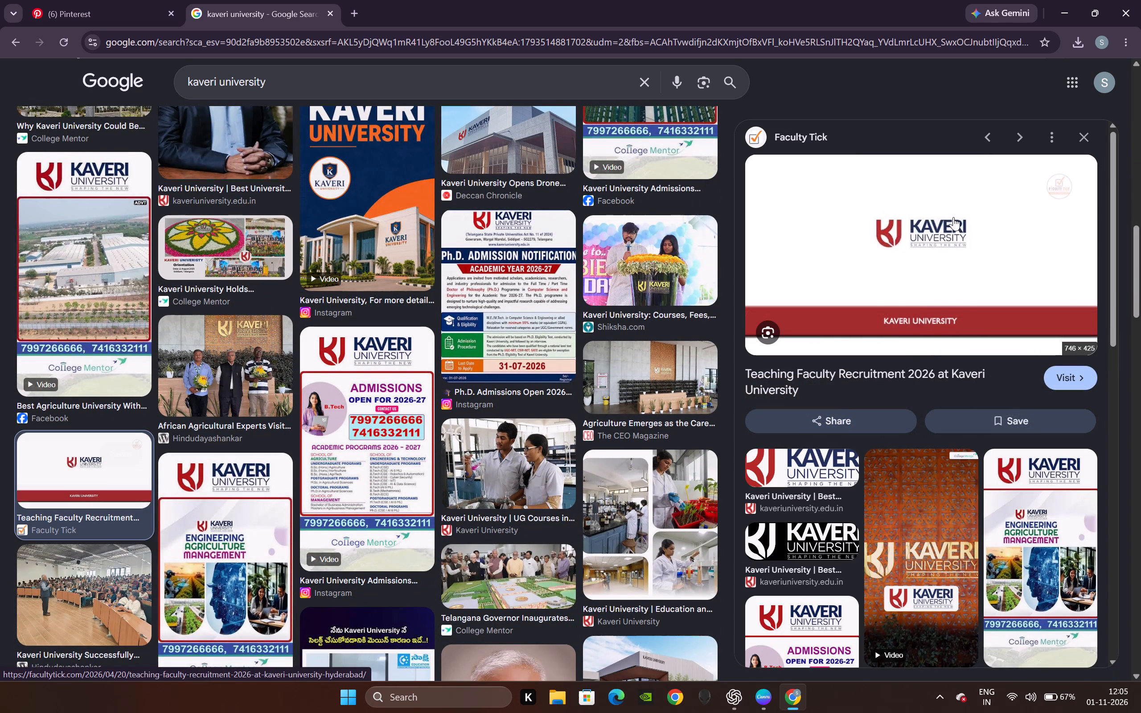
pyautogui.hscroll(1, 941, 226)
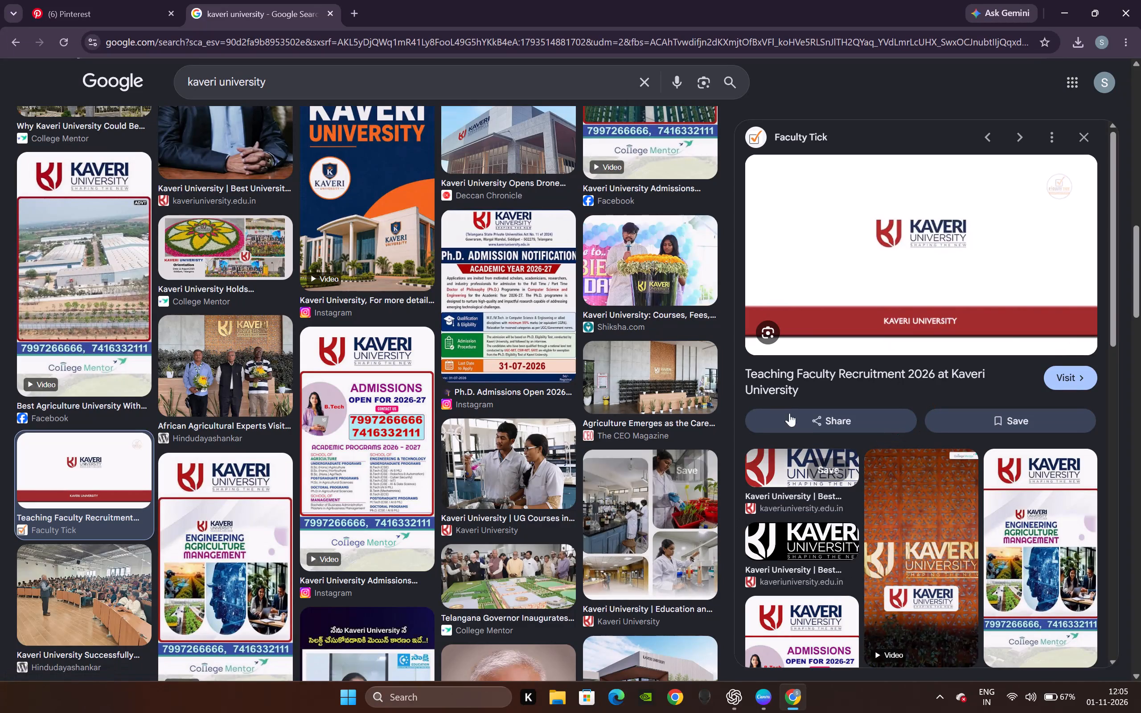
pyautogui.click(784, 472)
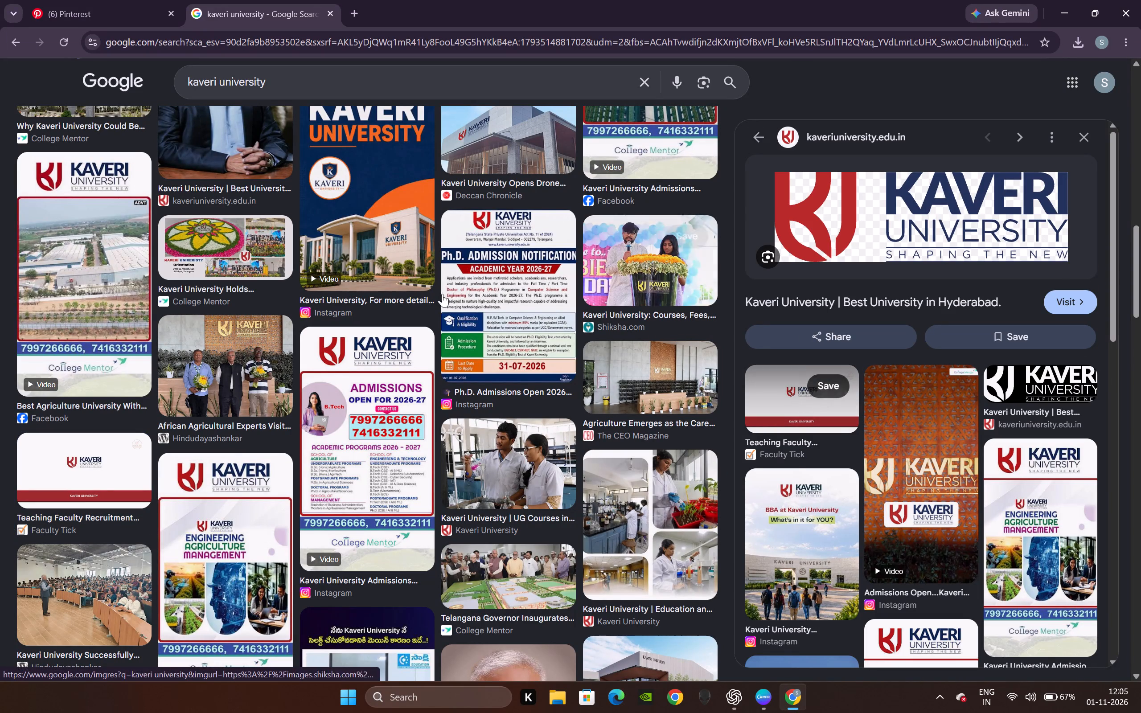
pyautogui.scroll(17, 362, 353)
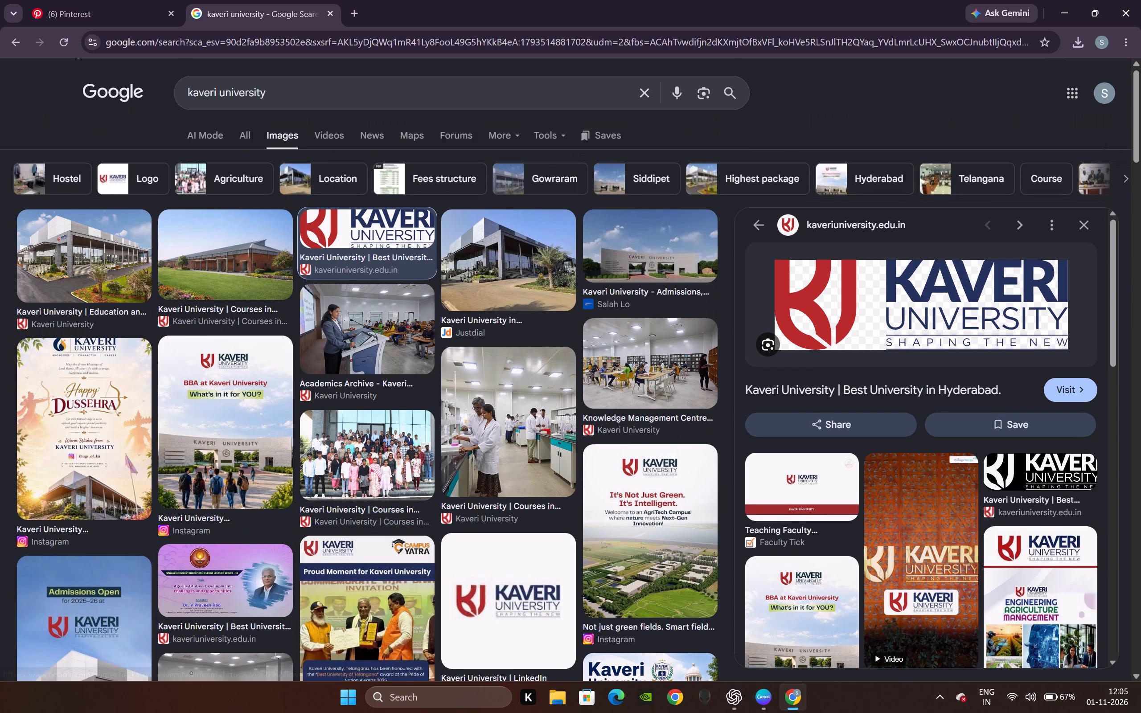
# Narrow the image results to Logo and save the full Kaveri University logo from Instagram to Downloads as KAVERI UNIVERSITY.
pyautogui.click(146, 190)
pyautogui.click(318, 98)
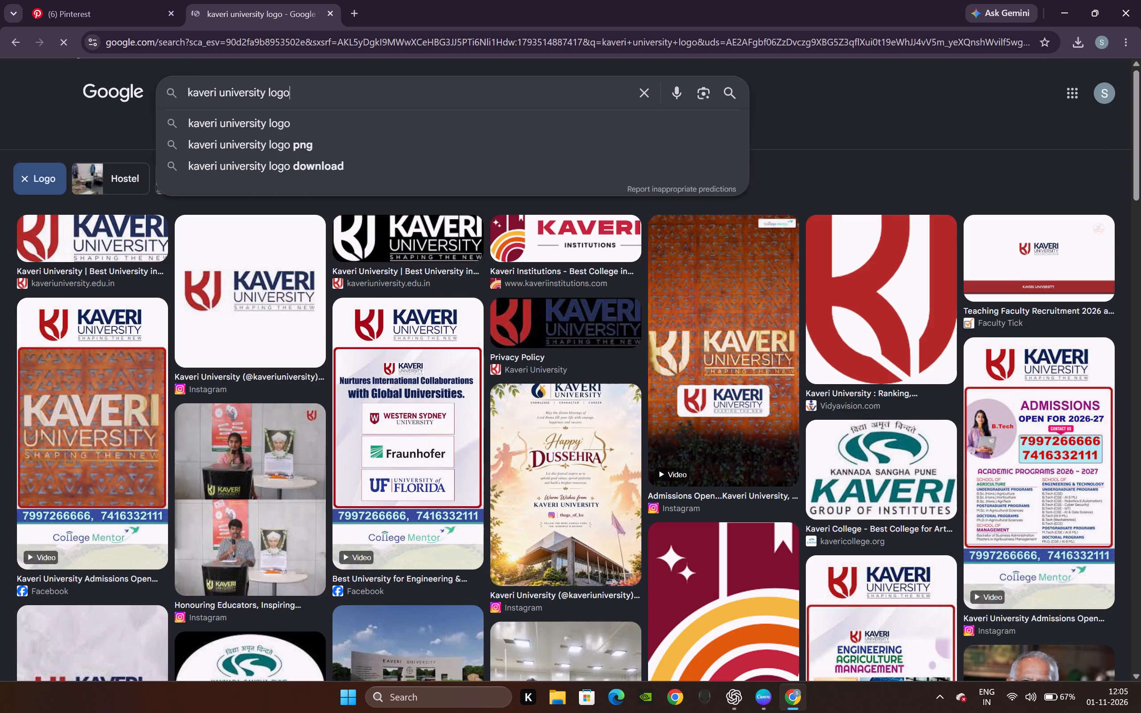
pyautogui.click(193, 289)
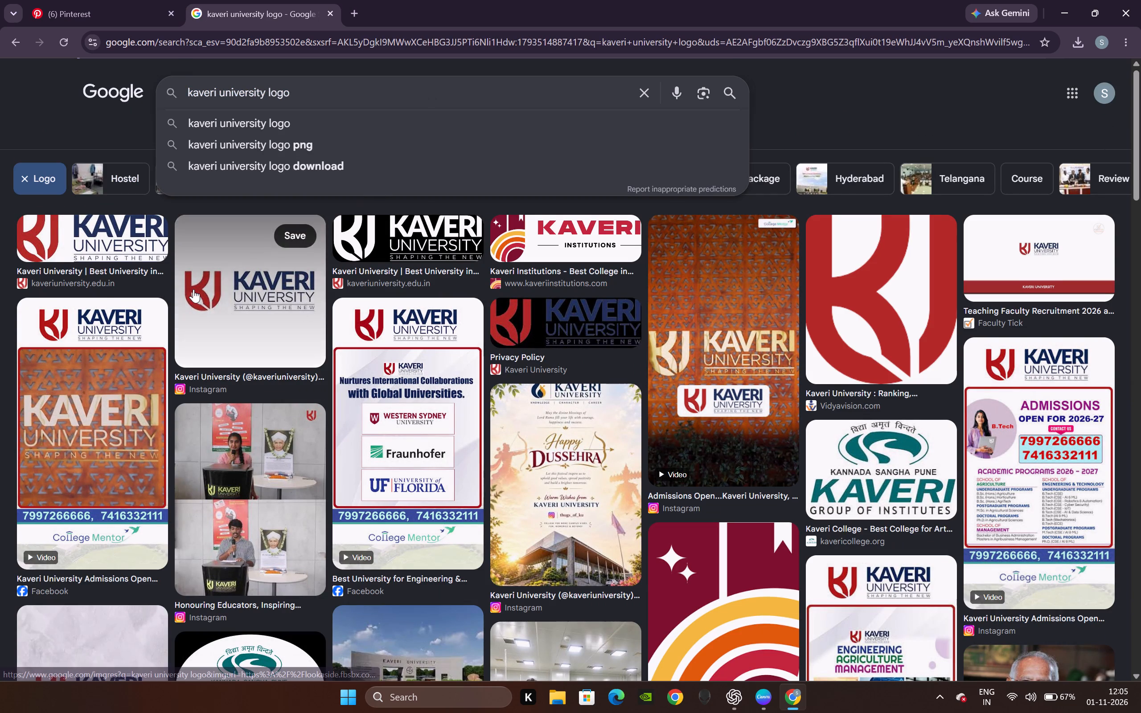
pyautogui.rightClick(972, 342)
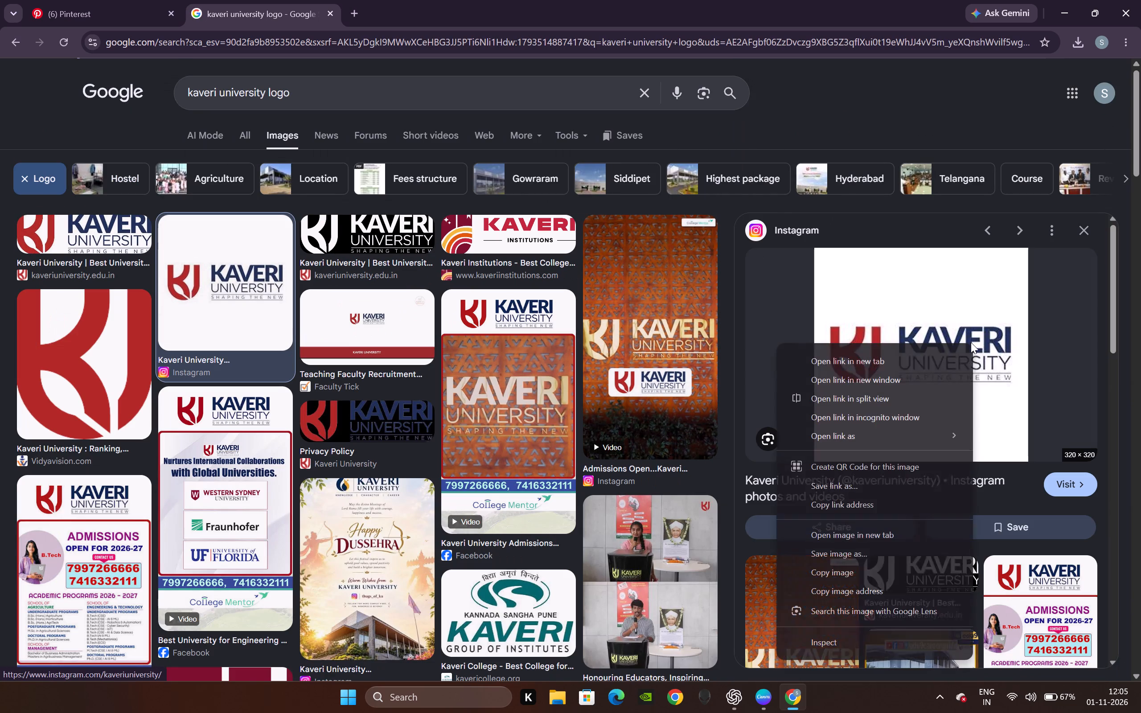
pyautogui.click(900, 557)
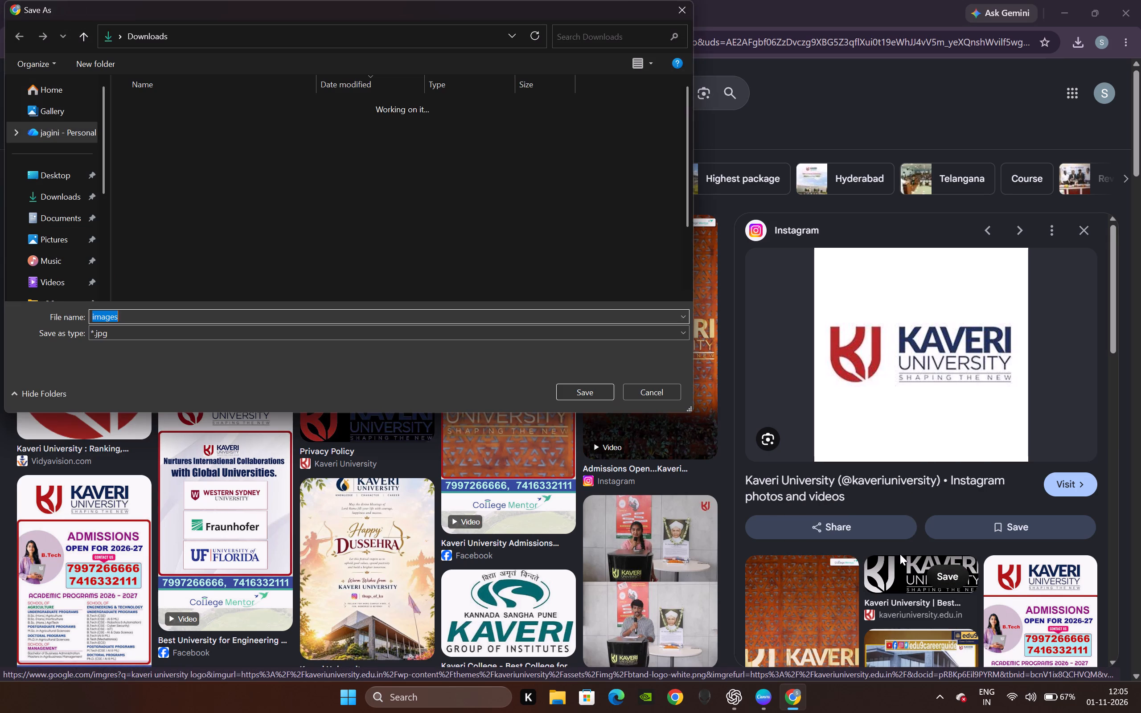
pyautogui.write('KAVERI UNI')
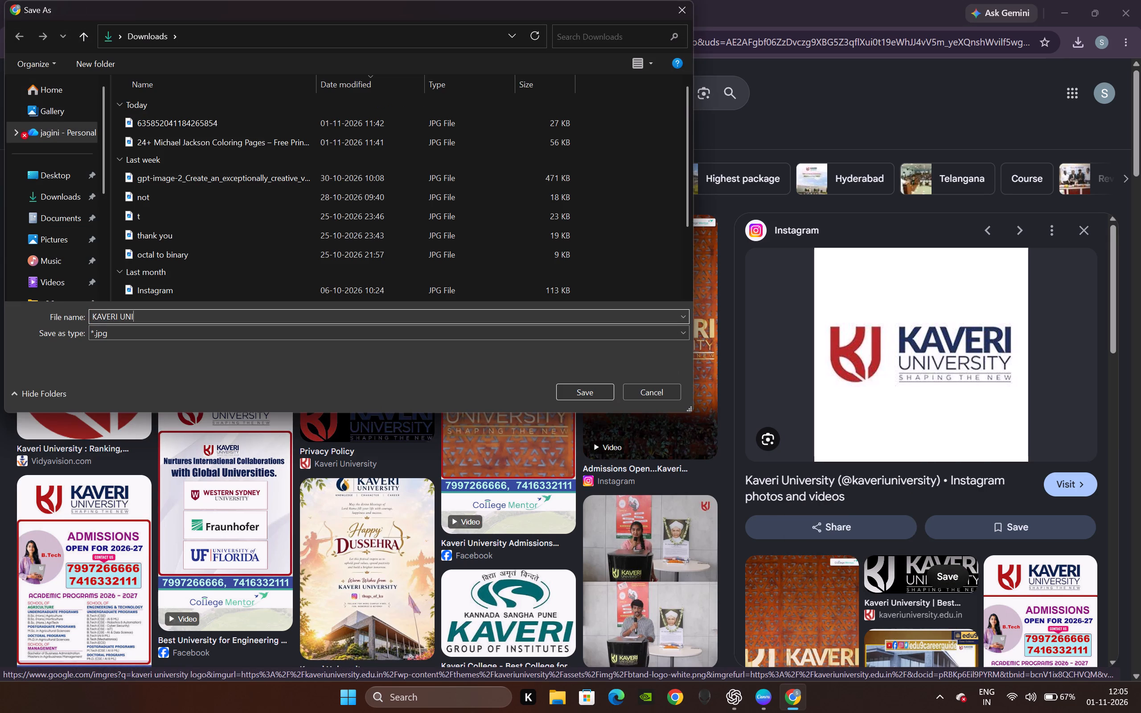
pyautogui.write('VER')
pyautogui.write('SITY')
pyautogui.press('Return')
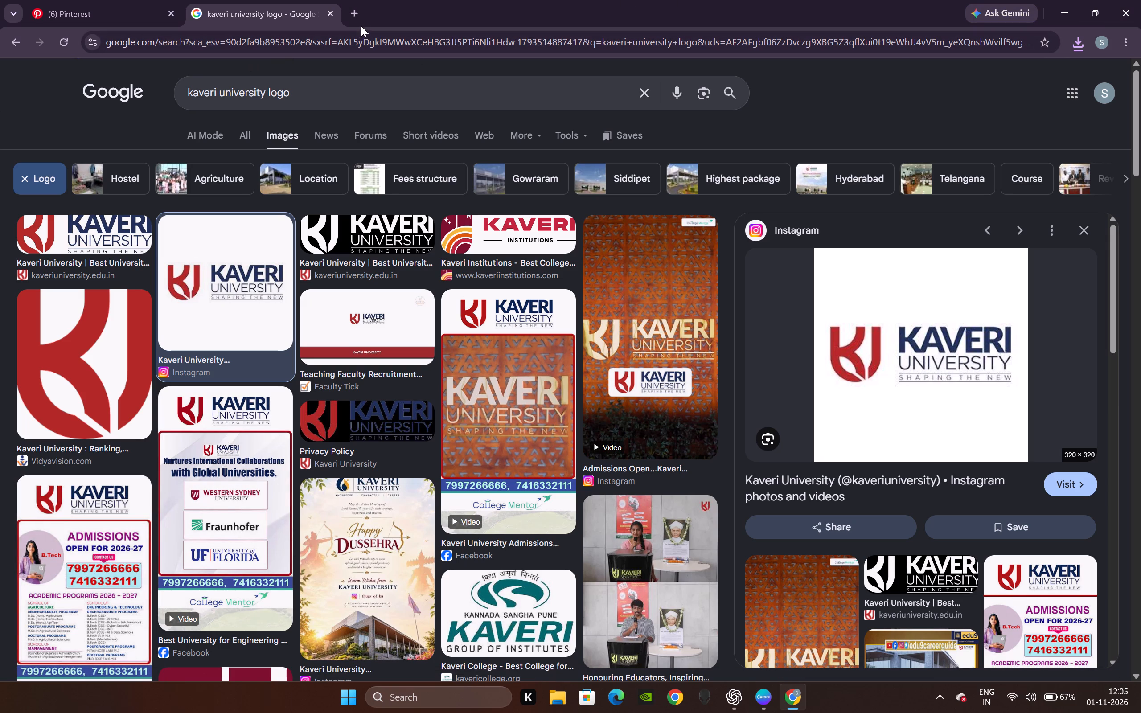
# Replace the logo image results with a fresh browser tab and search Google for "4k resolution converter".
pyautogui.click(355, 12)
pyautogui.click(330, 13)
pyautogui.click(315, 40)
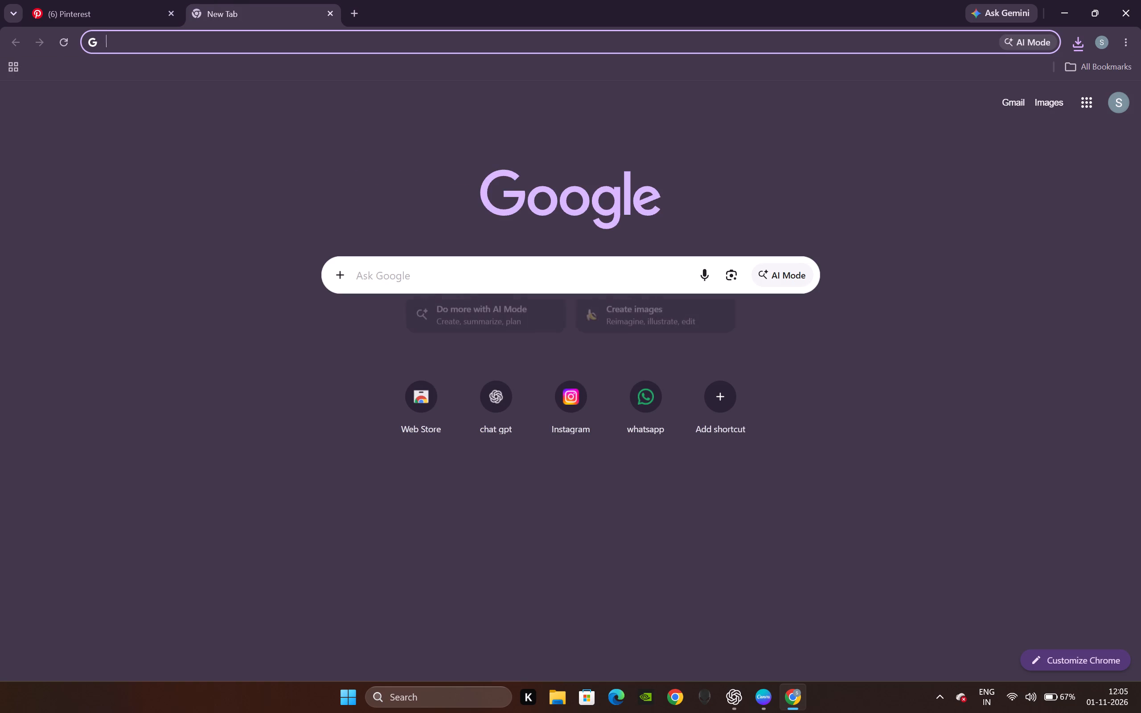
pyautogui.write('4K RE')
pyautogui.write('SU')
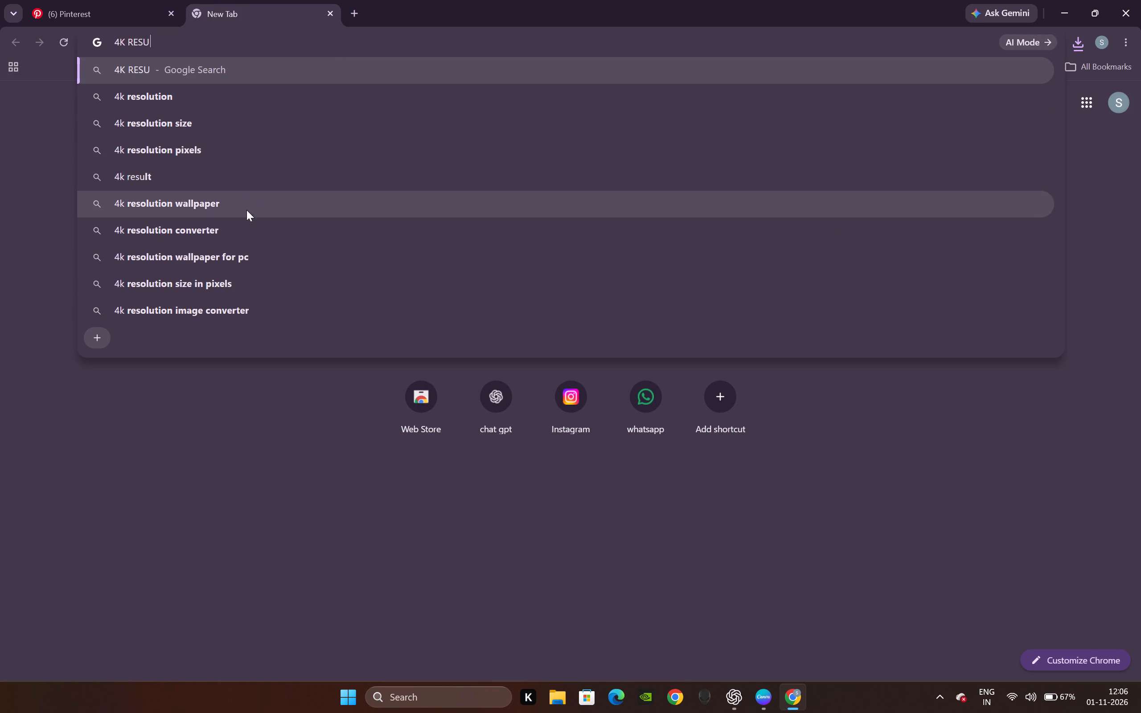
pyautogui.click(245, 238)
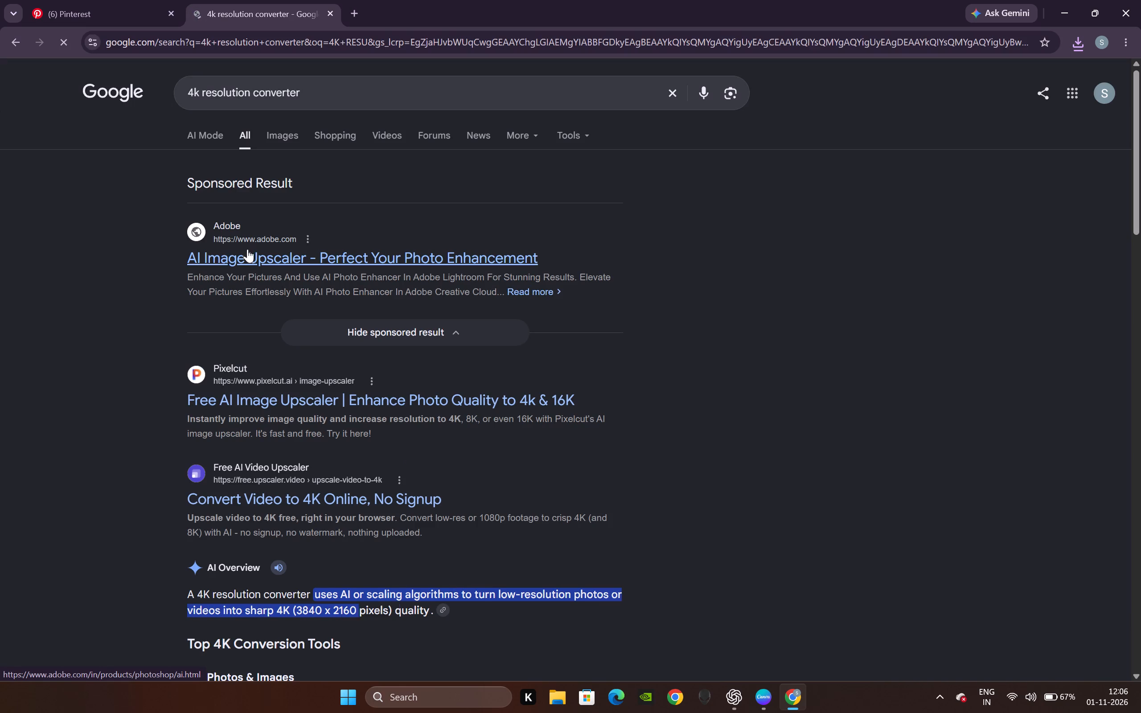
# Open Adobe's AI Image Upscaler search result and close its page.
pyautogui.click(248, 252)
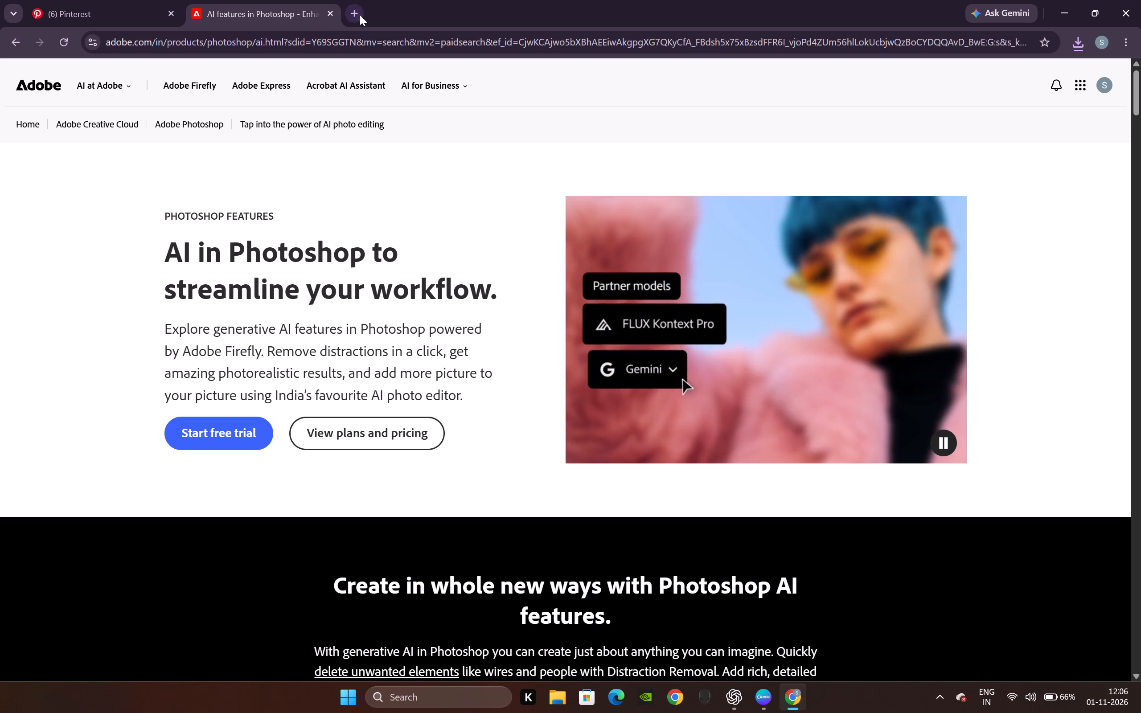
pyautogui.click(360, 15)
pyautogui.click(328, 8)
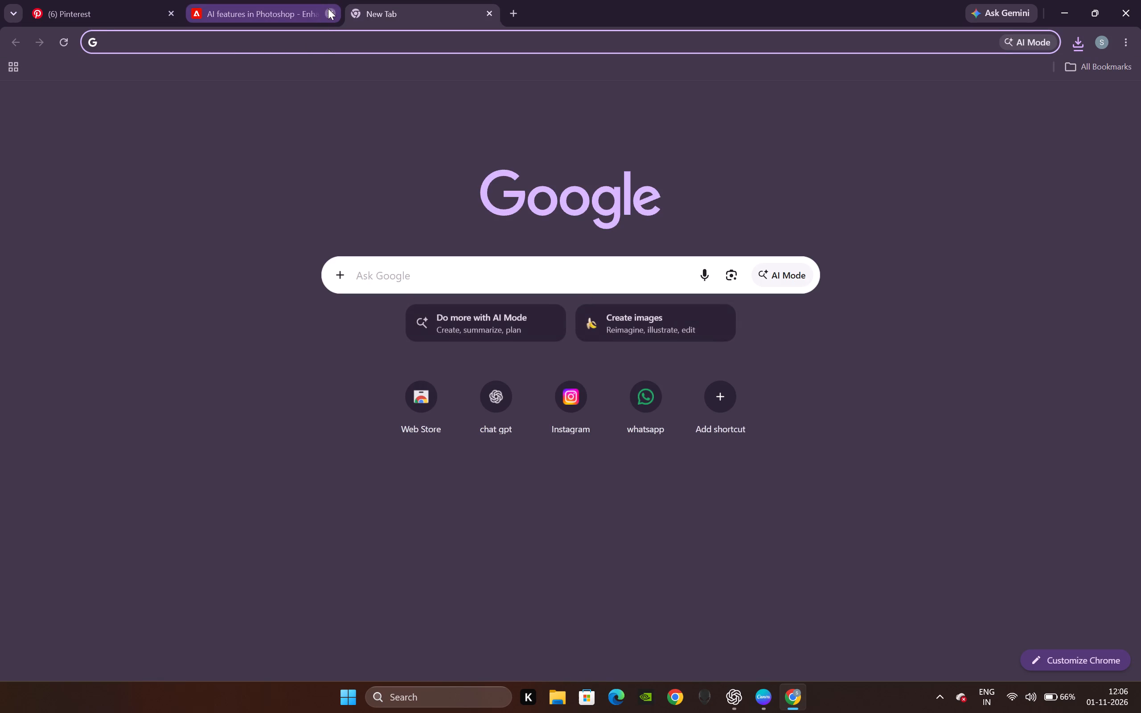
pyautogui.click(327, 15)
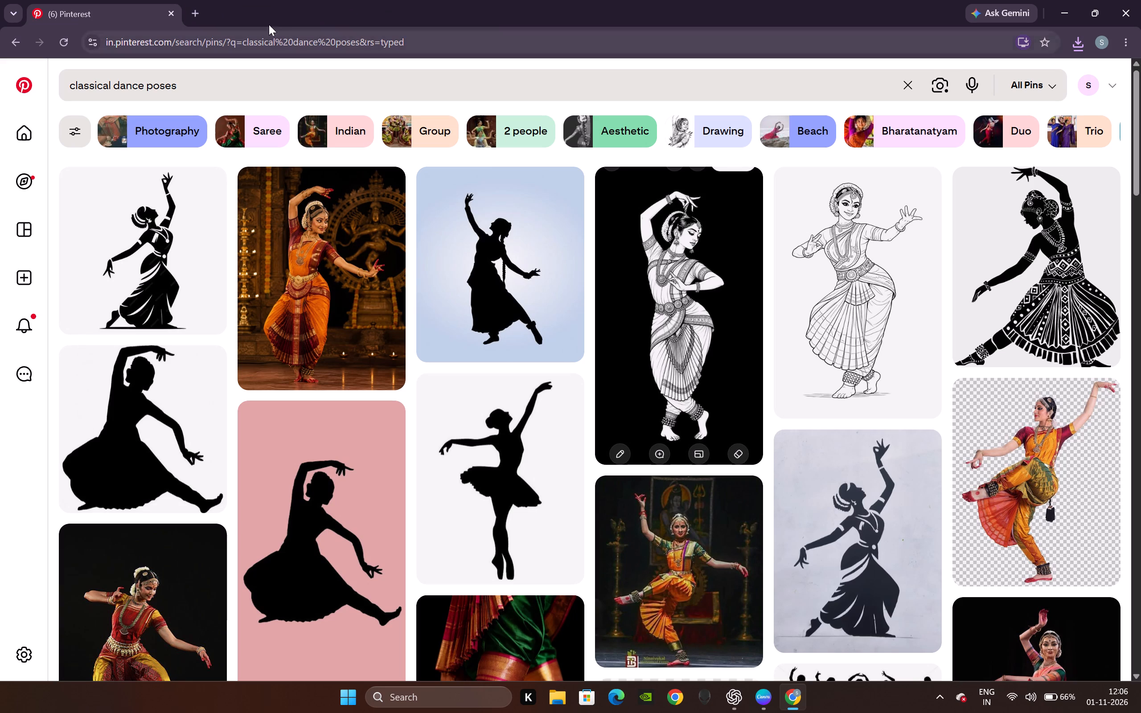
# Search Google for a 4k resolution converter in a new browser tab.
pyautogui.click(200, 13)
pyautogui.click(201, 37)
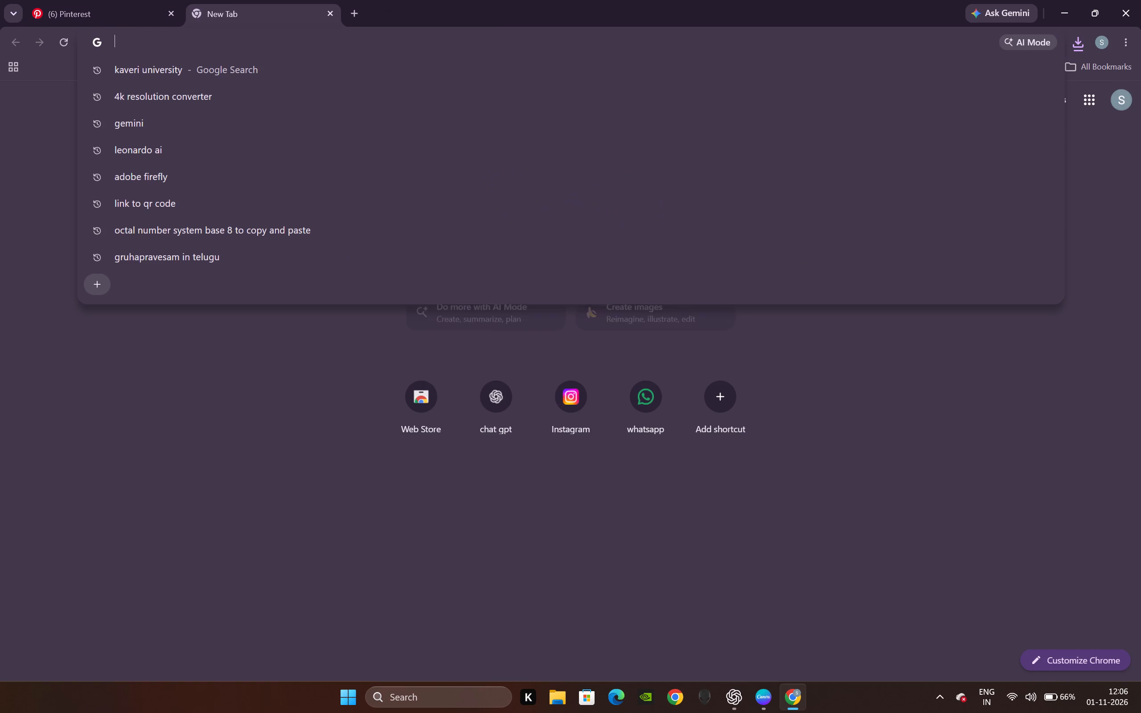
pyautogui.write('4K RE')
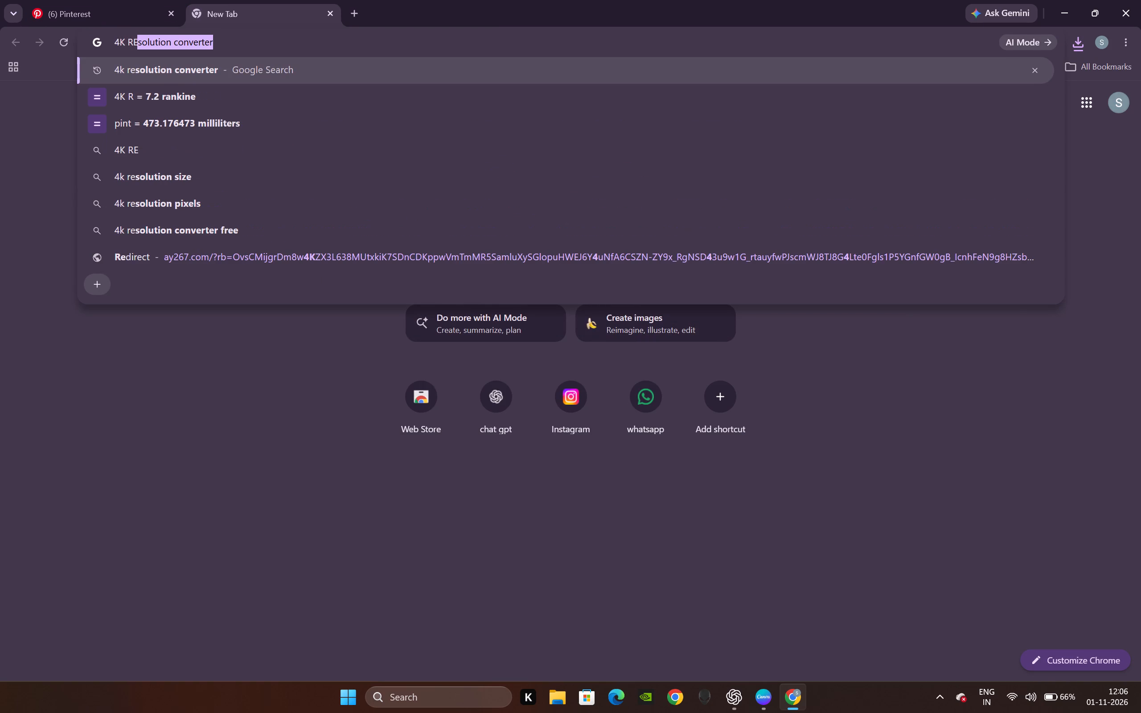
pyautogui.press('Return')
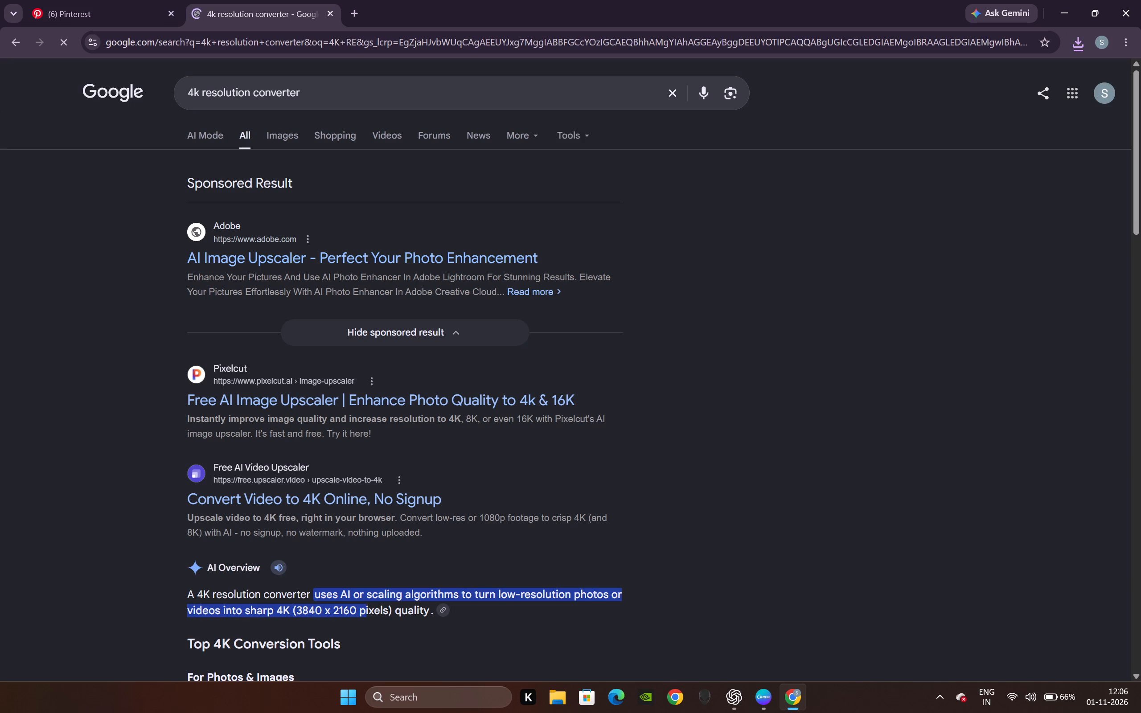
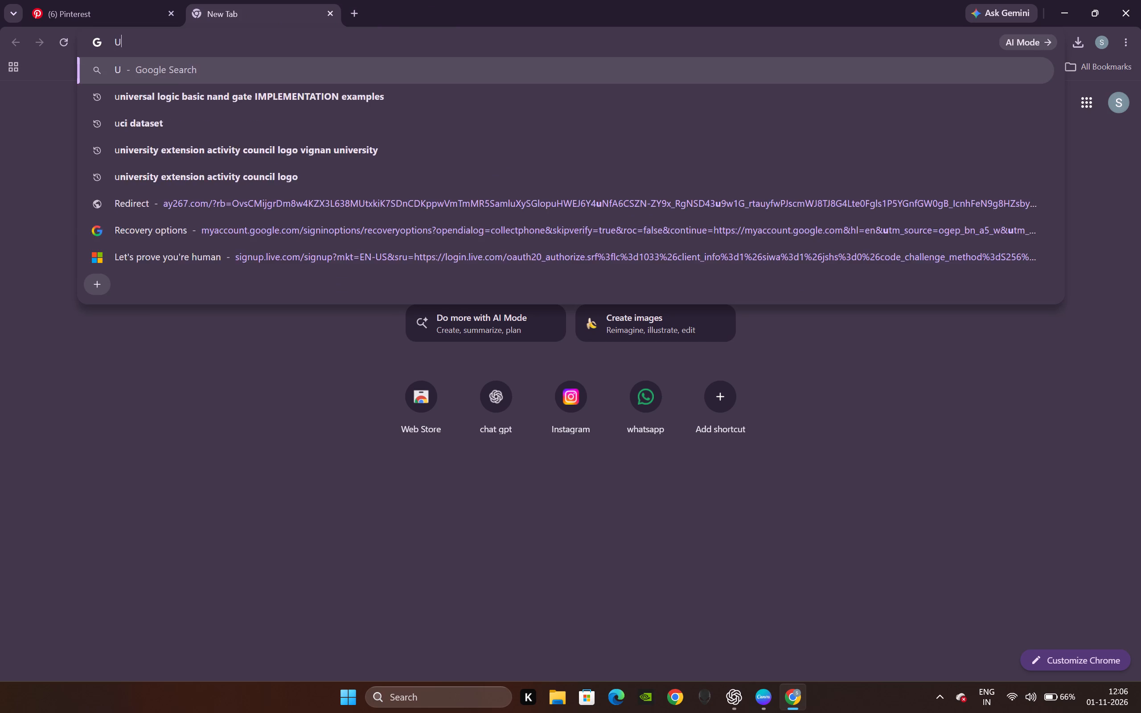
# Search Google for UPSCALER and open Picsart's image upscaler page.
pyautogui.write('SA')
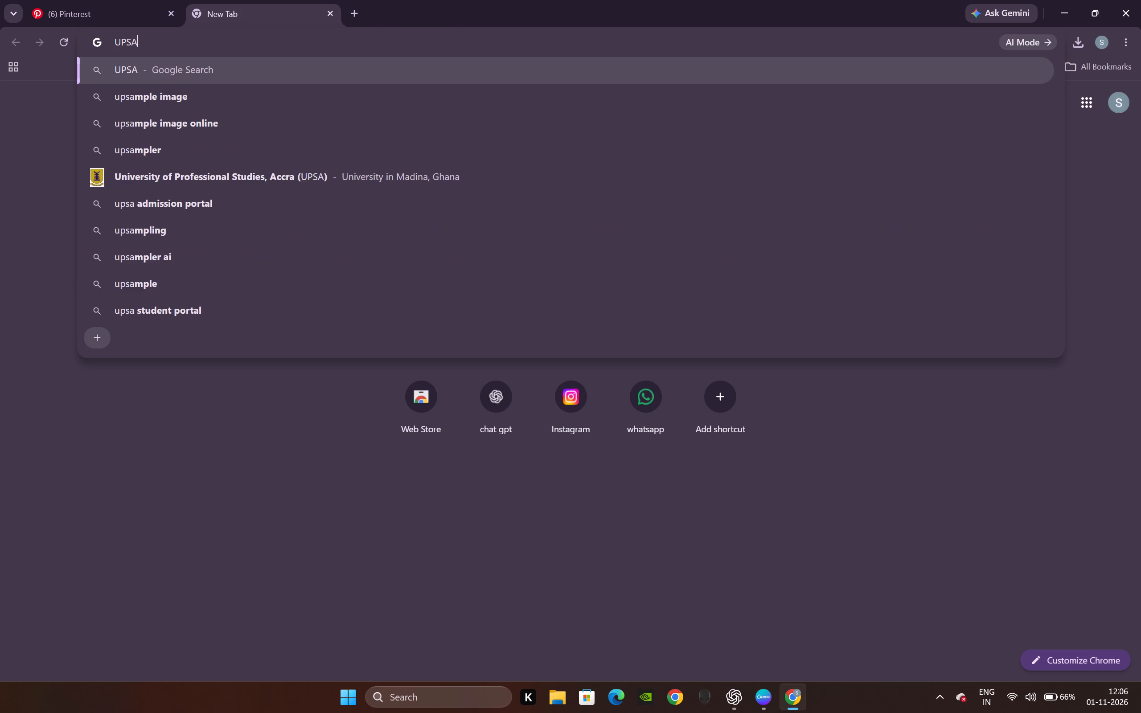
pyautogui.press('BackSpace')
pyautogui.write('CALER')
pyautogui.press('Return')
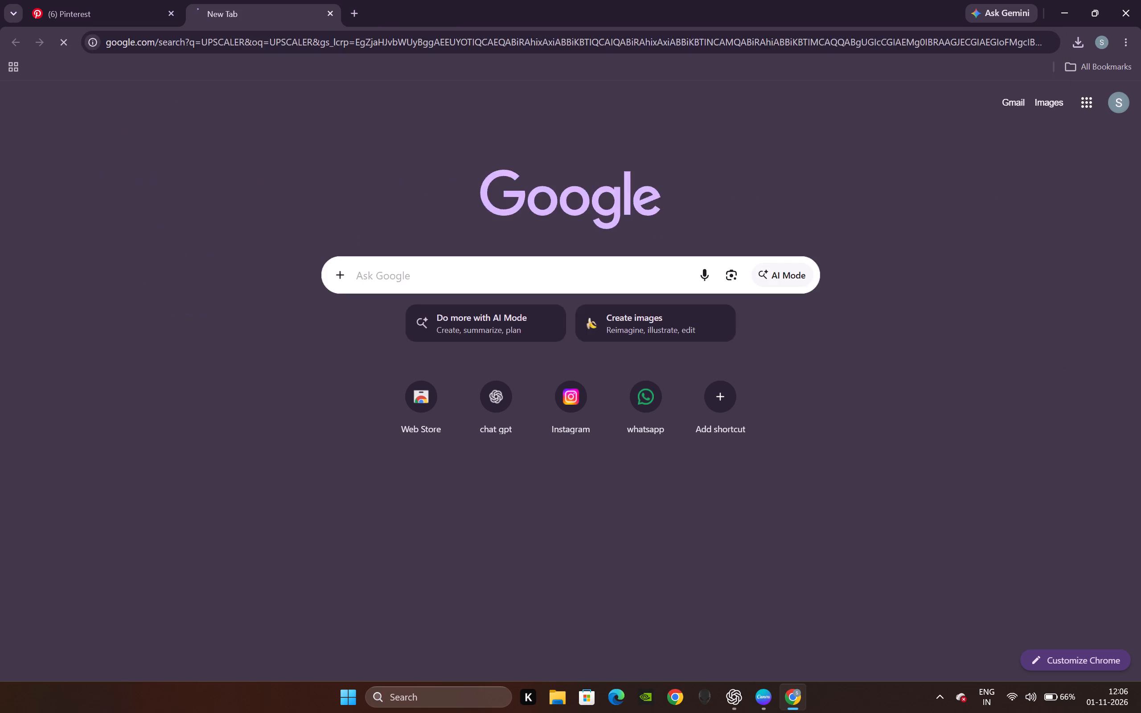
pyautogui.click(278, 307)
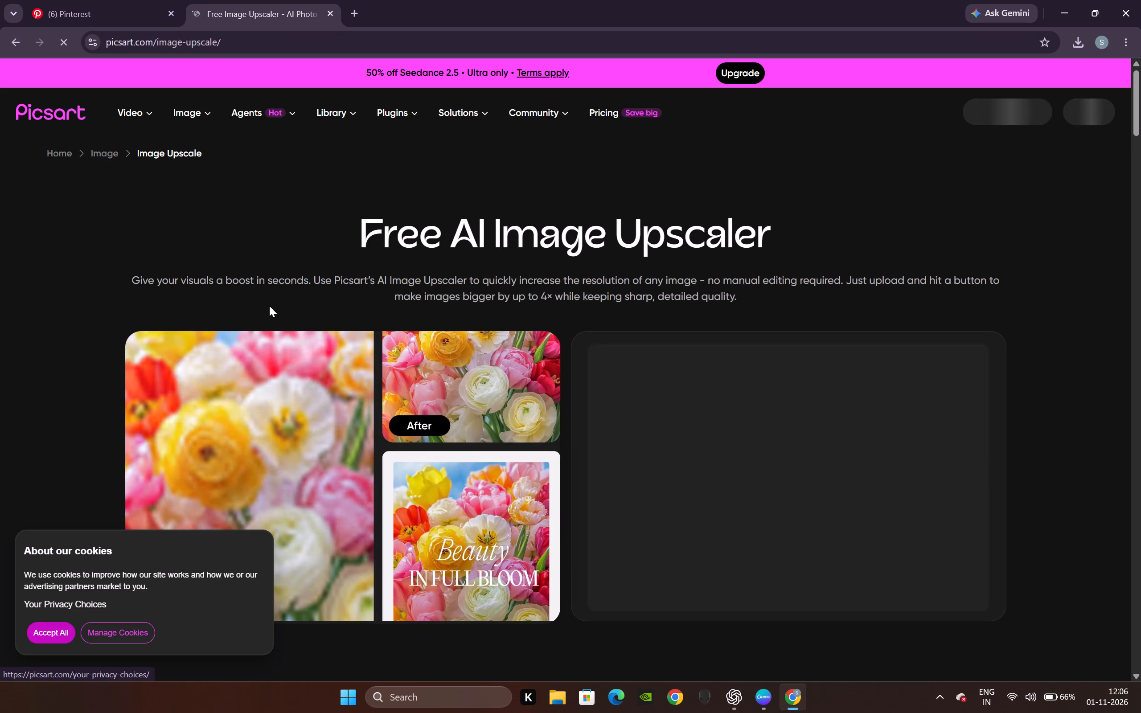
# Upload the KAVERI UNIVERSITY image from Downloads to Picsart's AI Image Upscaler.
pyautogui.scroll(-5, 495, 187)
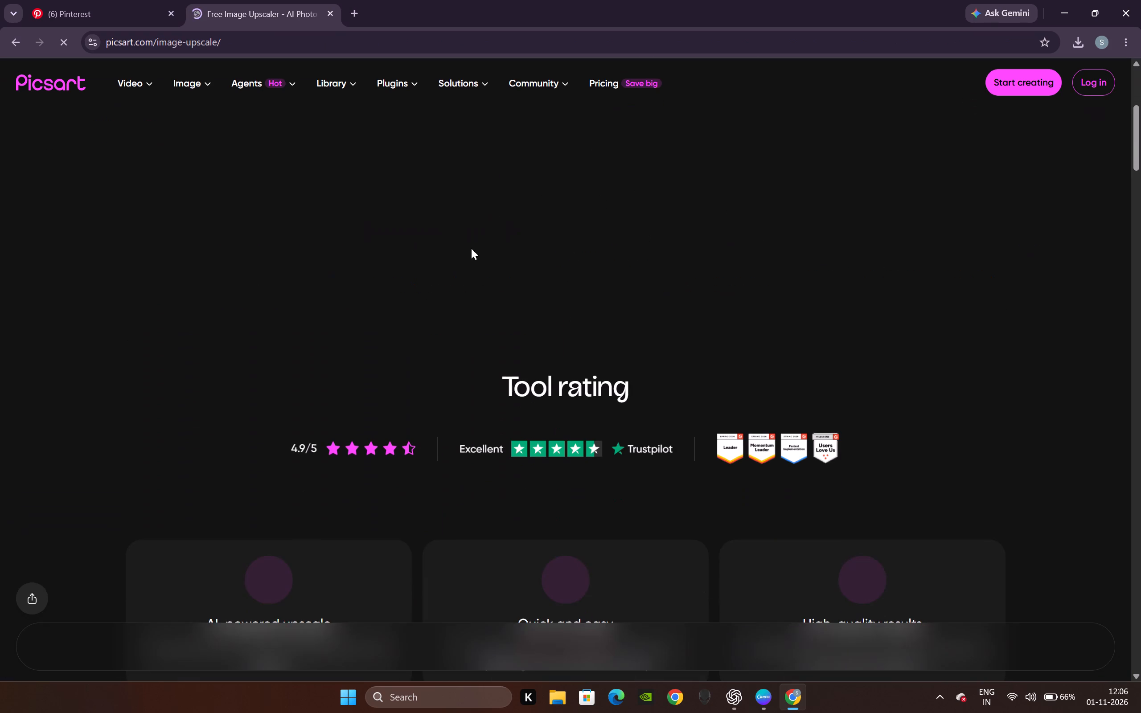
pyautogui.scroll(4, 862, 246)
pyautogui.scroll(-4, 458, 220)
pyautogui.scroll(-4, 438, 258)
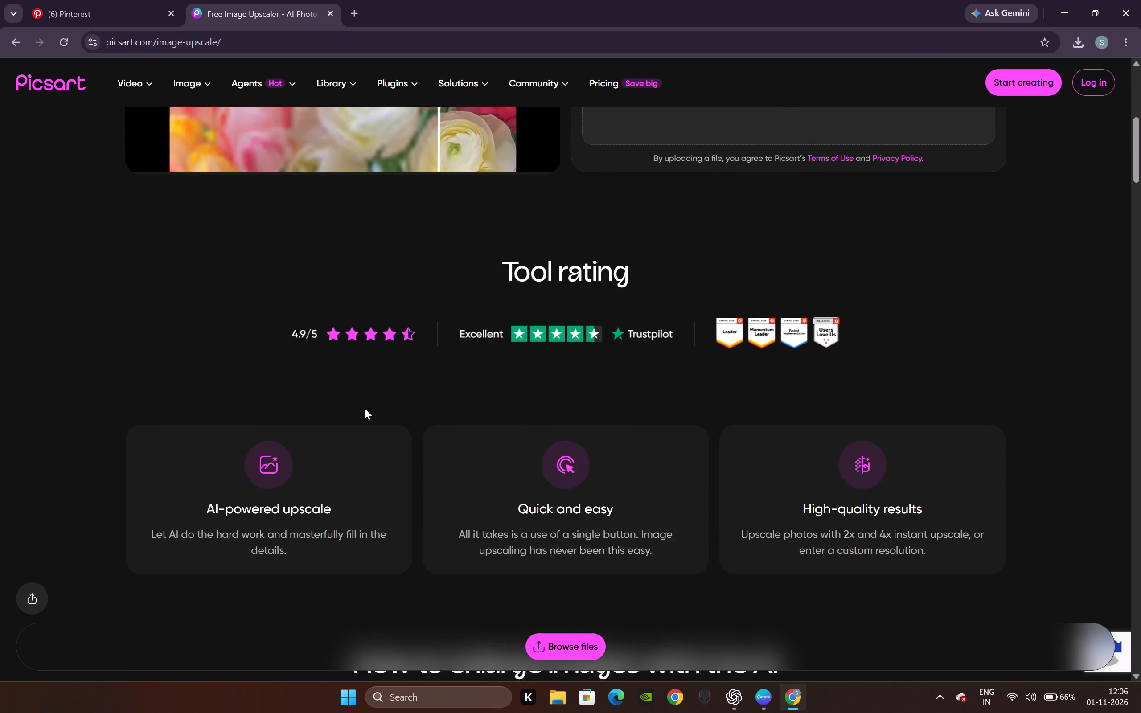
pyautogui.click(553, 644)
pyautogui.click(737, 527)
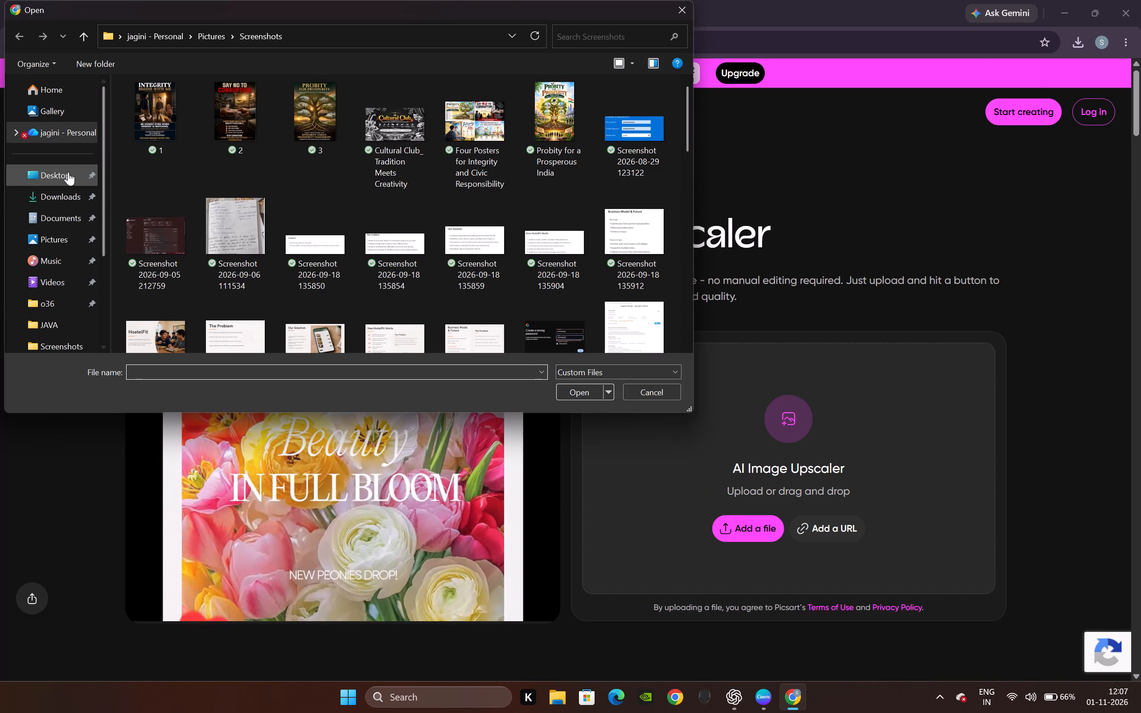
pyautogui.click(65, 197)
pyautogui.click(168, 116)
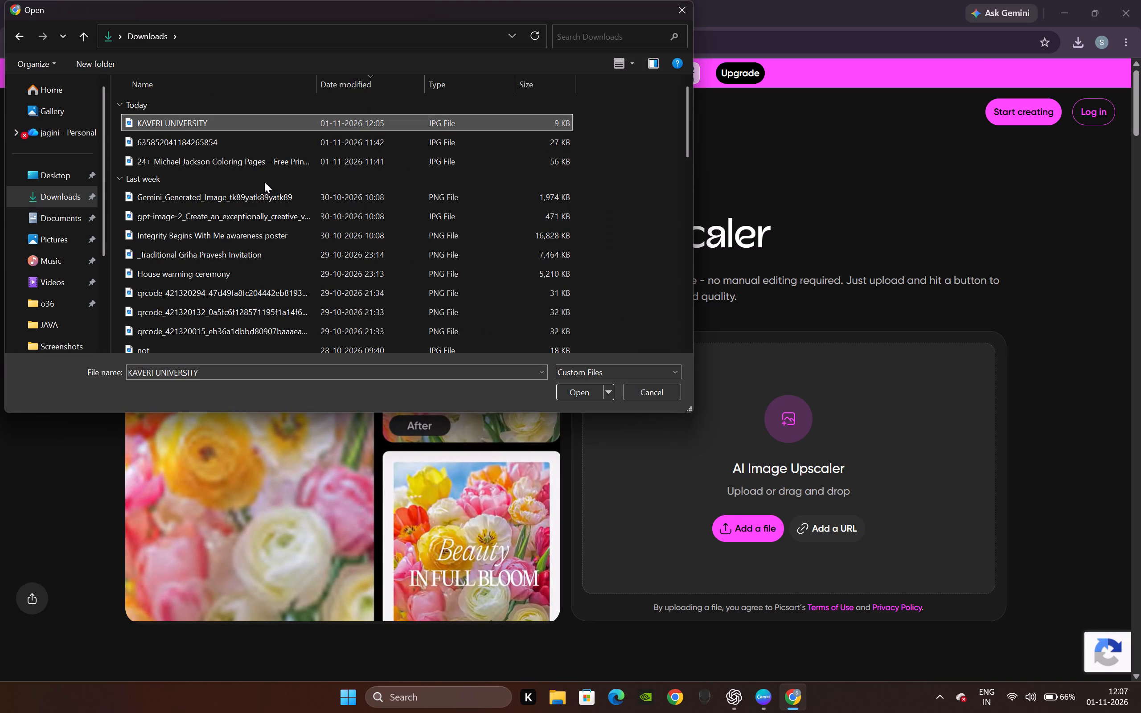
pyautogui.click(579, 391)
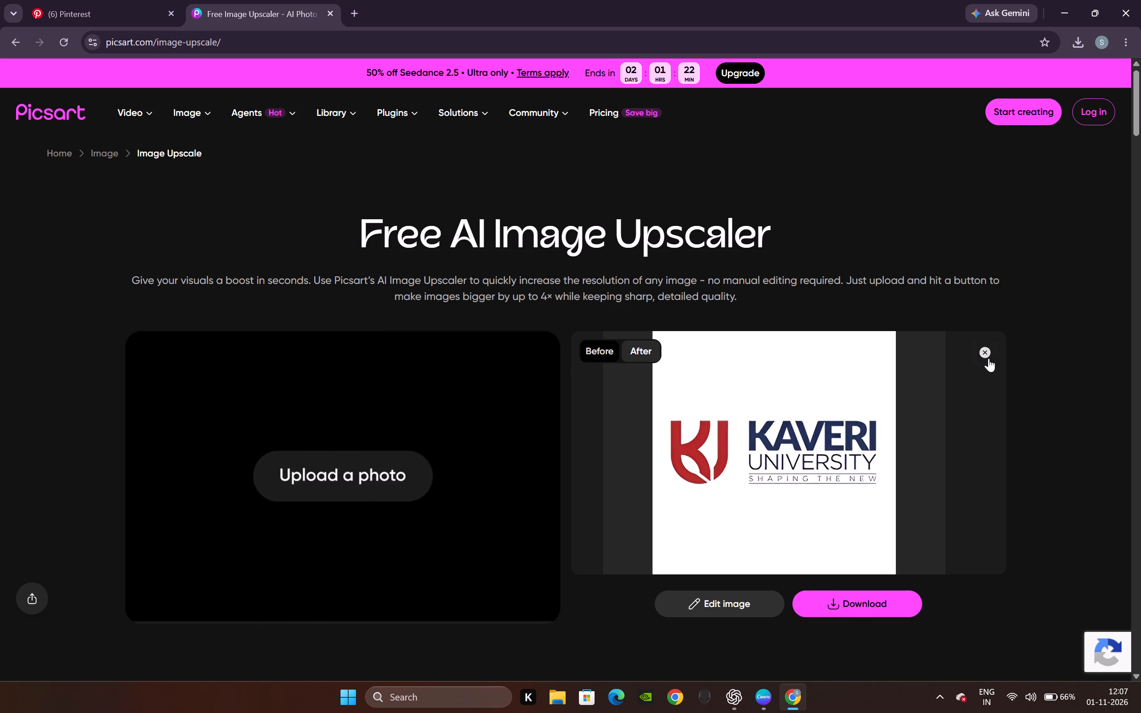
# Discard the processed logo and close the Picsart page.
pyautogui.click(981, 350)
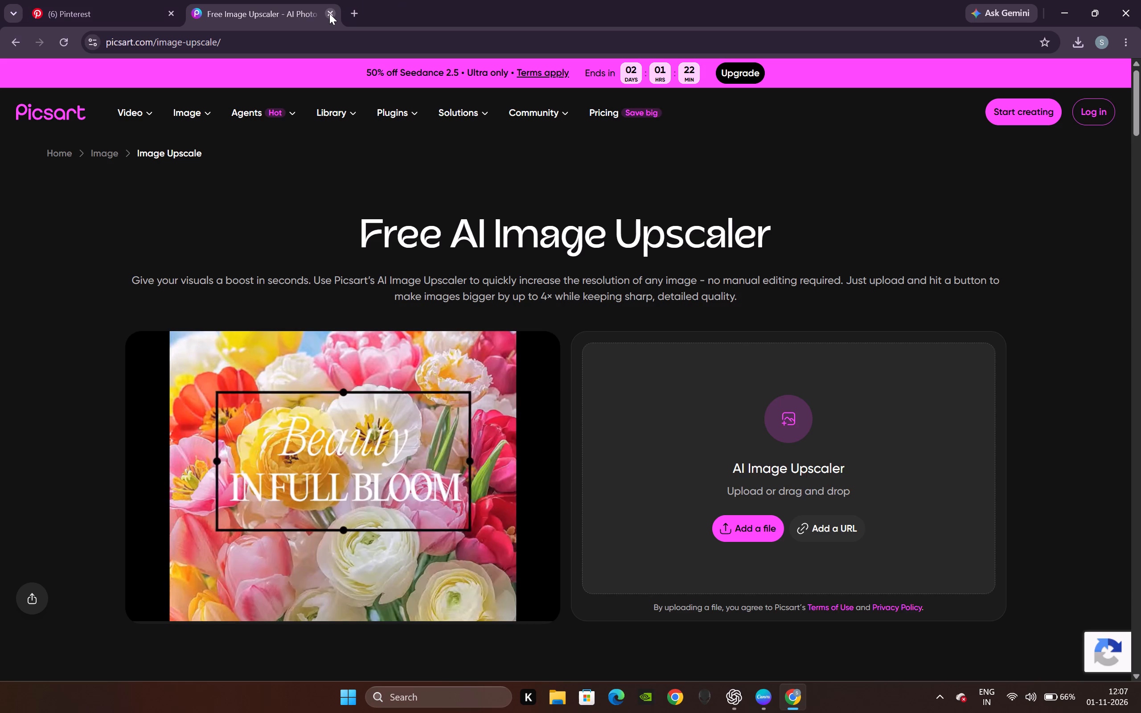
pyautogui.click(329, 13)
# Switch to Canva and move the existing Kaveri University logo from the uploaded images to Trash.
pyautogui.click(1071, 20)
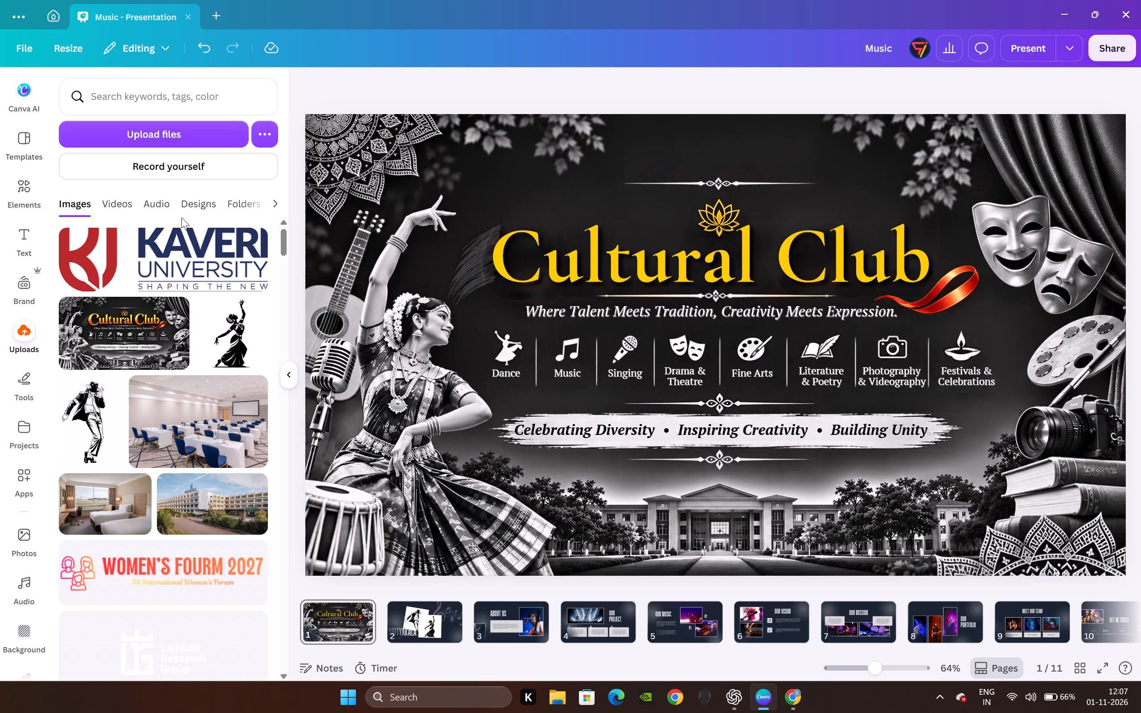
pyautogui.click(75, 238)
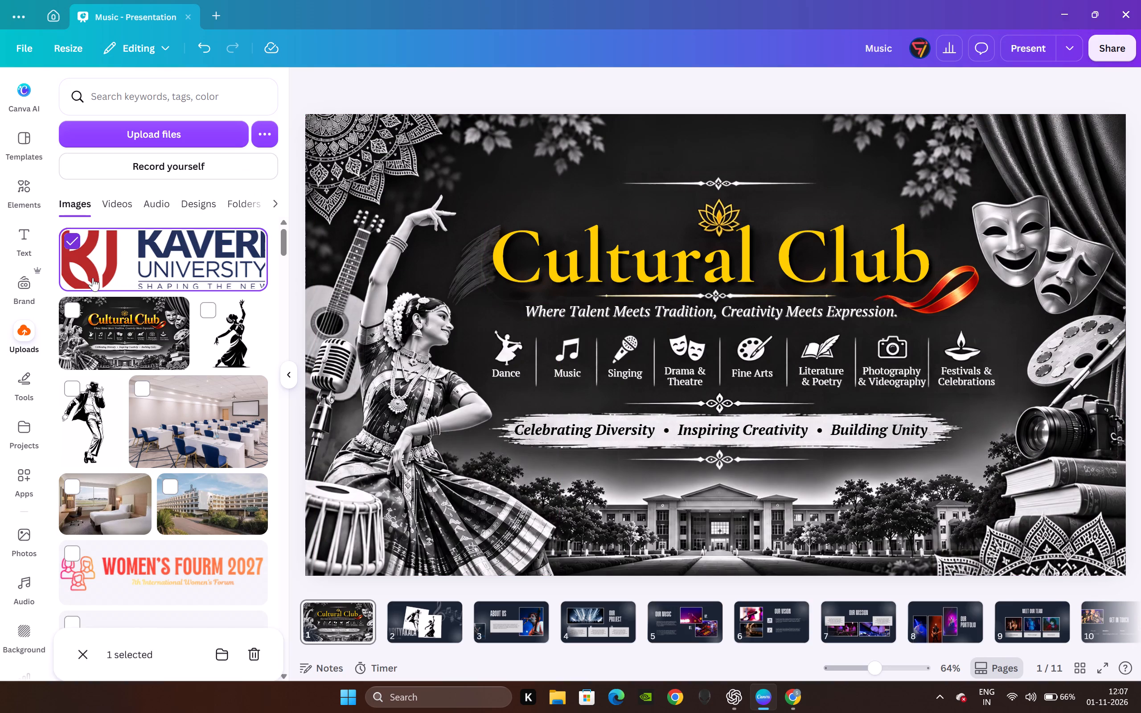
pyautogui.click(258, 646)
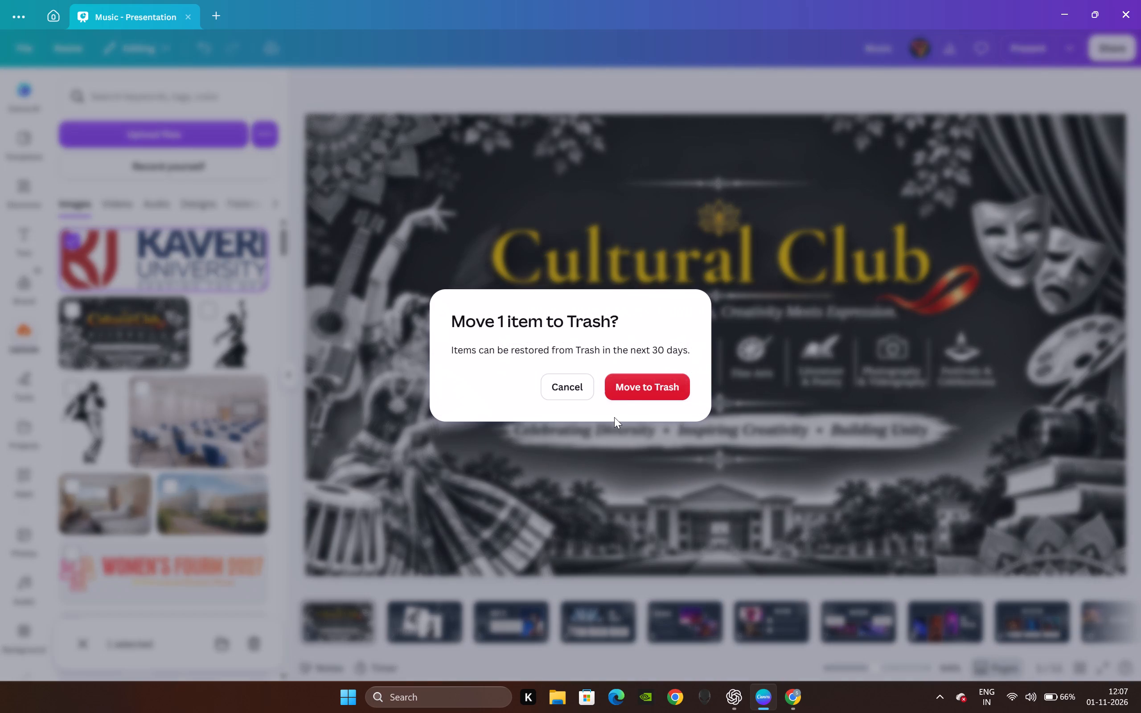
pyautogui.click(633, 391)
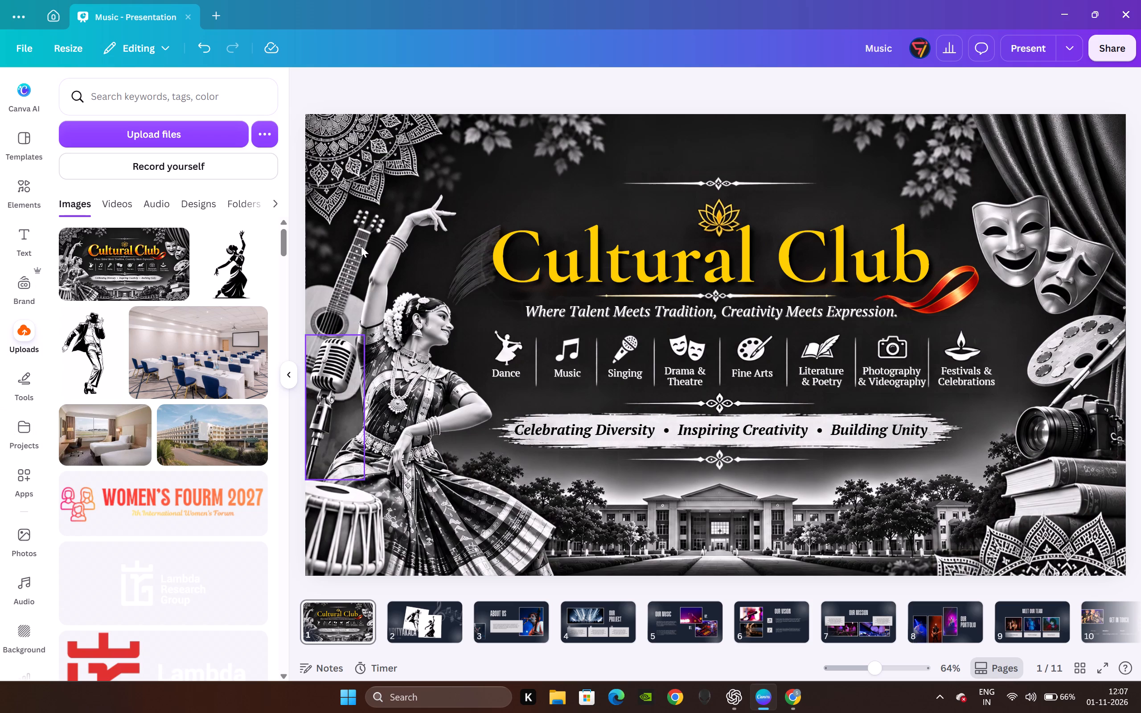
# Upload KAVERI UNIVERSITY from Downloads and place it on the Cultural Club opening slide.
pyautogui.click(205, 142)
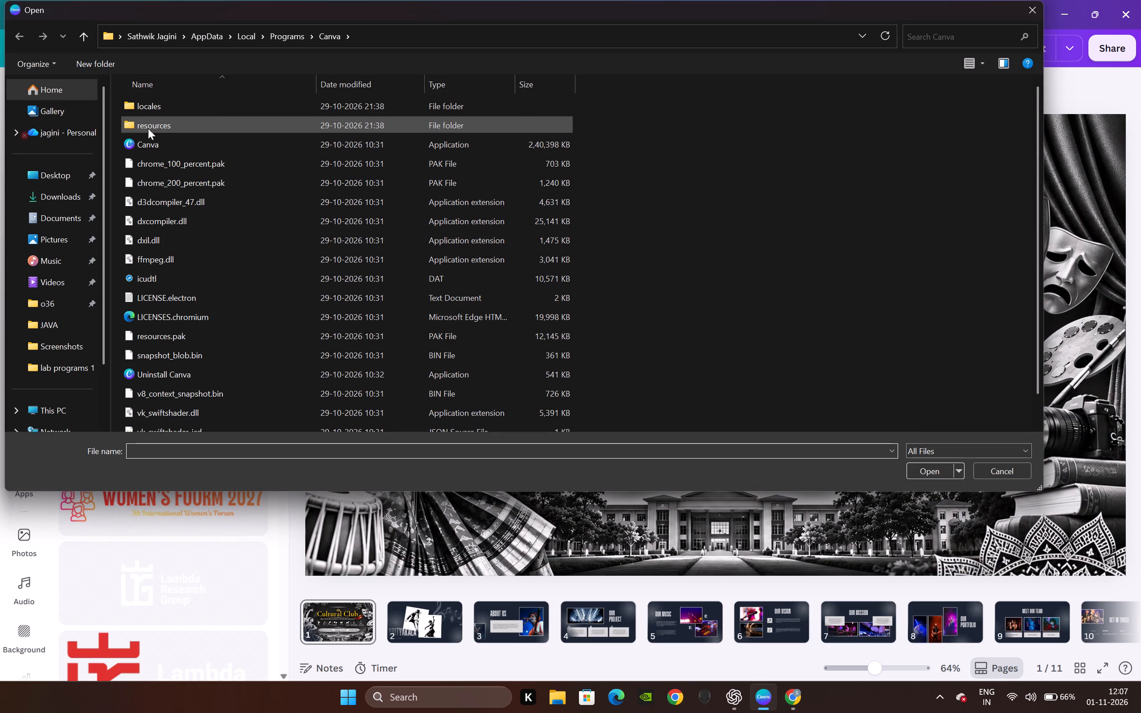
pyautogui.click(85, 190)
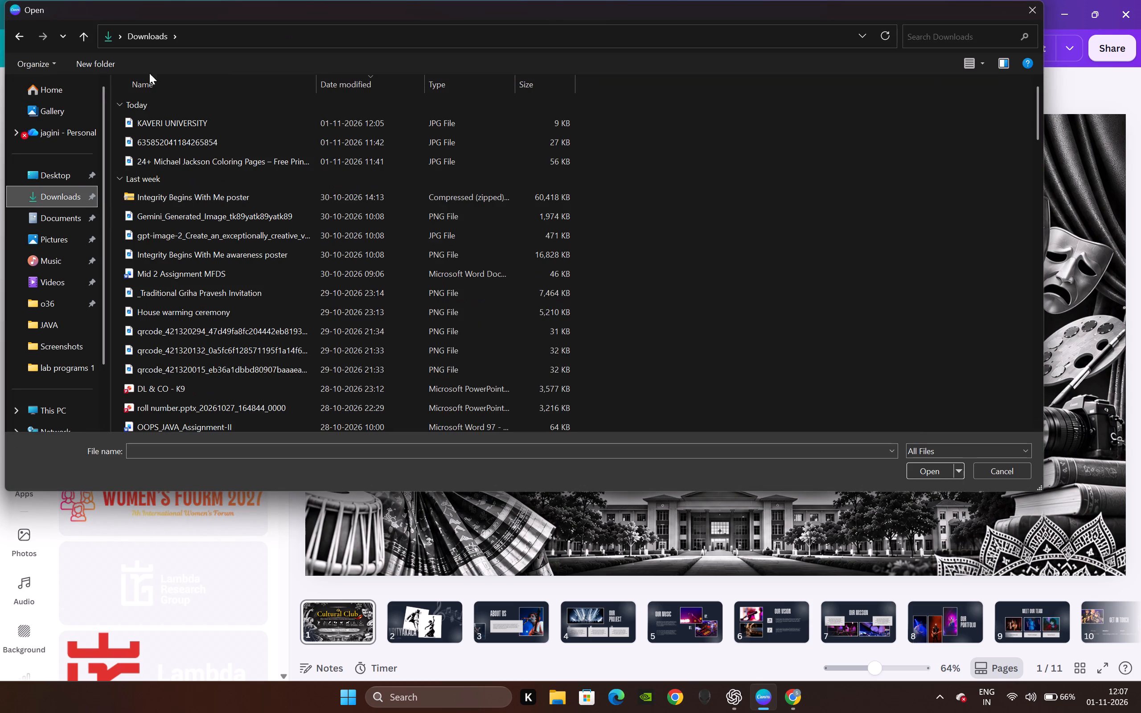
pyautogui.click(178, 130)
pyautogui.press('Return')
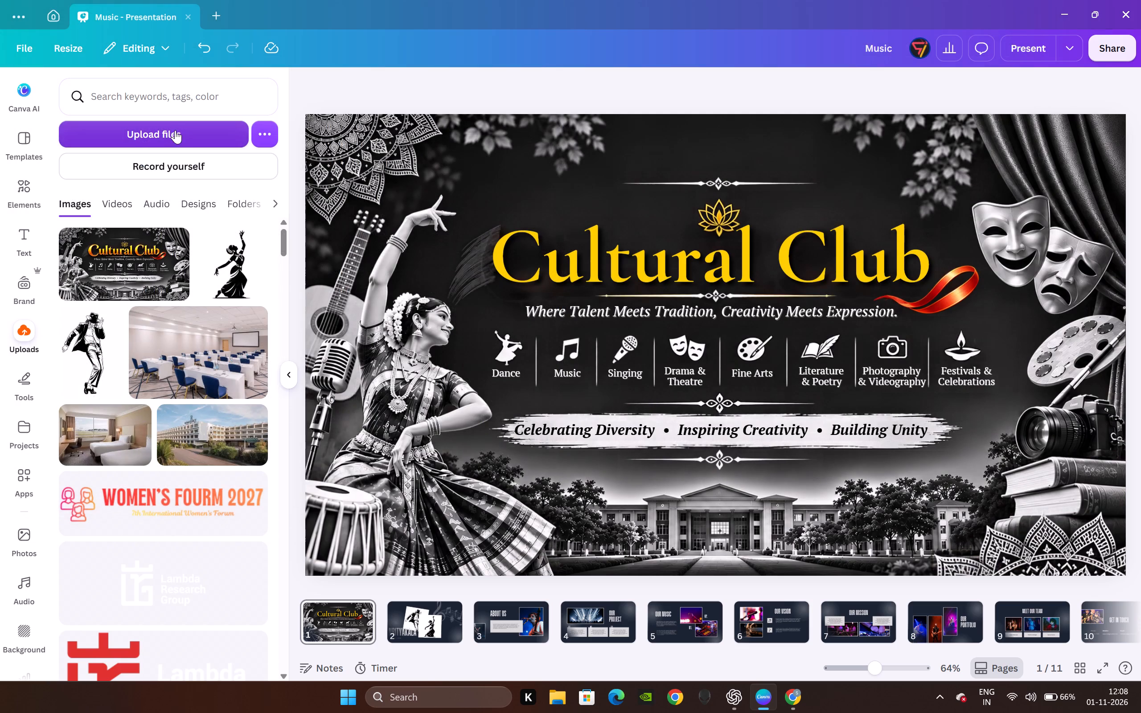
pyautogui.click(103, 272)
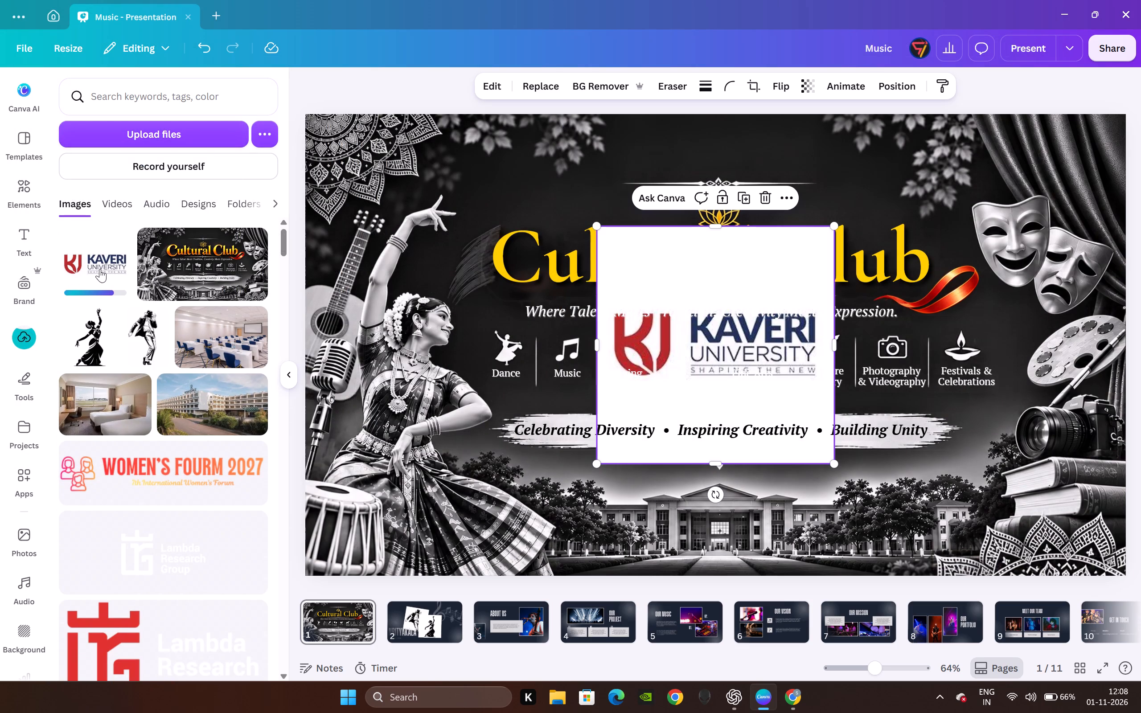
# Crop the blank white areas above and below the Kaveri University logo, keeping its full width.
pyautogui.moveTo(718, 464); pyautogui.dragTo(730, 388)
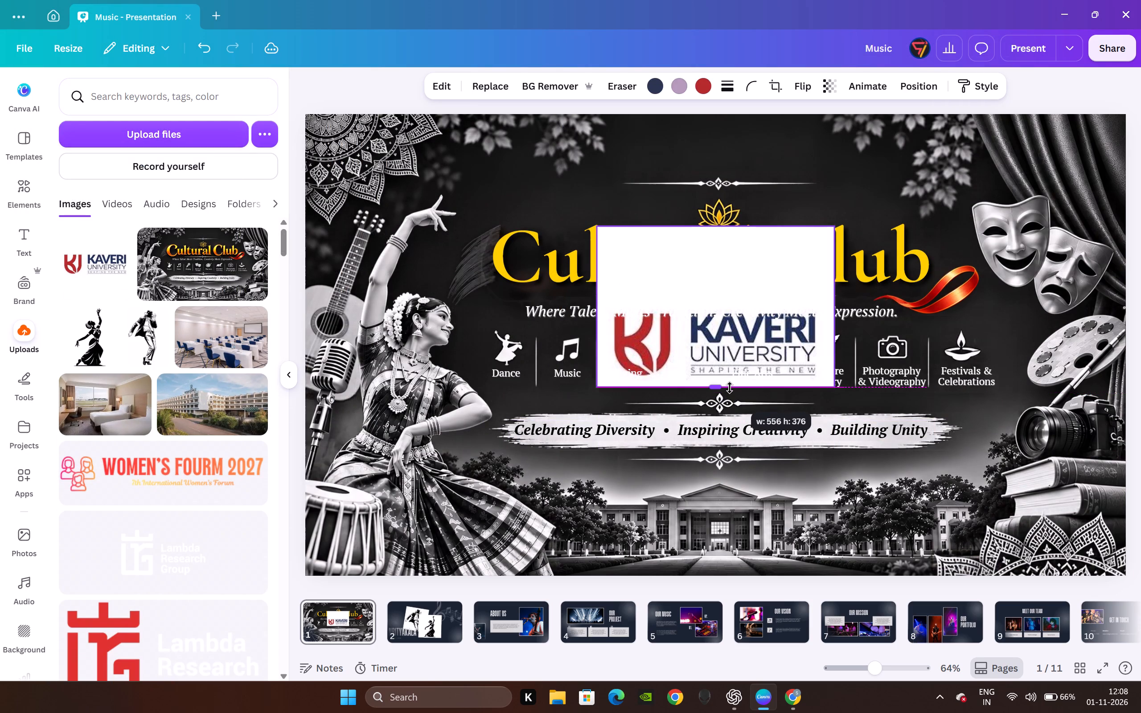
pyautogui.moveTo(730, 388); pyautogui.dragTo(732, 384)
pyautogui.moveTo(713, 227); pyautogui.dragTo(718, 298)
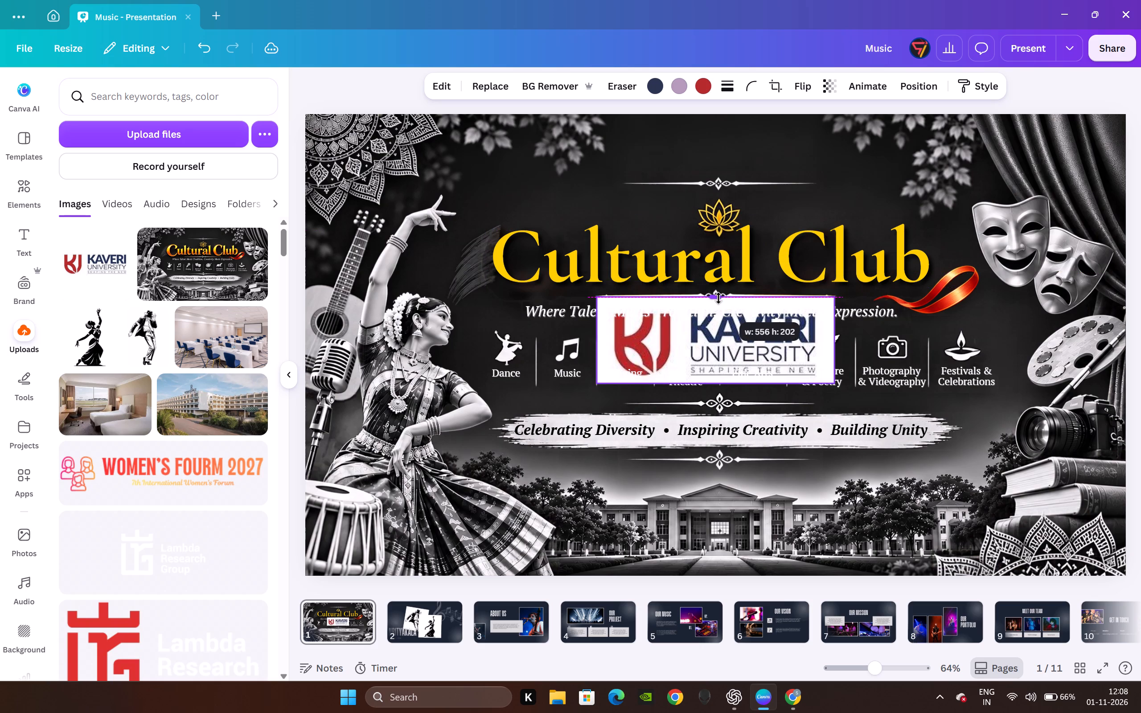
pyautogui.moveTo(718, 298); pyautogui.dragTo(718, 303)
# Move the logo to the top of the opening slide and shrink it to fit above the upper ornamental divider.
pyautogui.moveTo(717, 358); pyautogui.dragTo(713, 199)
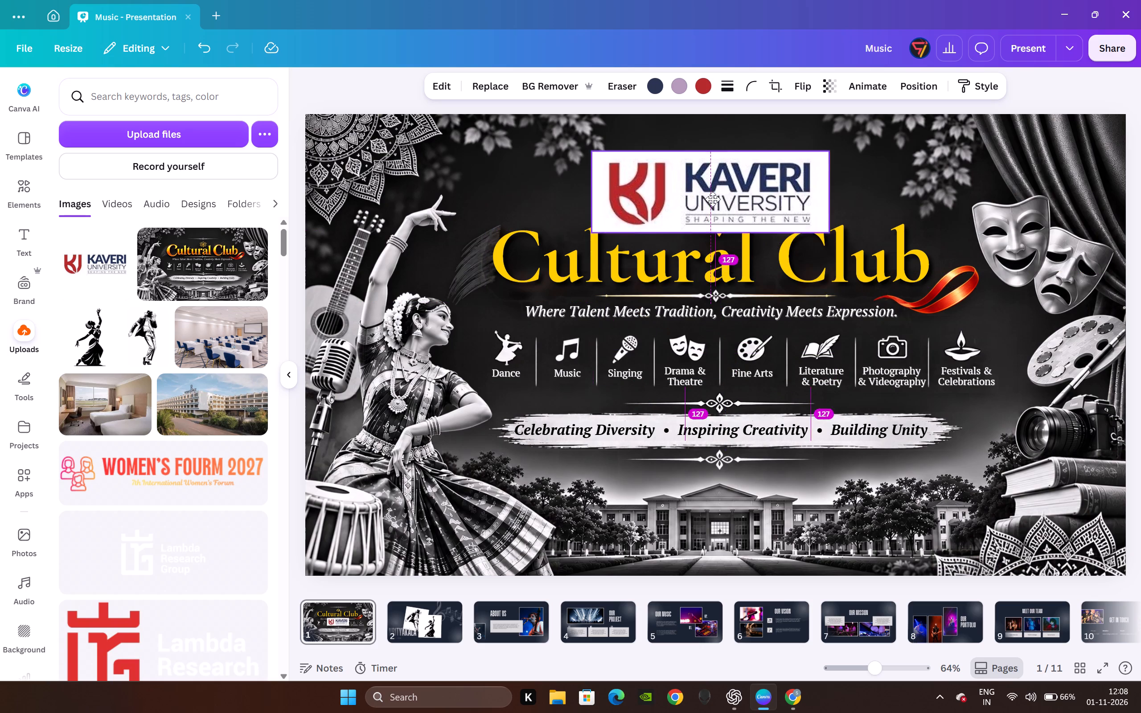
pyautogui.moveTo(713, 199); pyautogui.dragTo(722, 172)
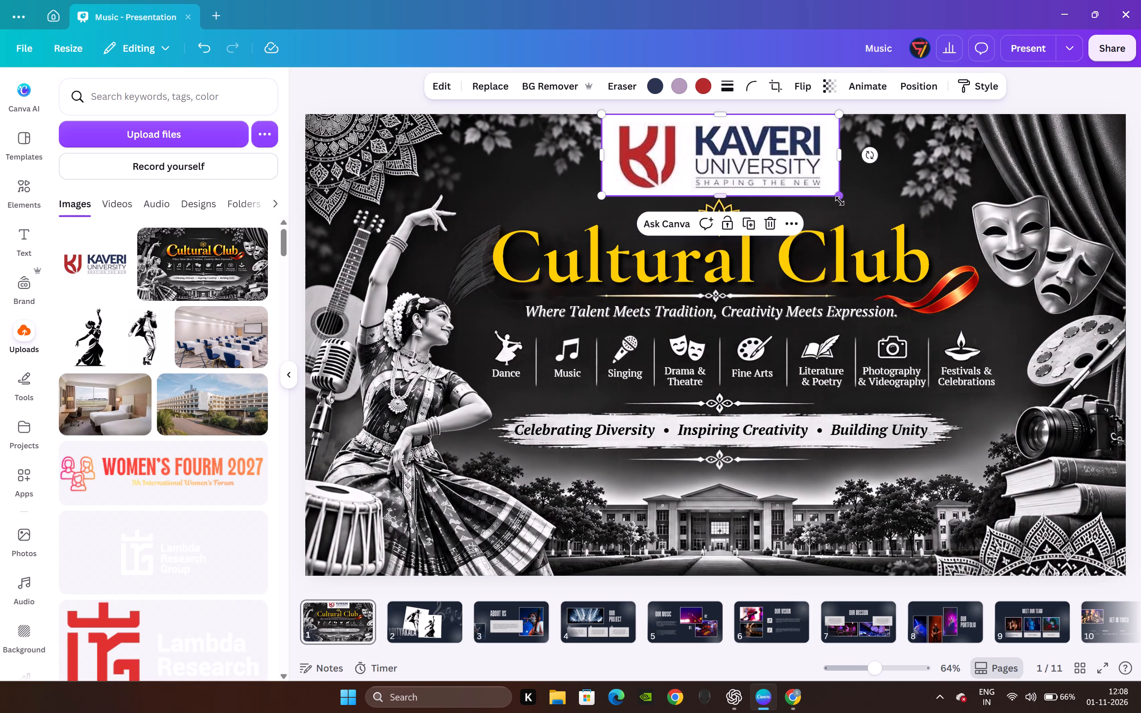
pyautogui.moveTo(839, 201); pyautogui.dragTo(773, 176)
pyautogui.moveTo(702, 150); pyautogui.dragTo(704, 150)
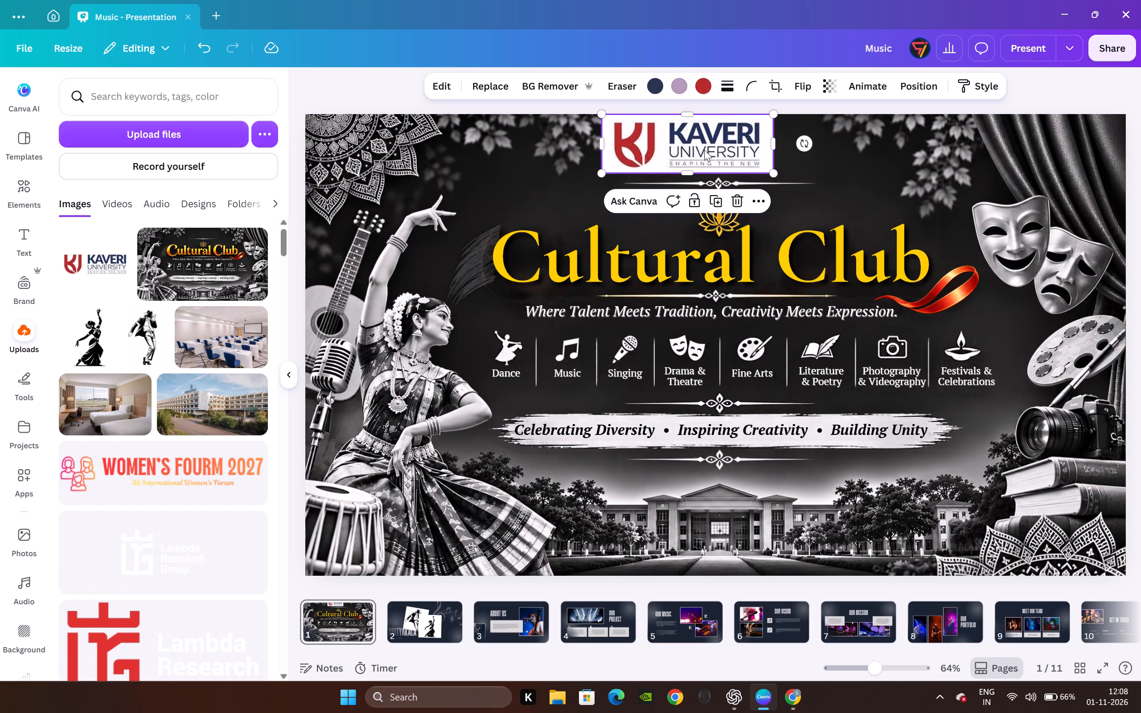
pyautogui.moveTo(704, 150); pyautogui.dragTo(739, 152)
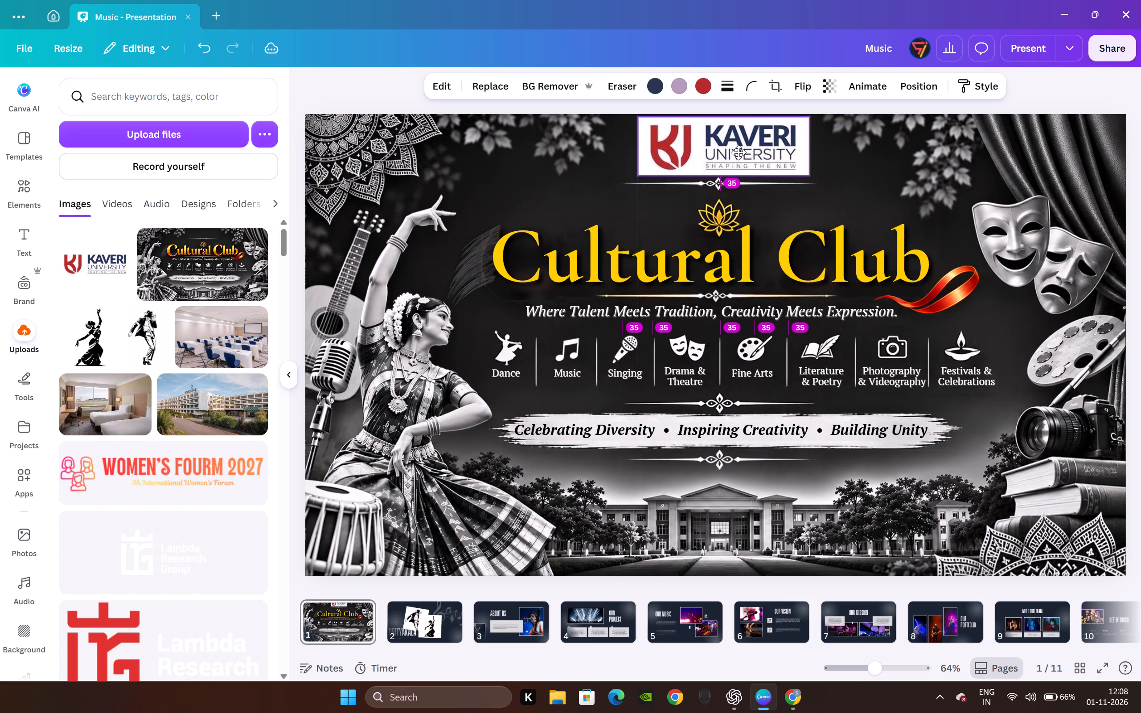
pyautogui.moveTo(739, 152); pyautogui.dragTo(732, 156)
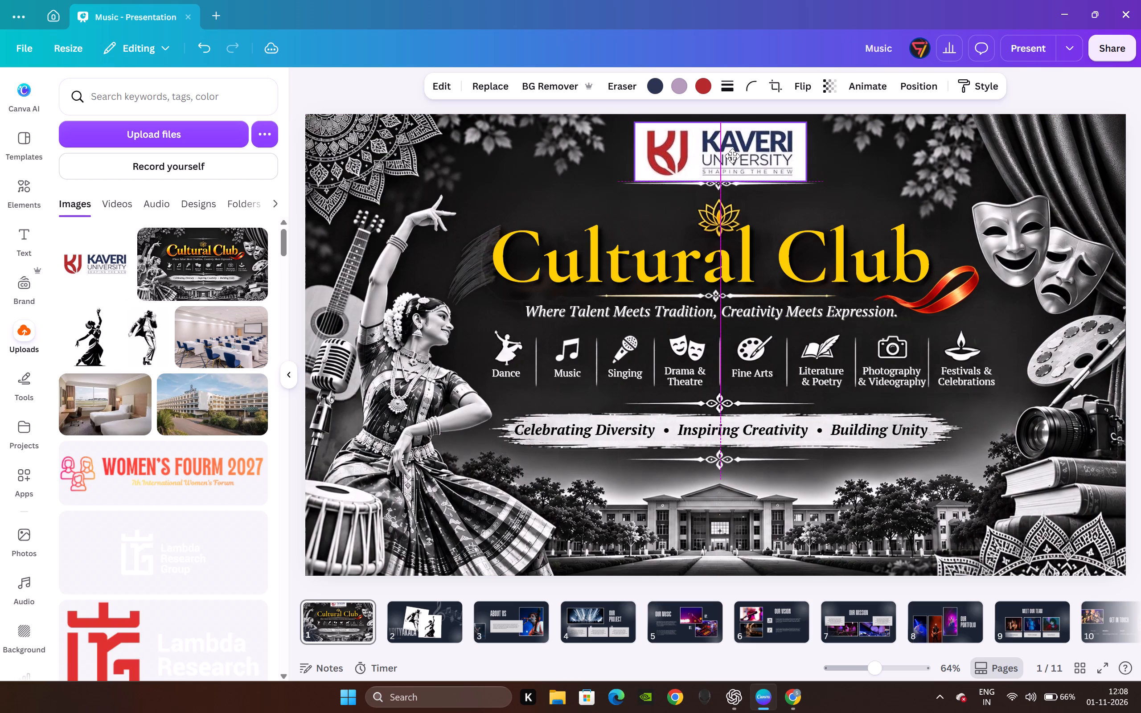
pyautogui.moveTo(732, 156); pyautogui.dragTo(734, 153)
pyautogui.moveTo(807, 175); pyautogui.dragTo(804, 175)
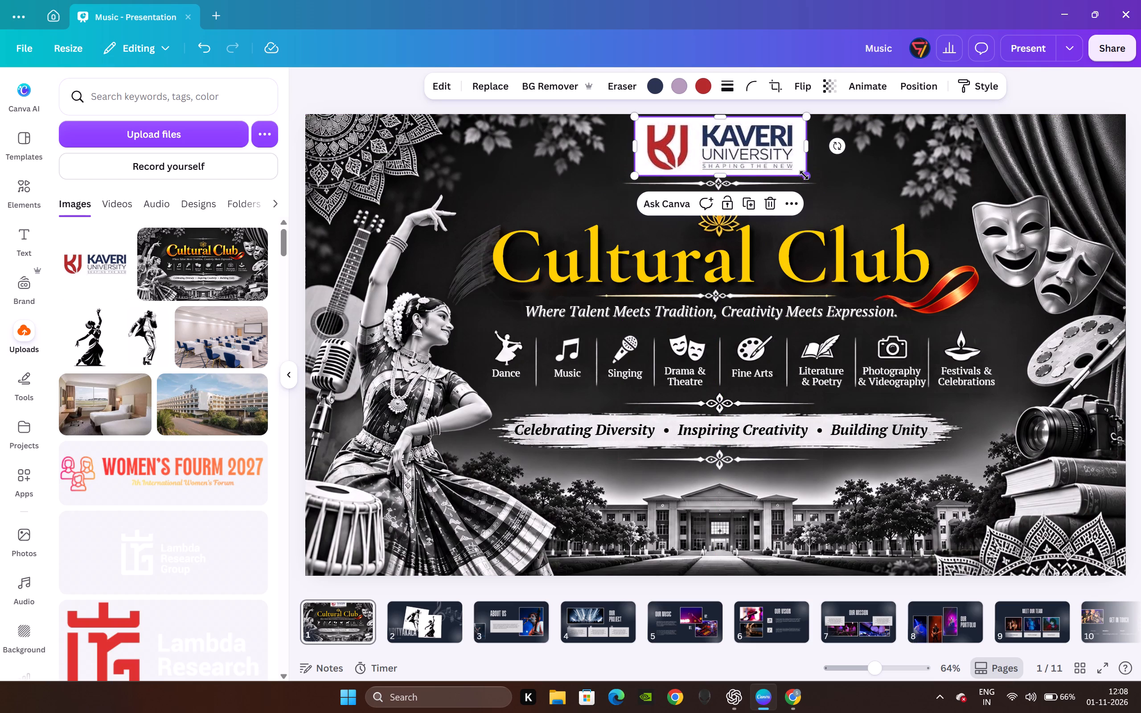
pyautogui.moveTo(804, 175); pyautogui.dragTo(789, 165)
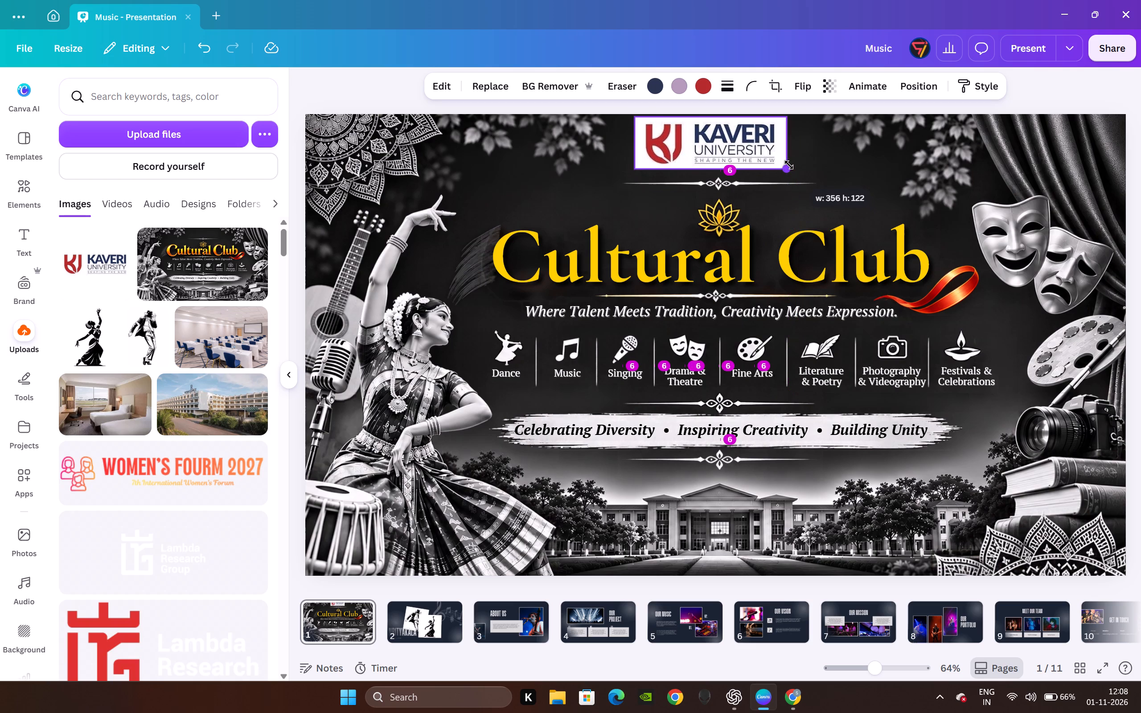
pyautogui.moveTo(789, 165); pyautogui.dragTo(792, 168)
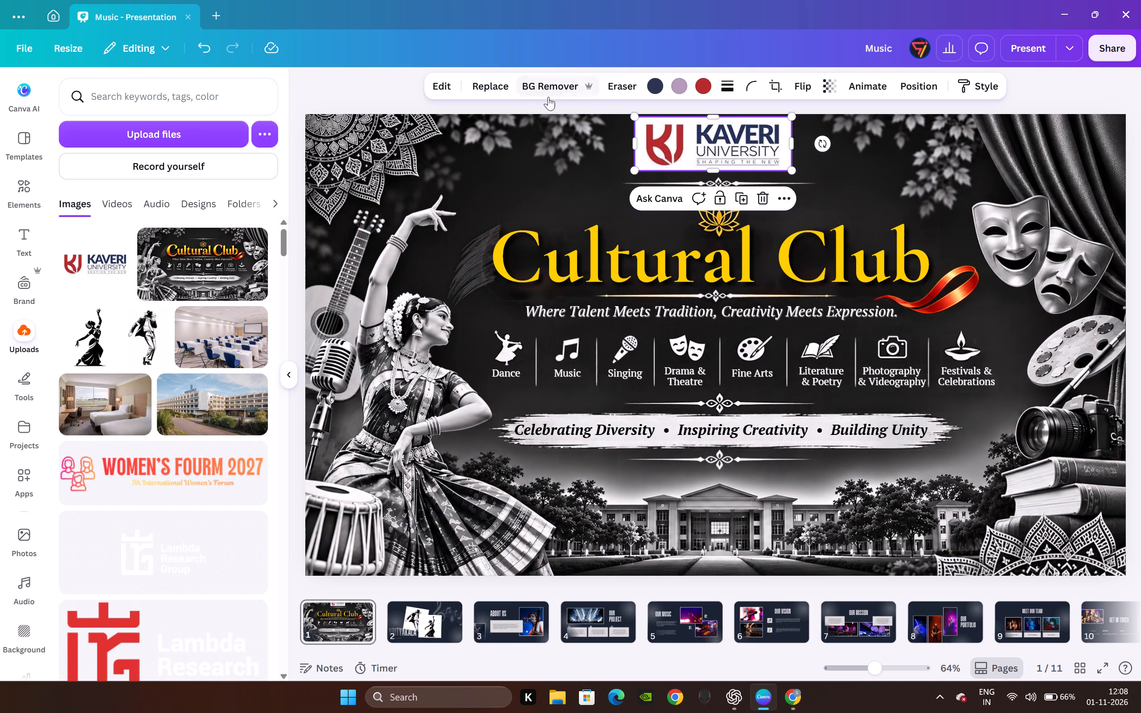
# Align the Kaveri University logo to the horizontal centre of the page.
pyautogui.click(534, 108)
pyautogui.click(705, 146)
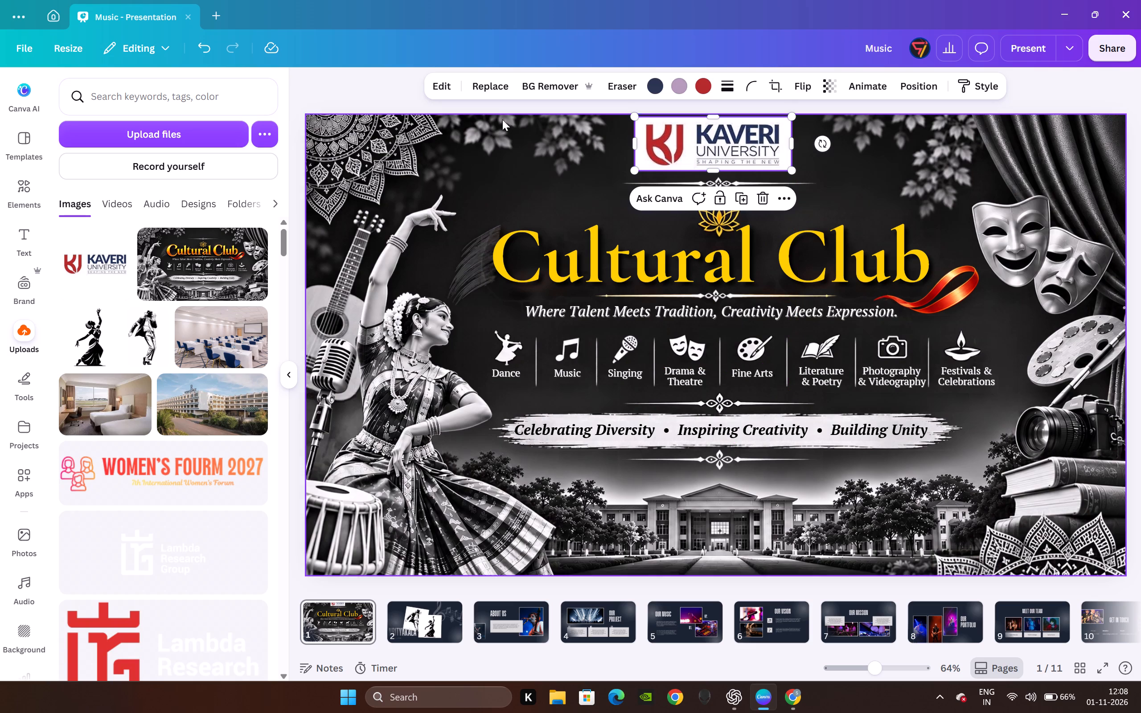
pyautogui.click(399, 89)
pyautogui.rightClick(696, 136)
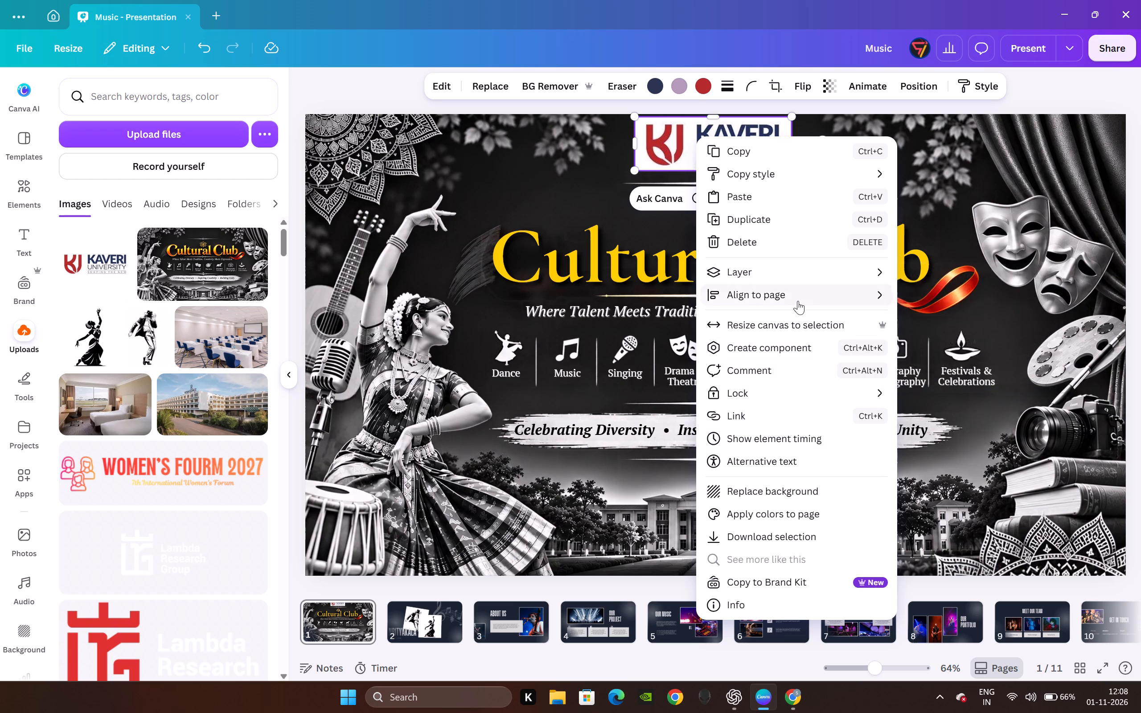
pyautogui.click(956, 329)
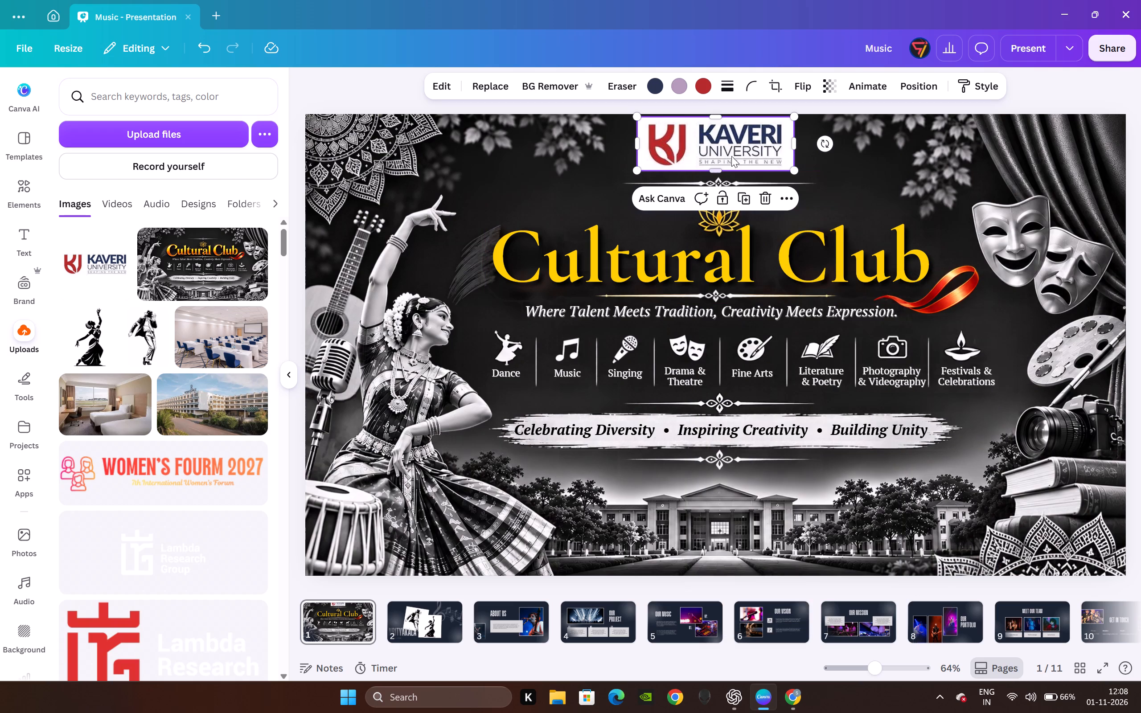
pyautogui.rightClick(732, 152)
pyautogui.click(340, 85)
pyautogui.click(337, 81)
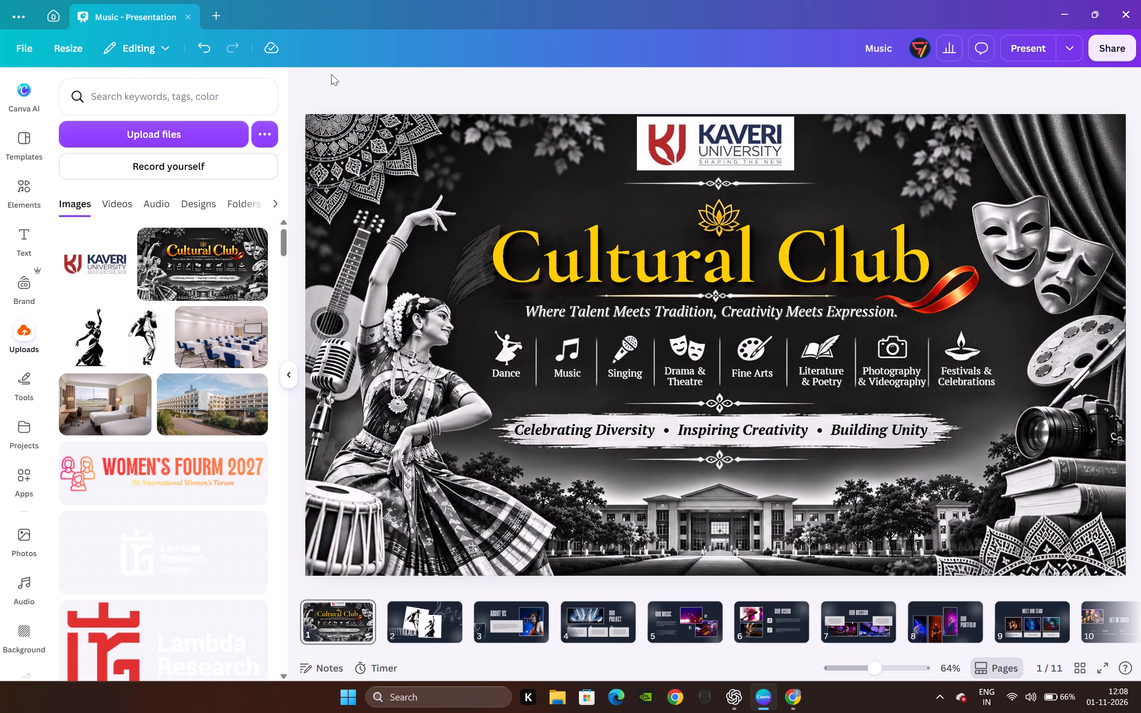
# Align the ornamental divider beneath the logo to the horizontal centre of the page.
pyautogui.click(713, 182)
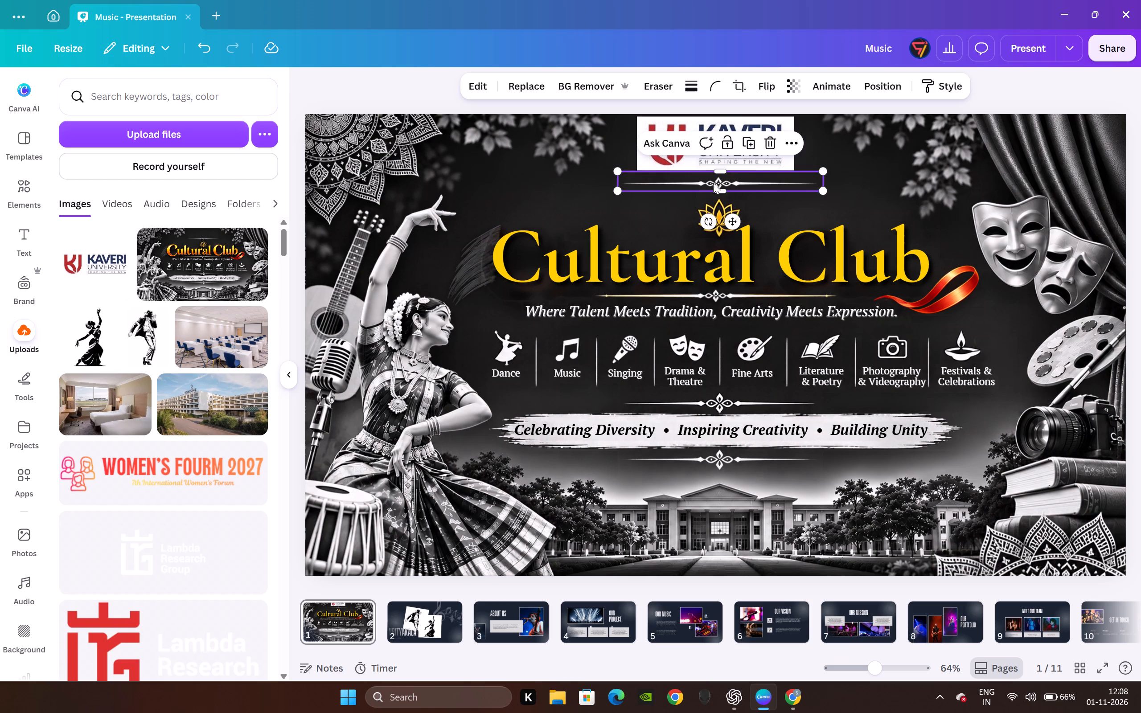
pyautogui.rightClick(712, 183)
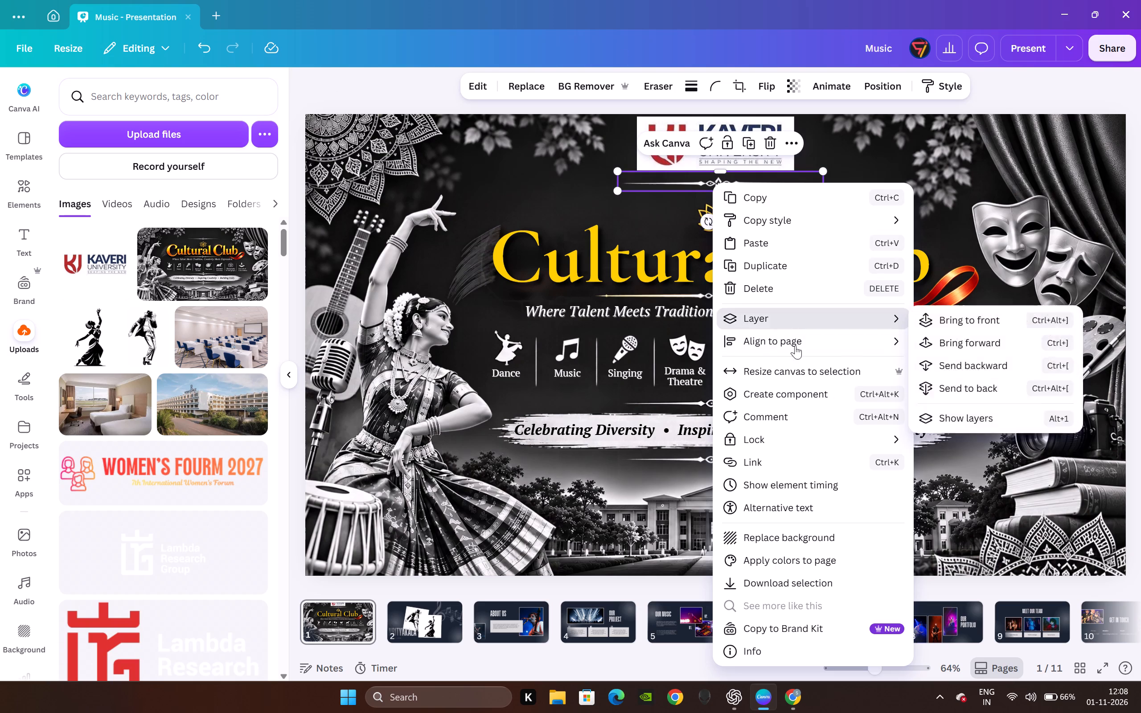
pyautogui.click(975, 361)
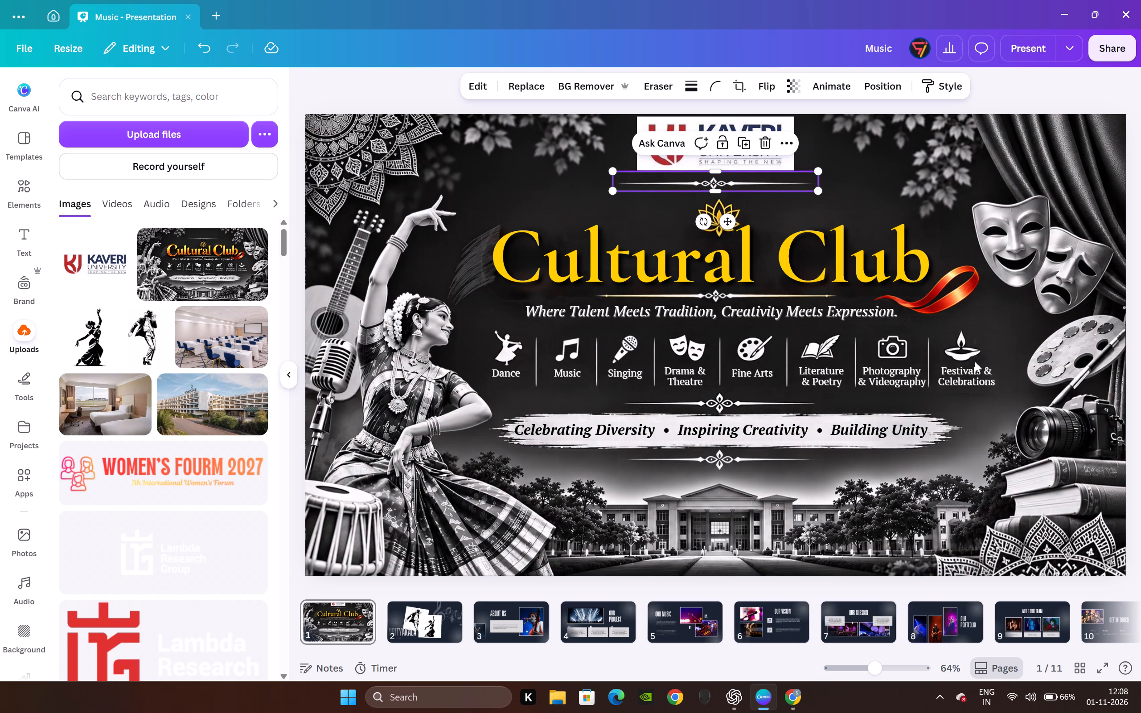
pyautogui.doubleClick(389, 91)
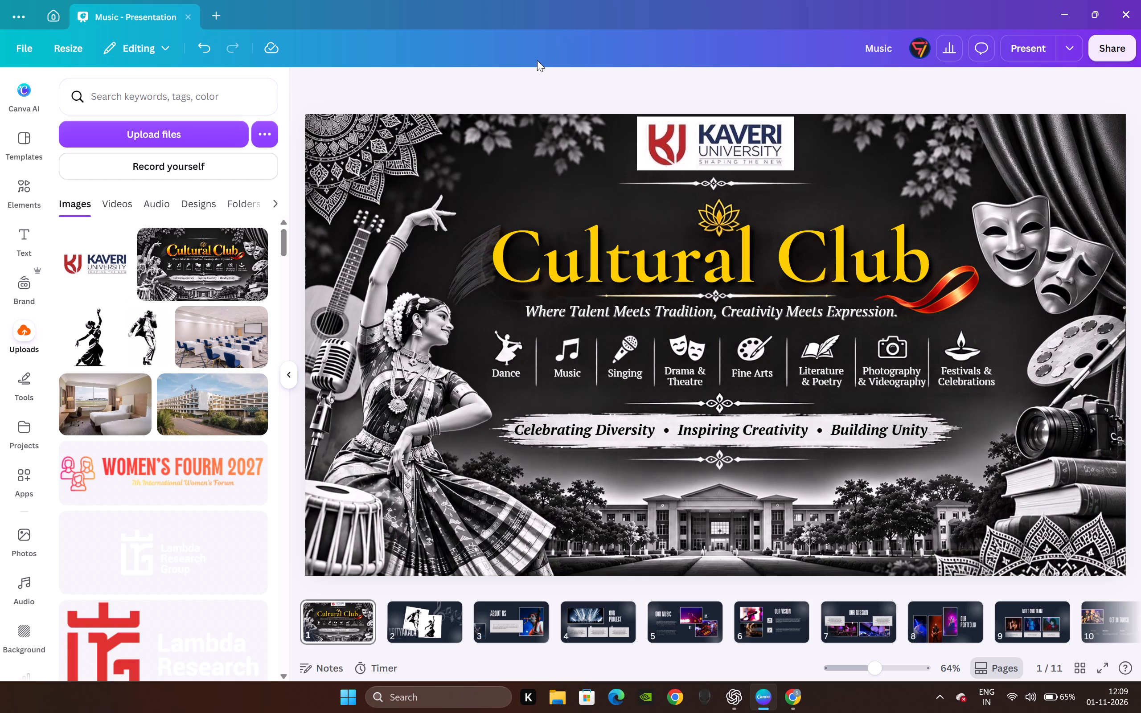
pyautogui.click(794, 701)
pyautogui.click(793, 702)
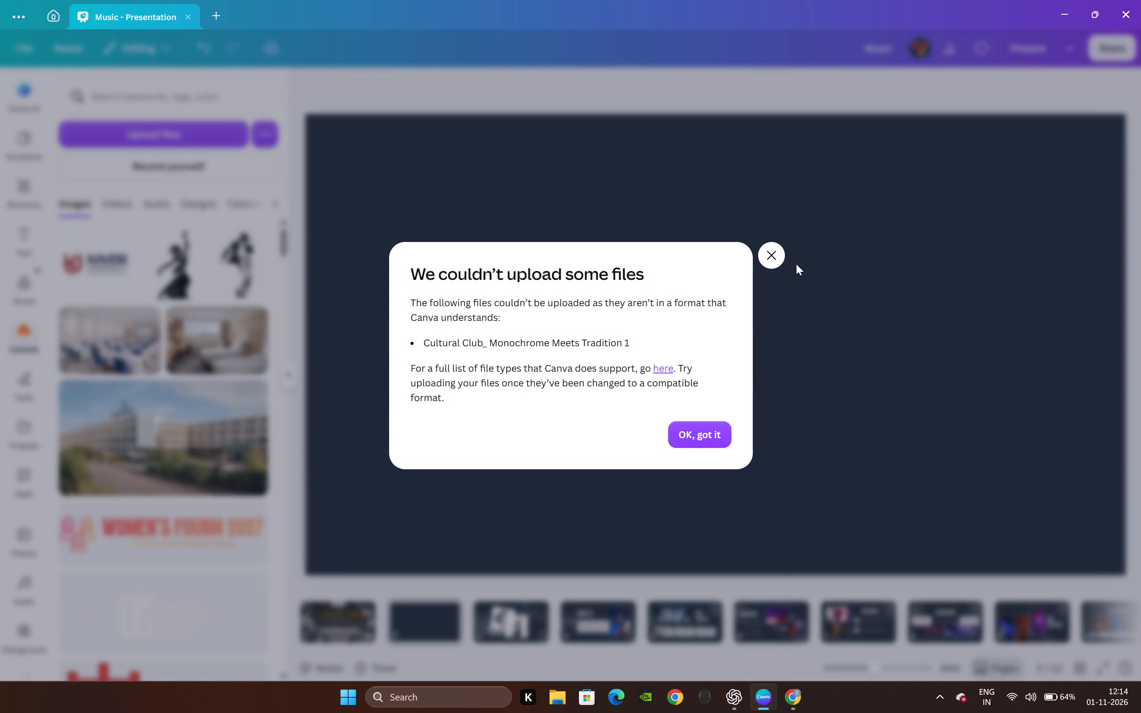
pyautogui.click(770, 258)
# Switch to Chrome, search the web in a new tab for "ANY TO PNG CONVERTER" and open online-convert.com's Convert image to PNG page.
pyautogui.click(1059, 16)
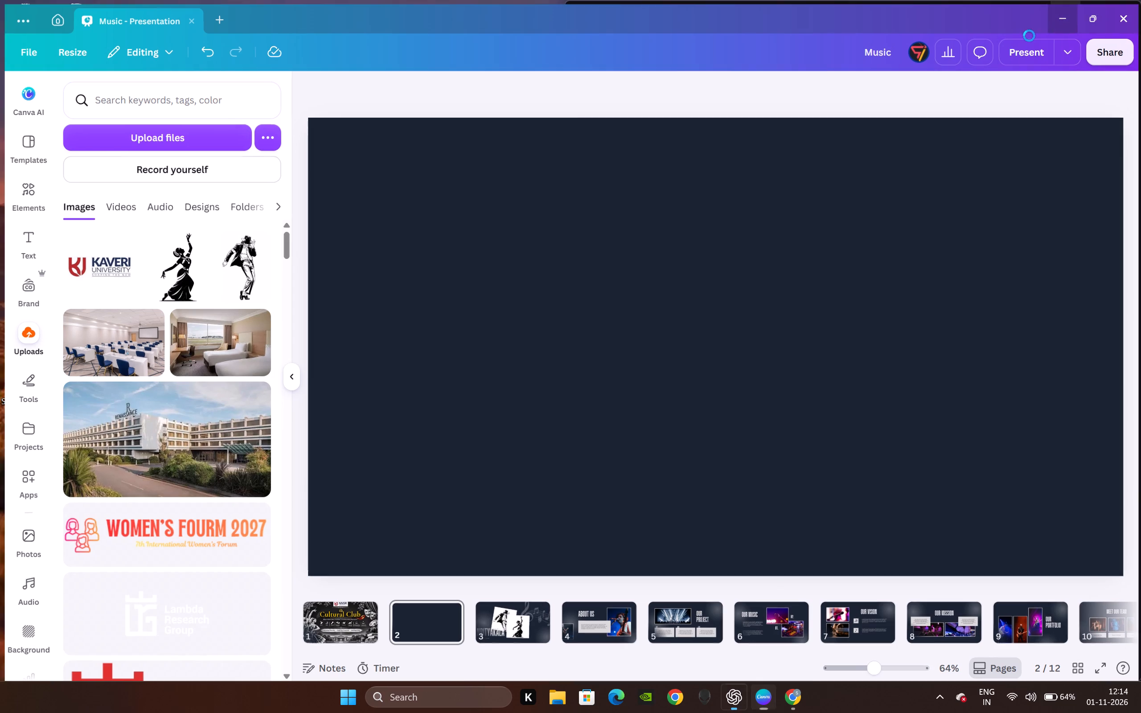
pyautogui.click(456, 554)
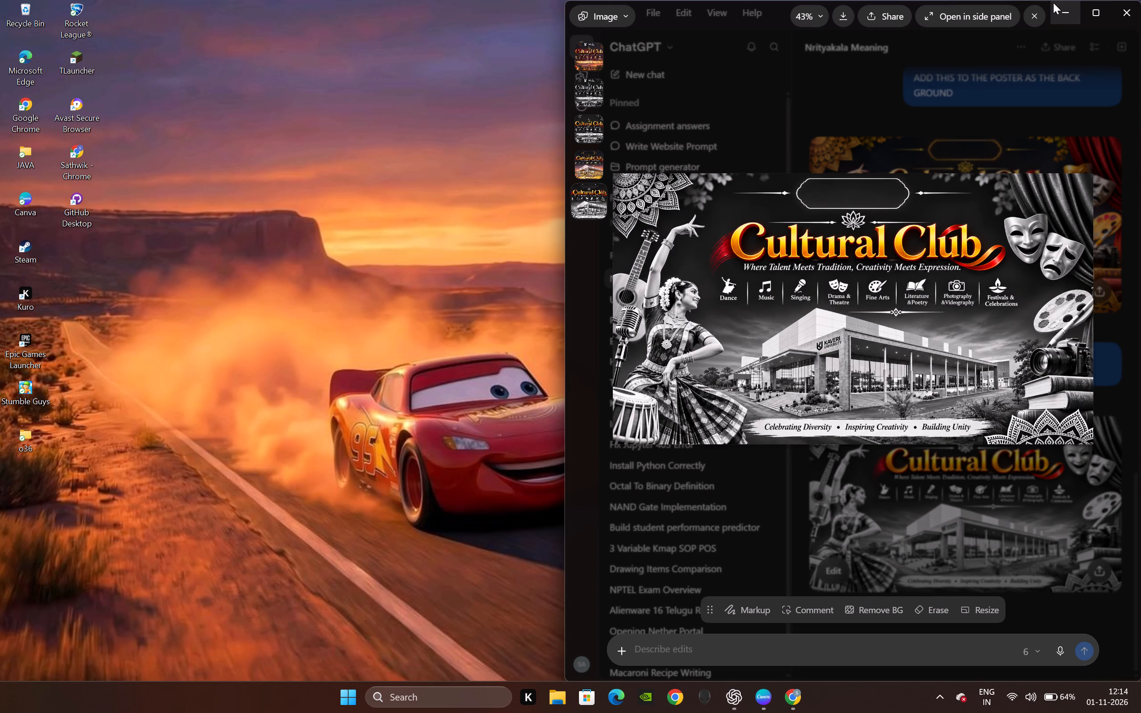
pyautogui.click(1053, 3)
pyautogui.click(791, 697)
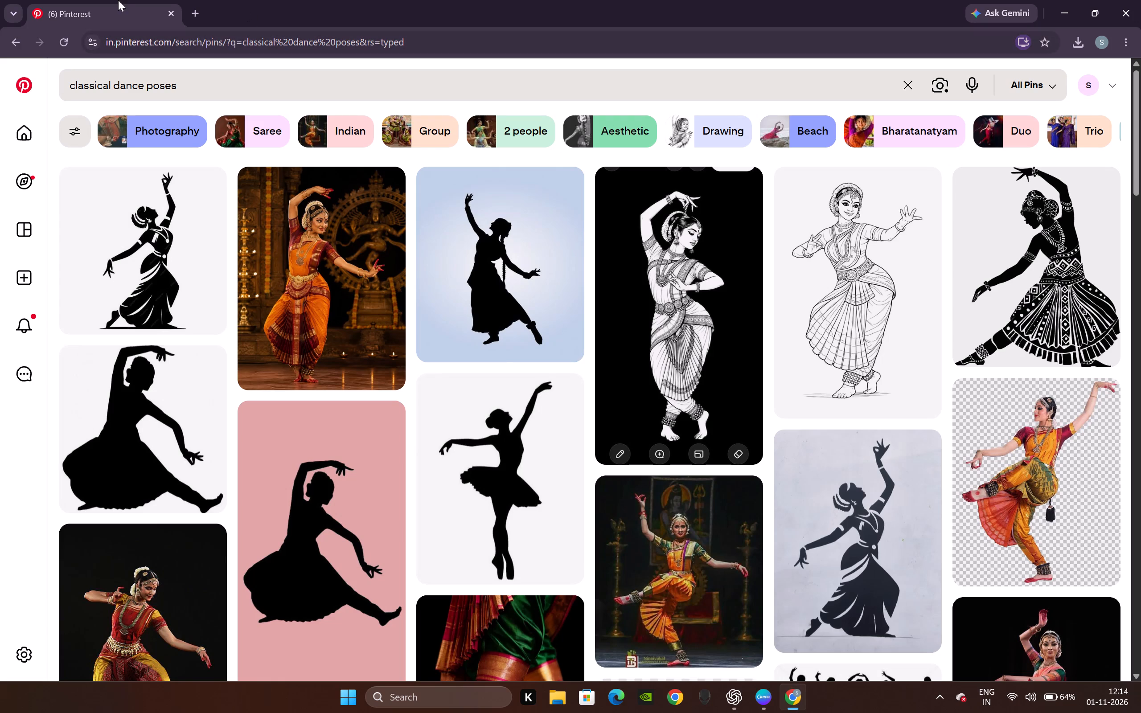
pyautogui.click(189, 13)
pyautogui.press('space')
pyautogui.write('AN')
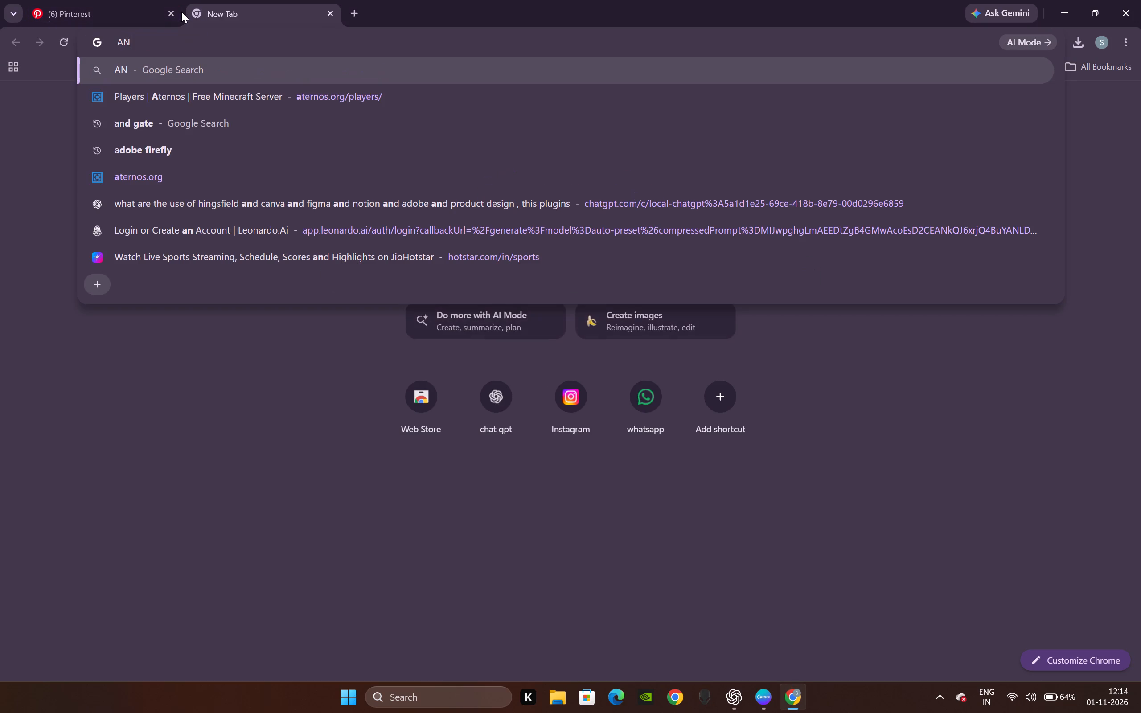
pyautogui.press('space')
pyautogui.press('BackSpace')
pyautogui.write('Y TO PNG CONVERTER')
pyautogui.press('Return')
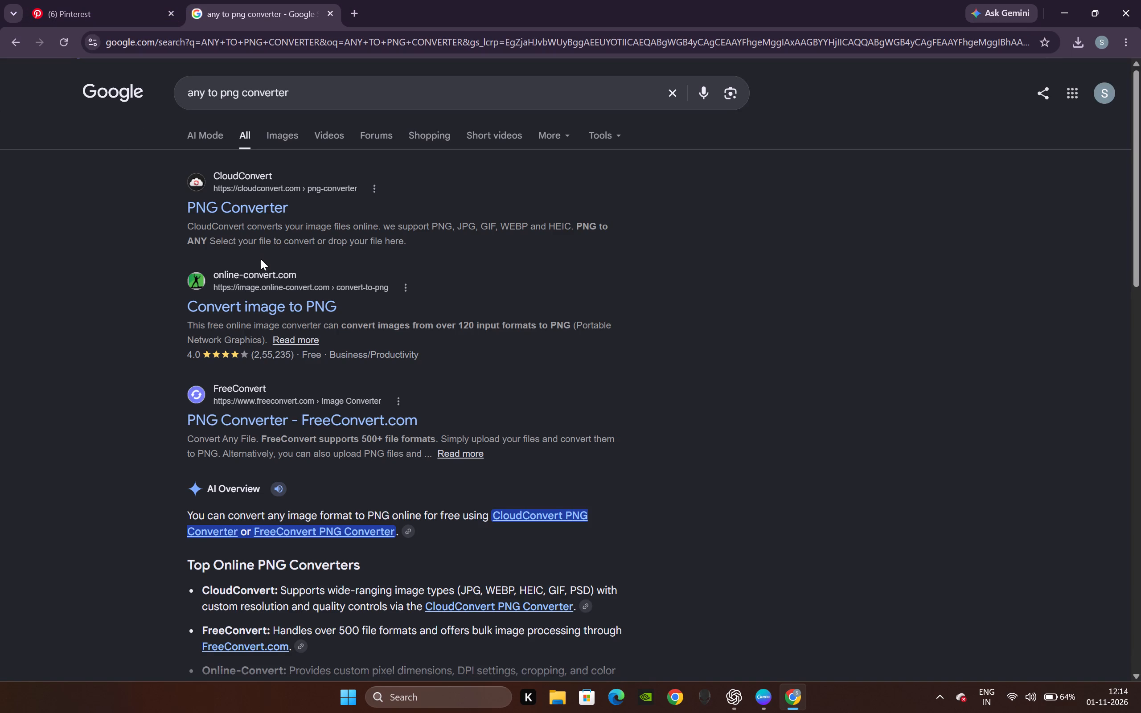
pyautogui.click(273, 298)
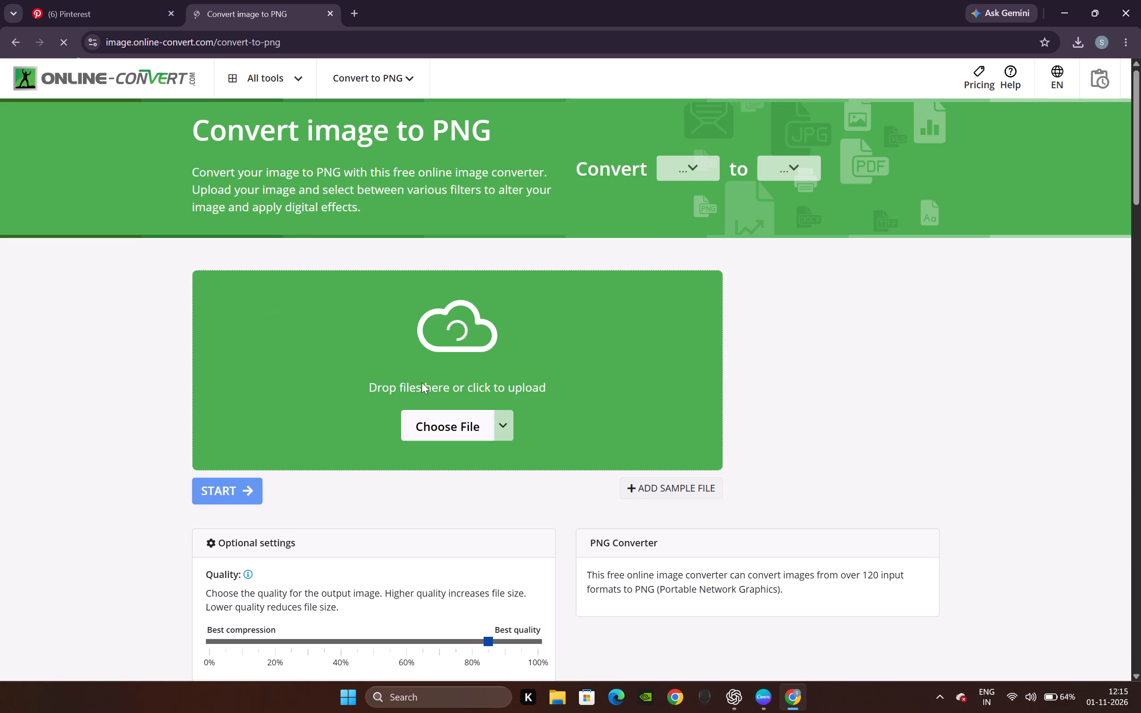
# Convert the file "Cultural Club_ Monochrome Meets Tradition 1" from Downloads to PNG, declining the Chrome extension offer.
pyautogui.click(445, 430)
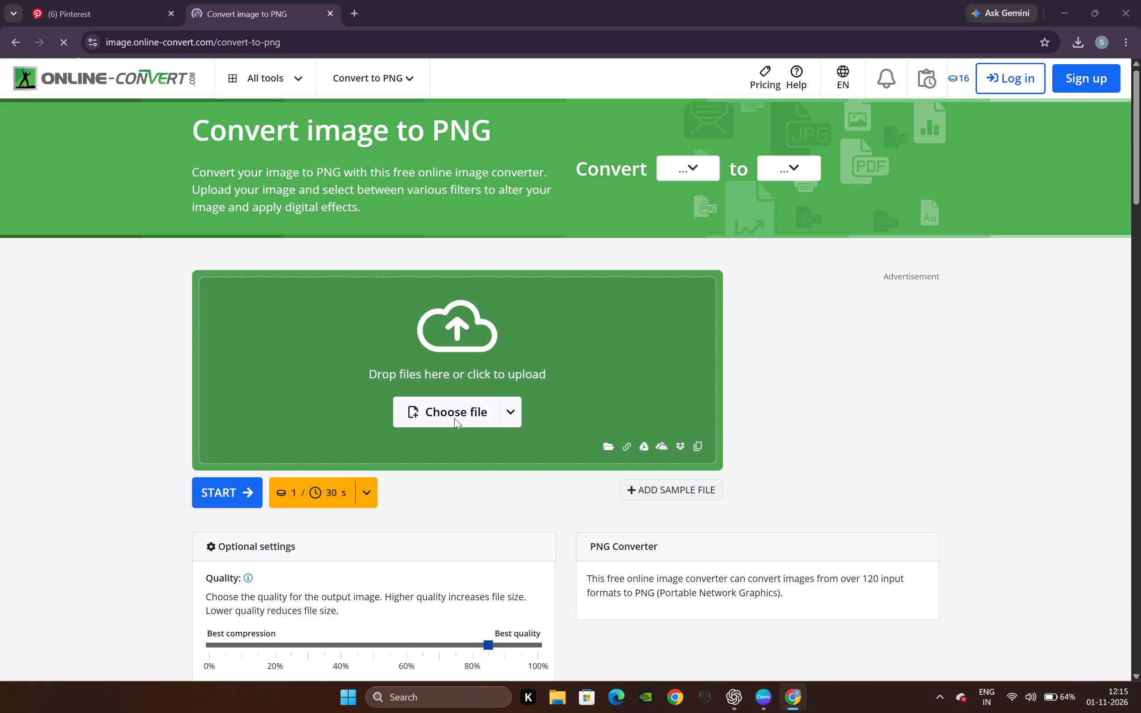
pyautogui.click(168, 122)
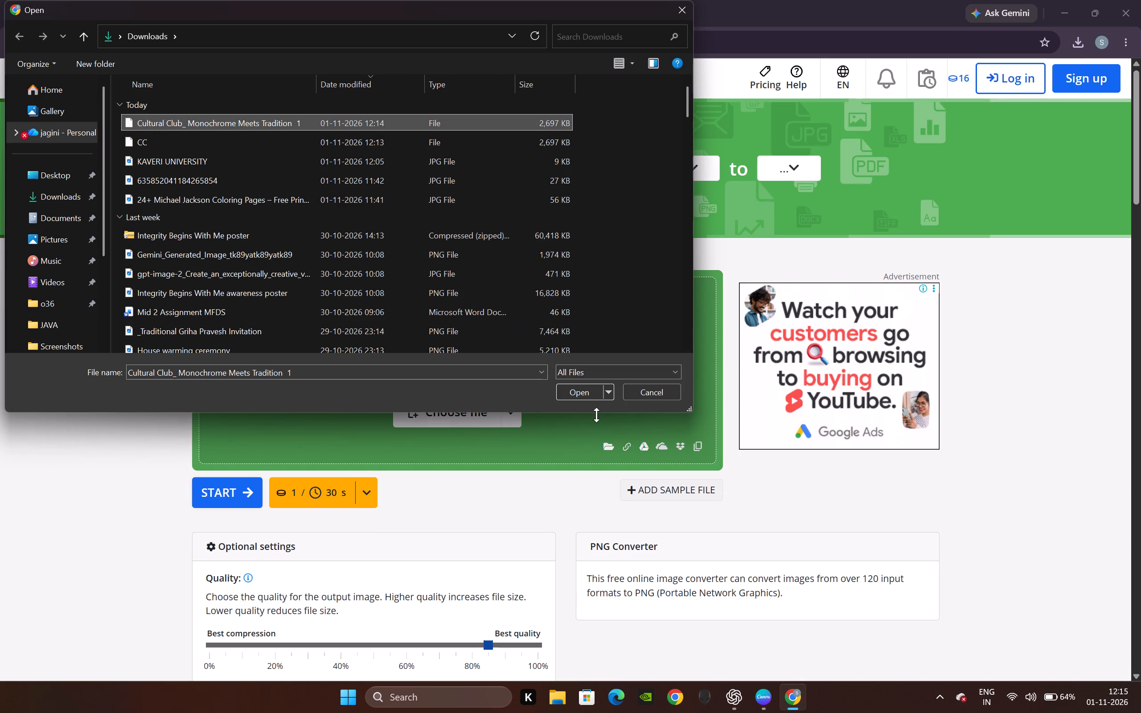
pyautogui.click(588, 390)
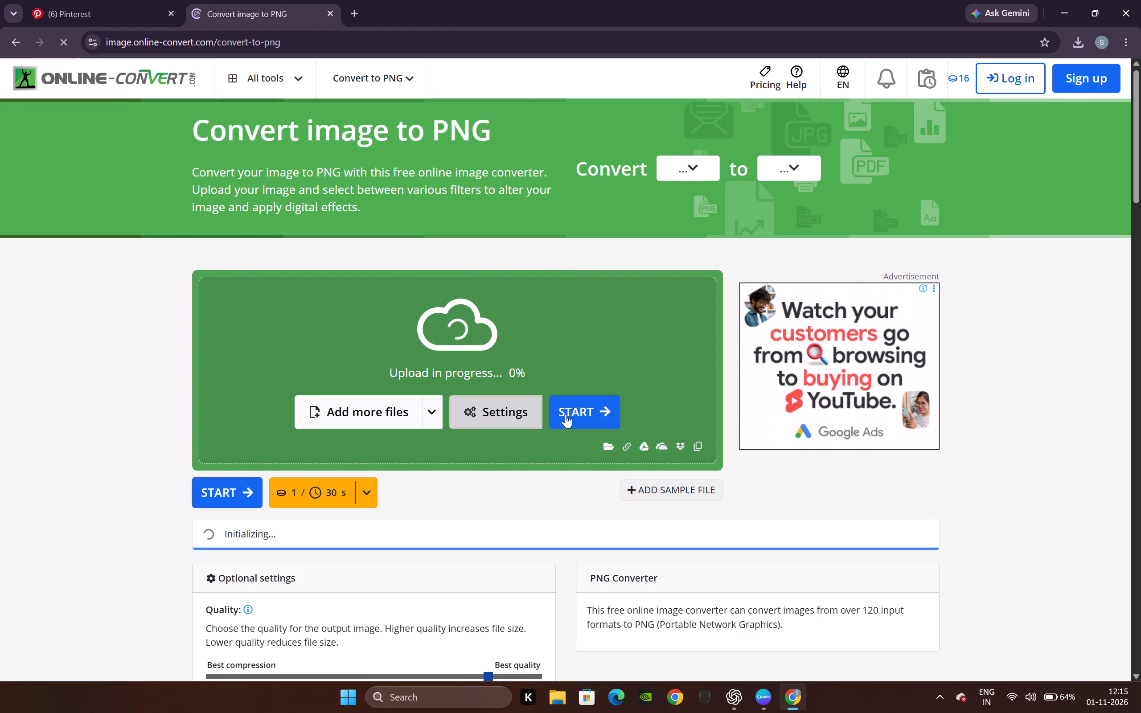
pyautogui.click(578, 420)
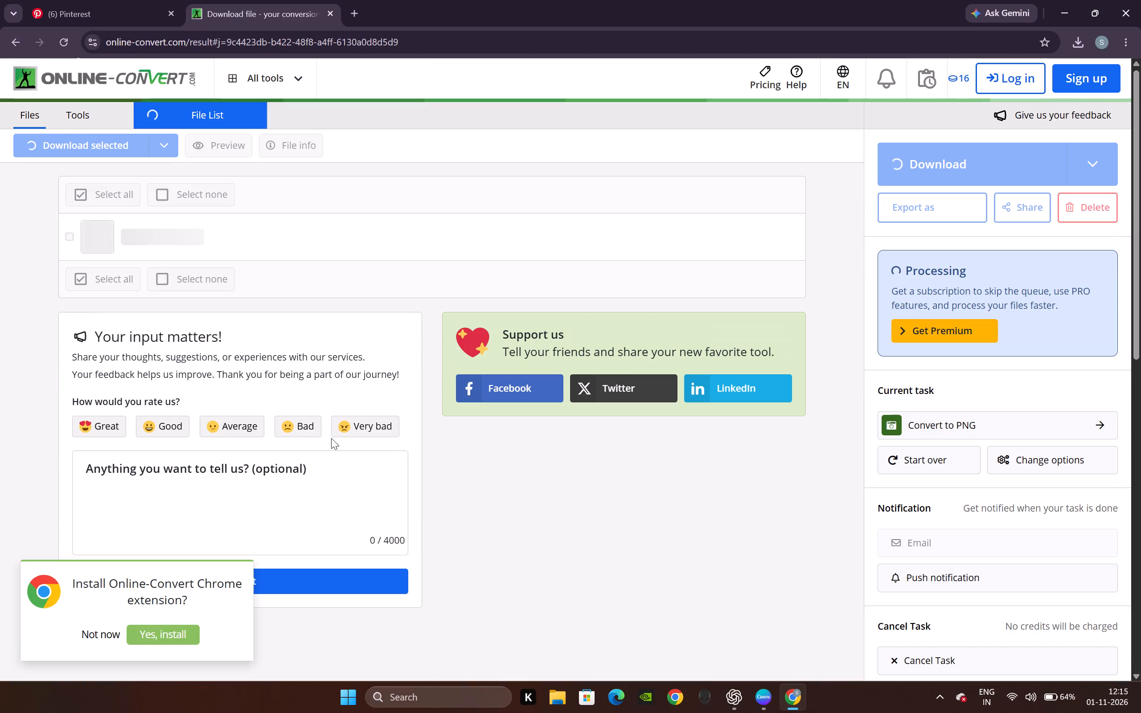
pyautogui.click(107, 639)
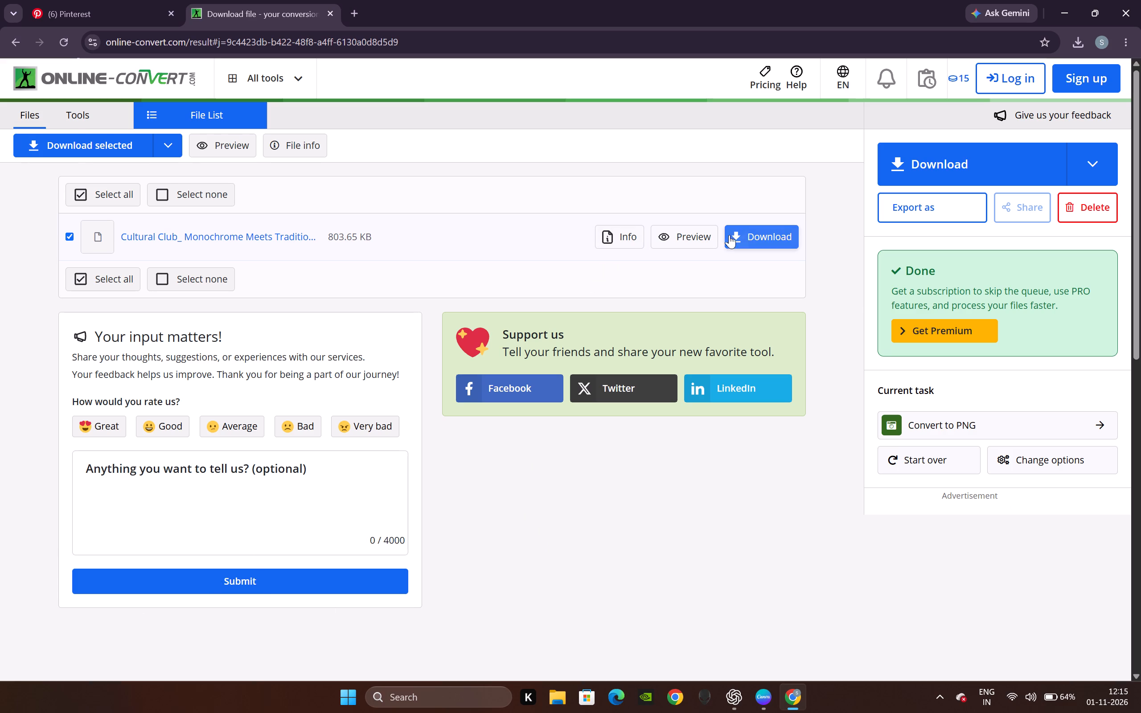
# Preview the converted poster, download the PNG file and close the converter page.
pyautogui.click(698, 228)
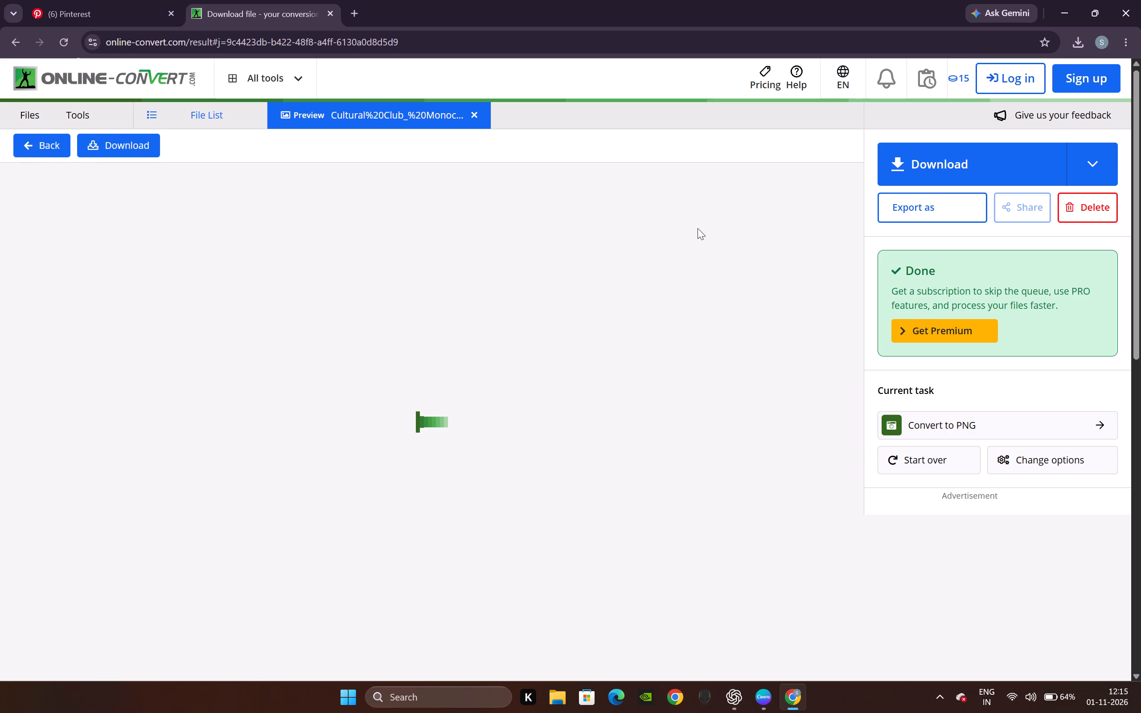
pyautogui.scroll(-1, 659, 280)
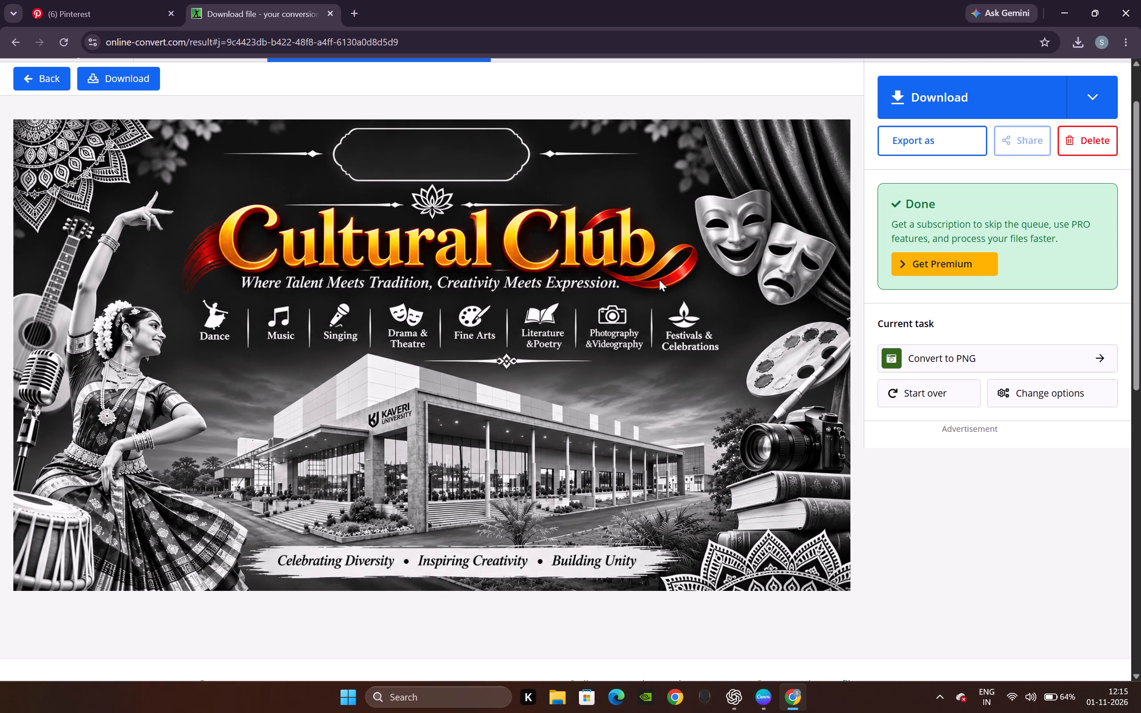
pyautogui.scroll(1, 659, 279)
pyautogui.press('Escape')
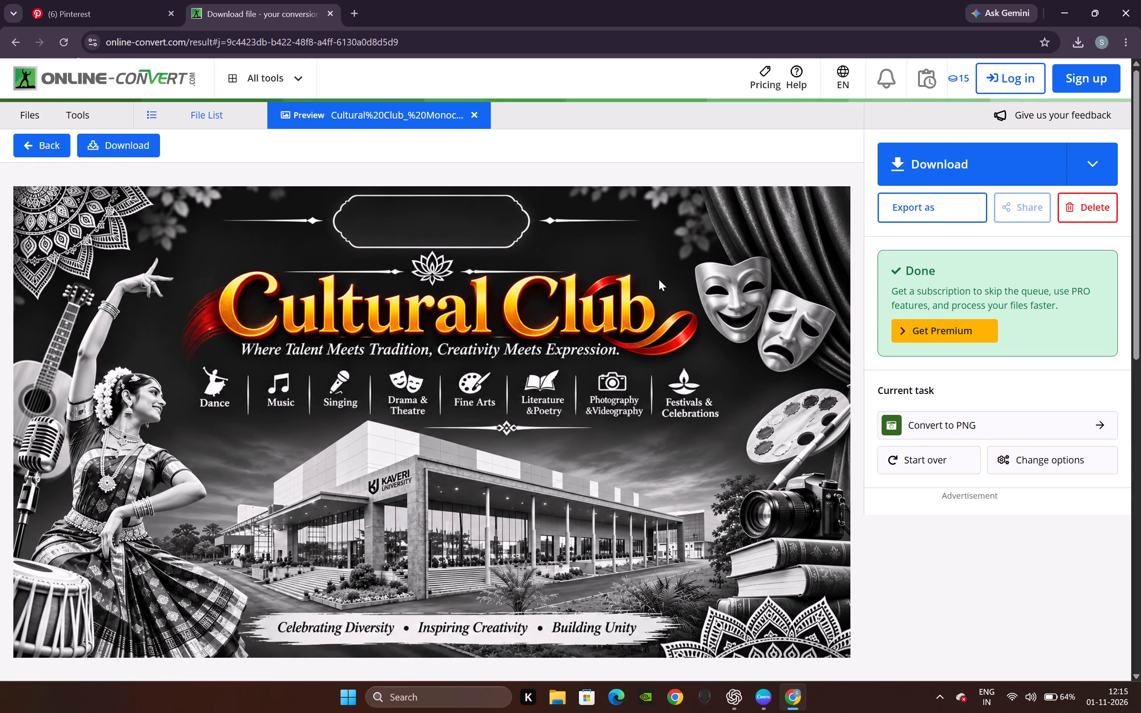
pyautogui.click(474, 112)
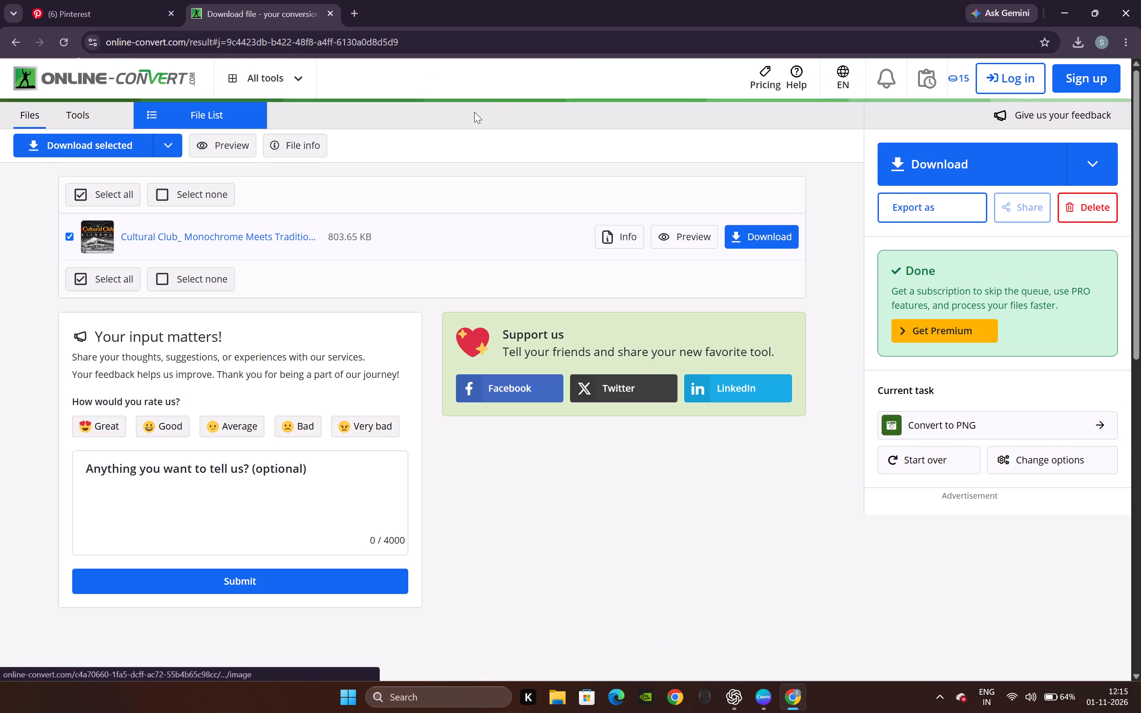
pyautogui.click(782, 235)
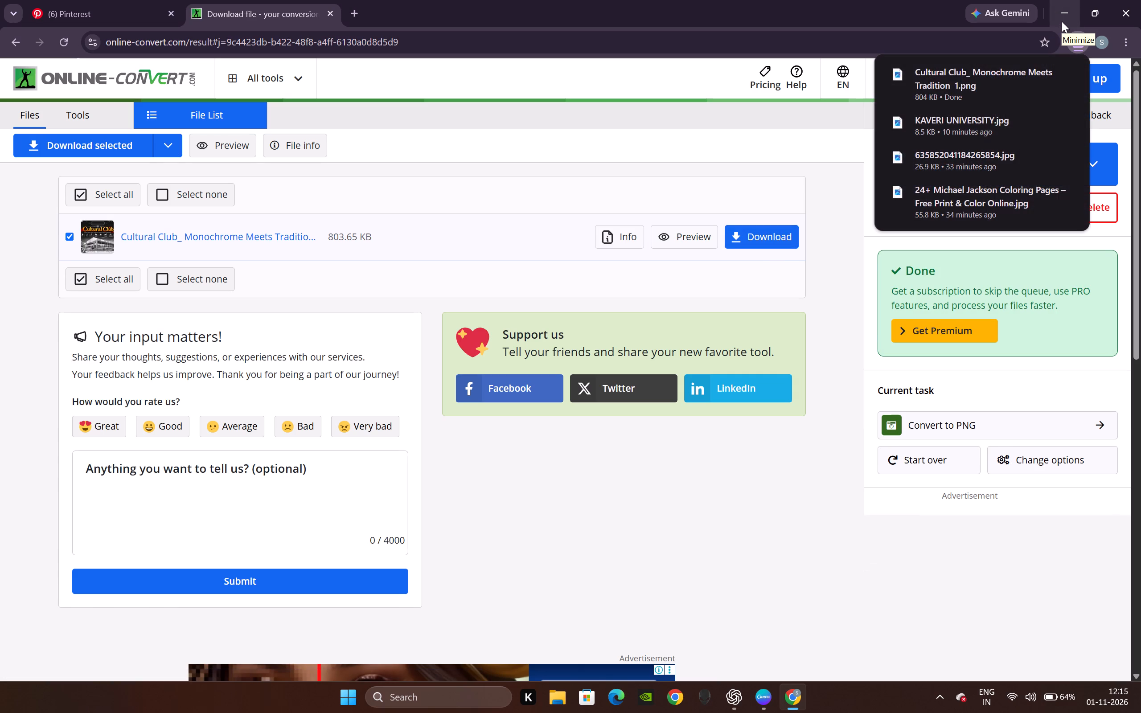
pyautogui.click(328, 10)
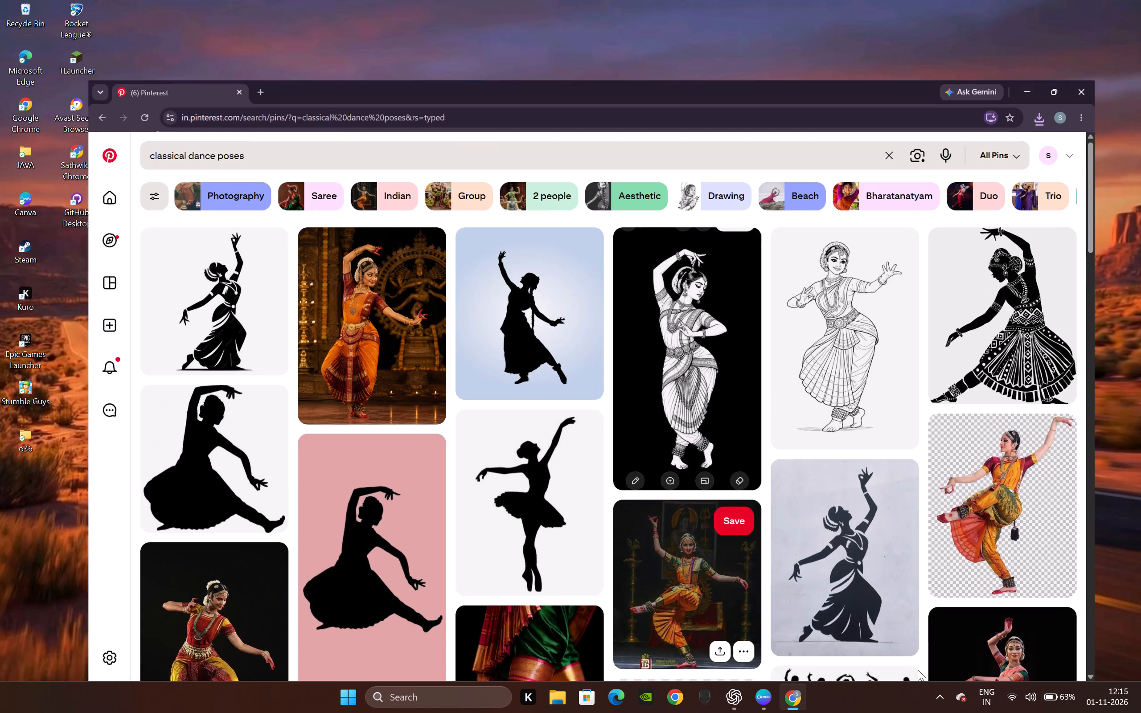
# Switch to Canva and upload the PNG version of "Cultural Club_ Monochrome Meets Tradition 1" from Downloads.
pyautogui.moveTo(763, 692); pyautogui.dragTo(767, 690)
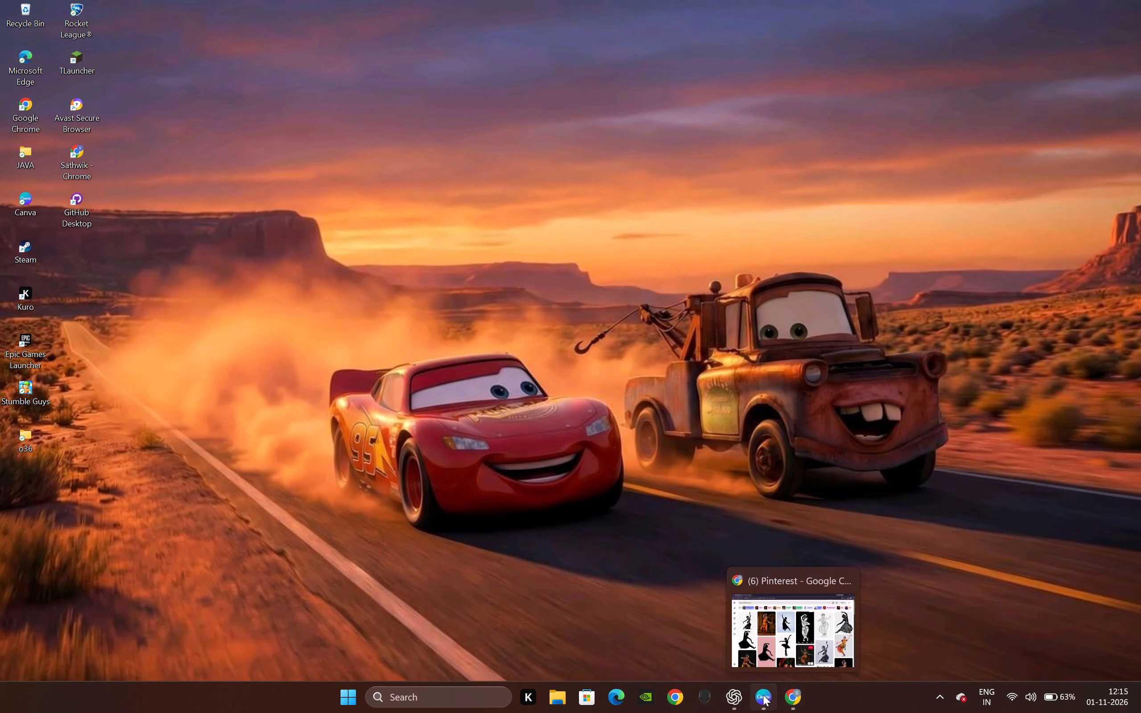
pyautogui.click(768, 693)
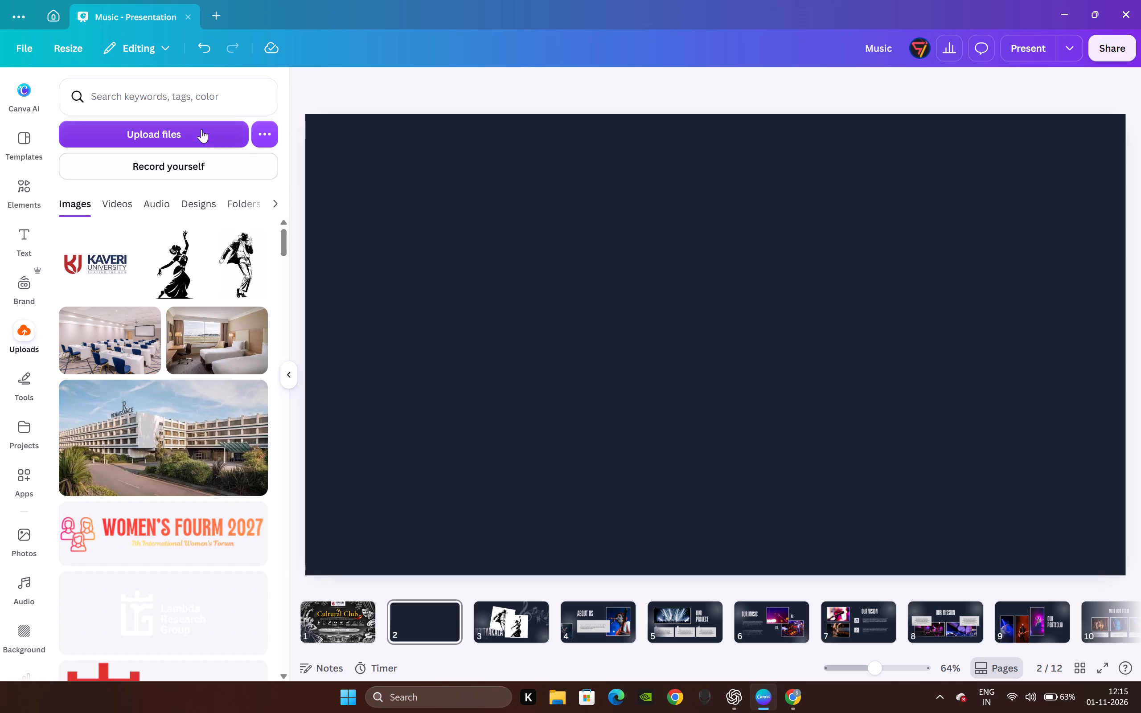
pyautogui.scroll(6, 165, 332)
pyautogui.click(178, 126)
pyautogui.click(156, 123)
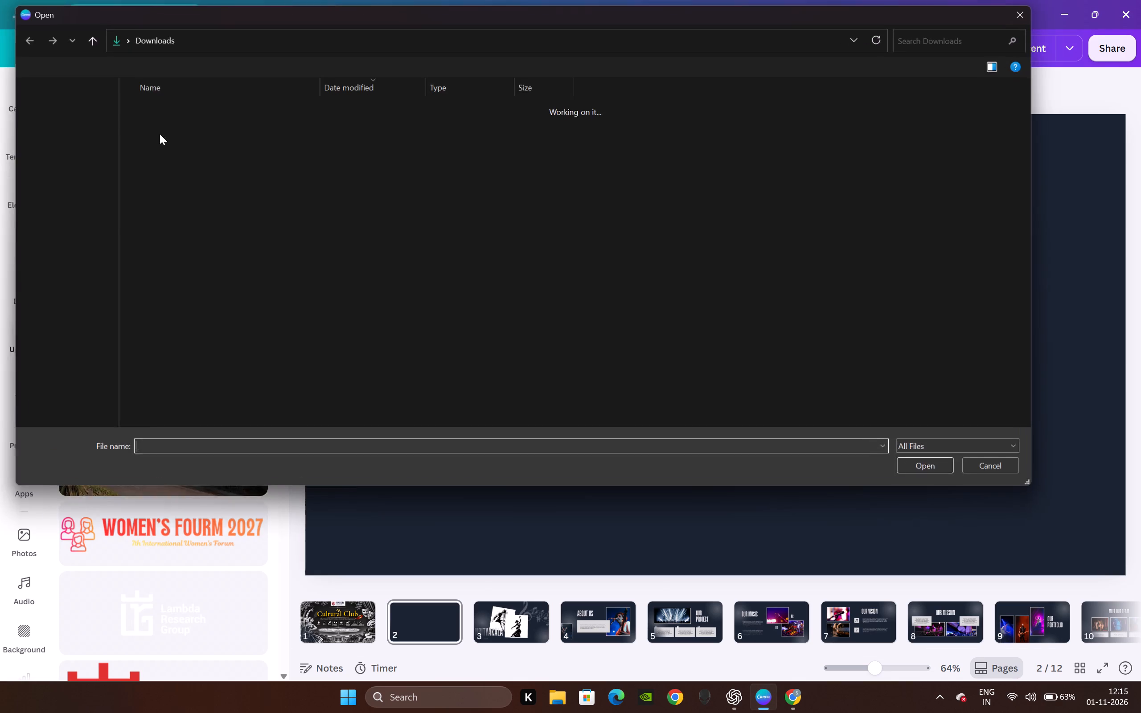
pyautogui.click(182, 128)
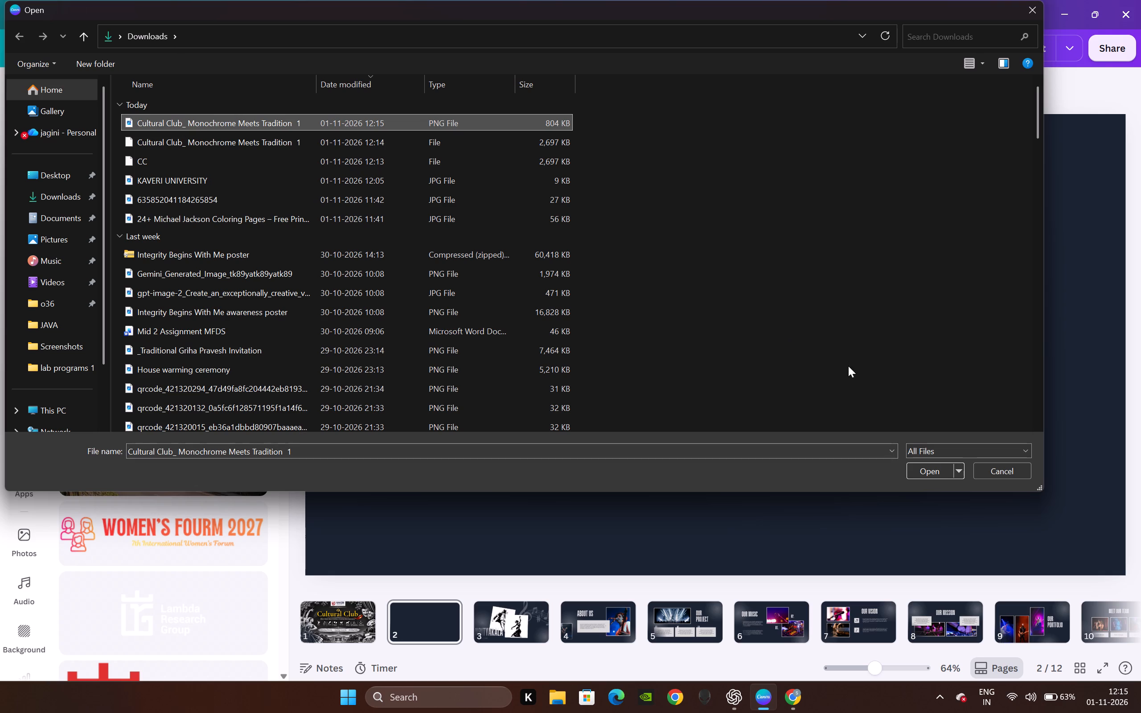
pyautogui.click(925, 475)
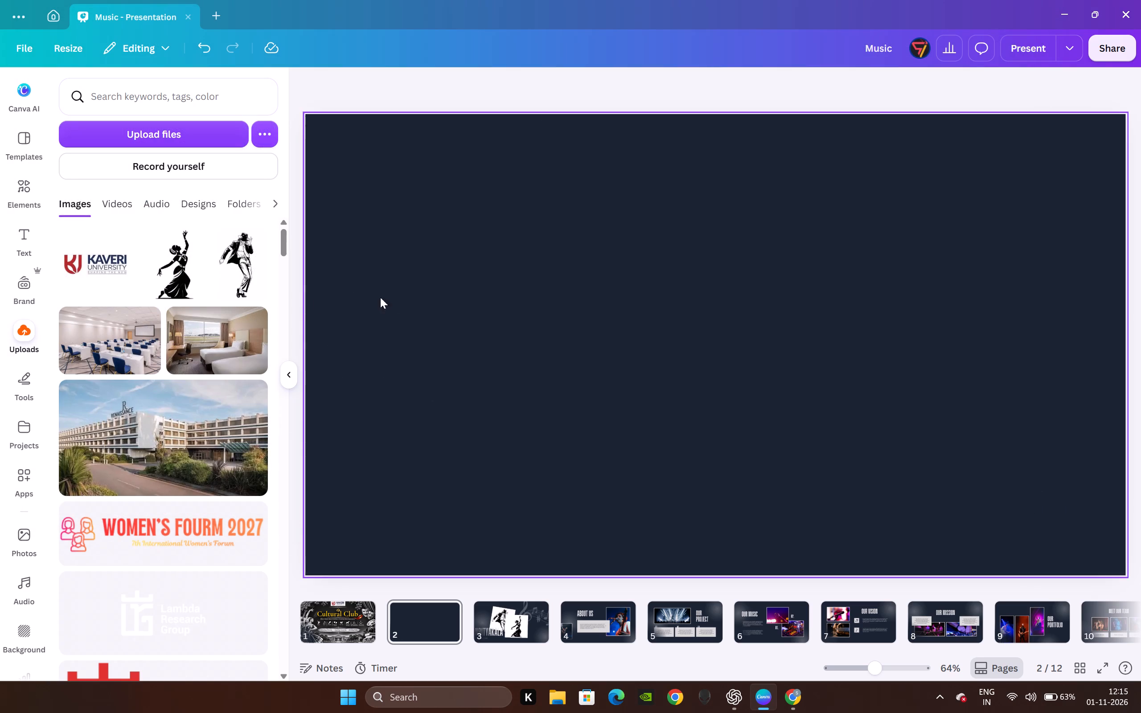
# Add the uploaded campus poster to the blank slide 2 and make it that slide's background.
pyautogui.click(159, 258)
pyautogui.rightClick(581, 340)
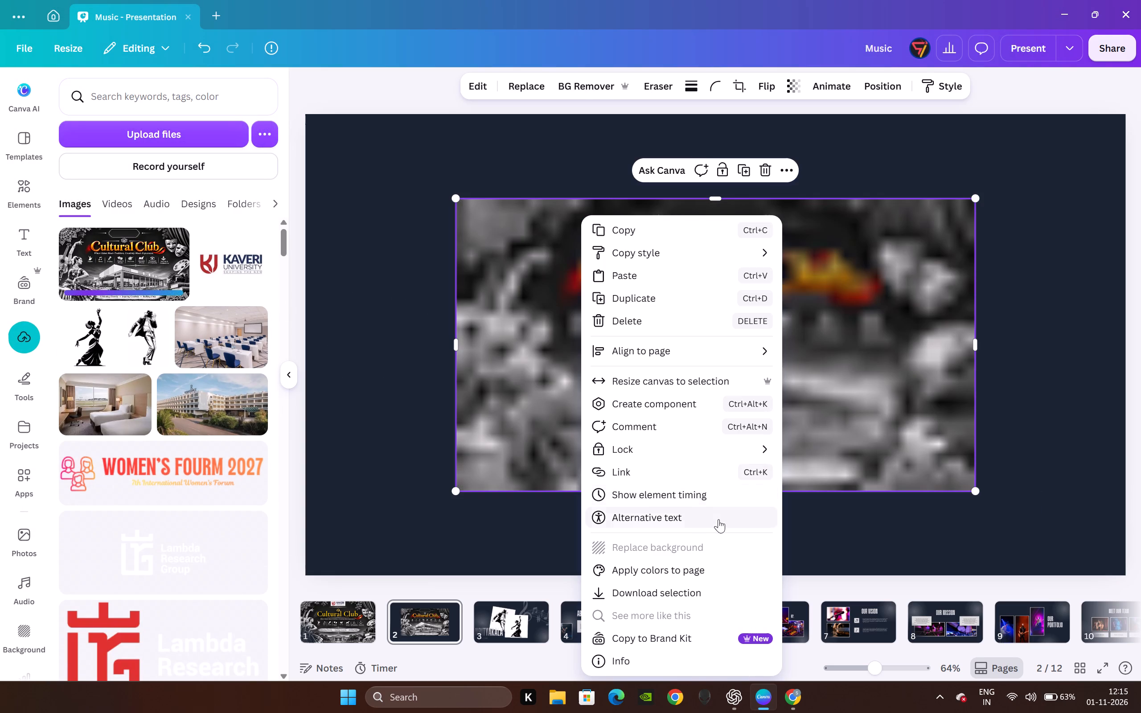
pyautogui.click(634, 550)
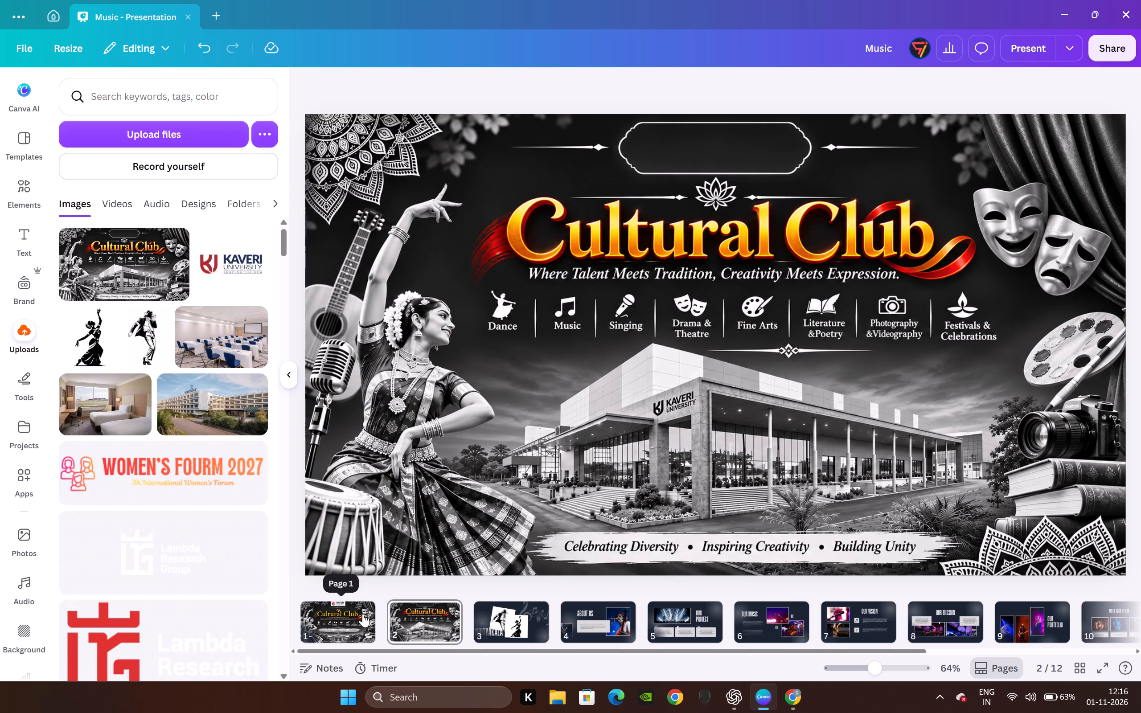
# Move the old Cultural Club poster slide from first position to the end of the presentation.
pyautogui.moveTo(363, 614); pyautogui.dragTo(1140, 621)
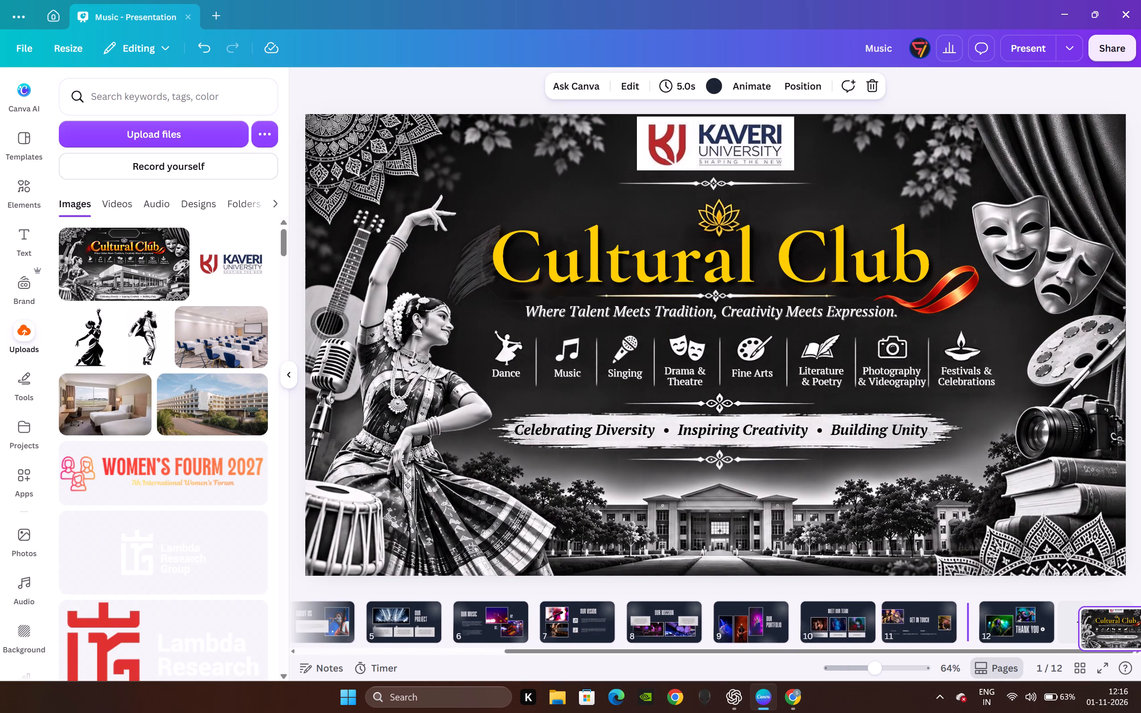
pyautogui.moveTo(1140, 621); pyautogui.dragTo(1130, 619)
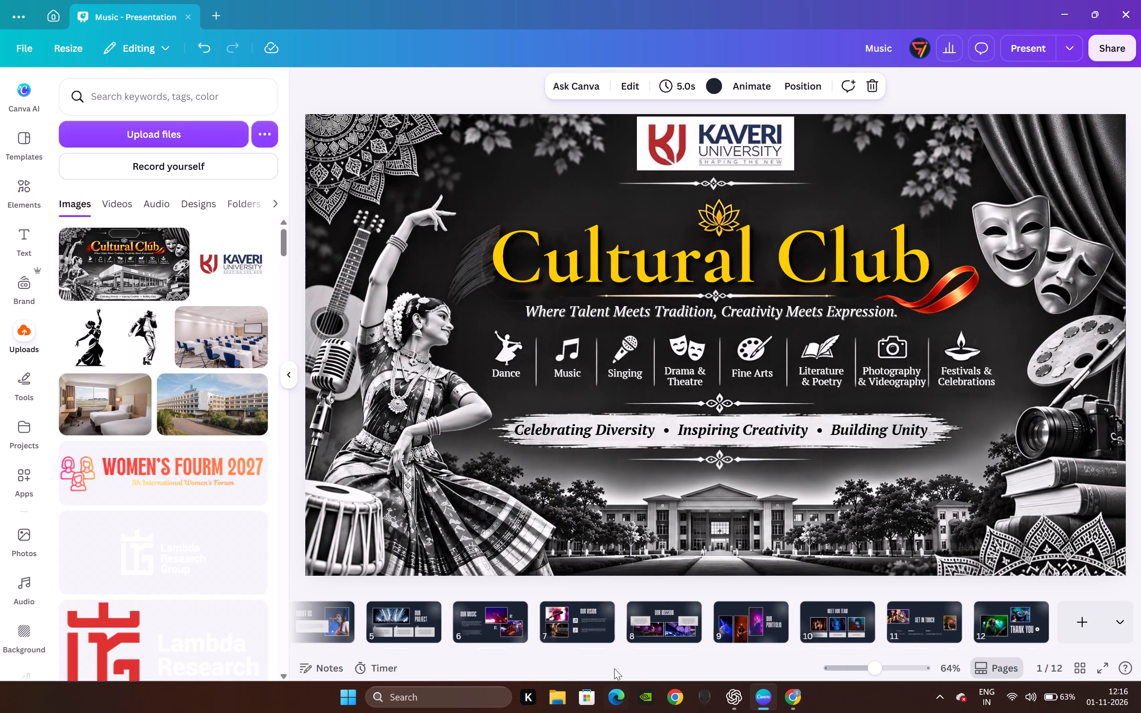
pyautogui.moveTo(621, 652); pyautogui.dragTo(258, 619)
pyautogui.moveTo(332, 621); pyautogui.dragTo(1073, 626)
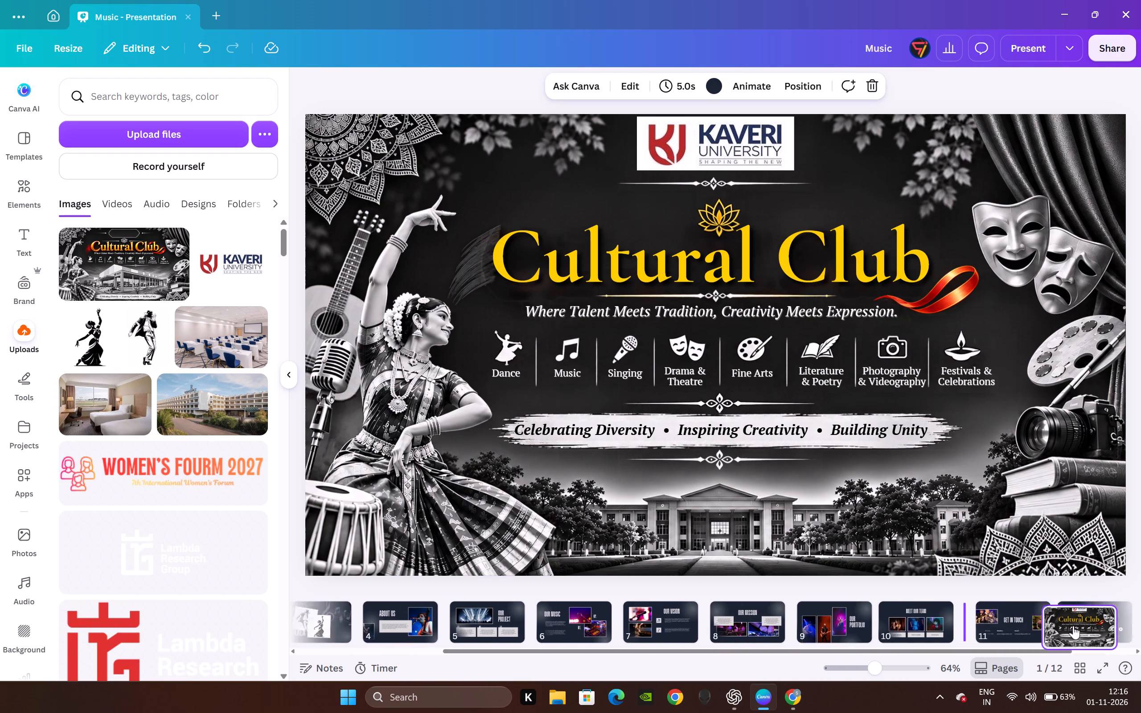
pyautogui.moveTo(1073, 626); pyautogui.dragTo(1054, 629)
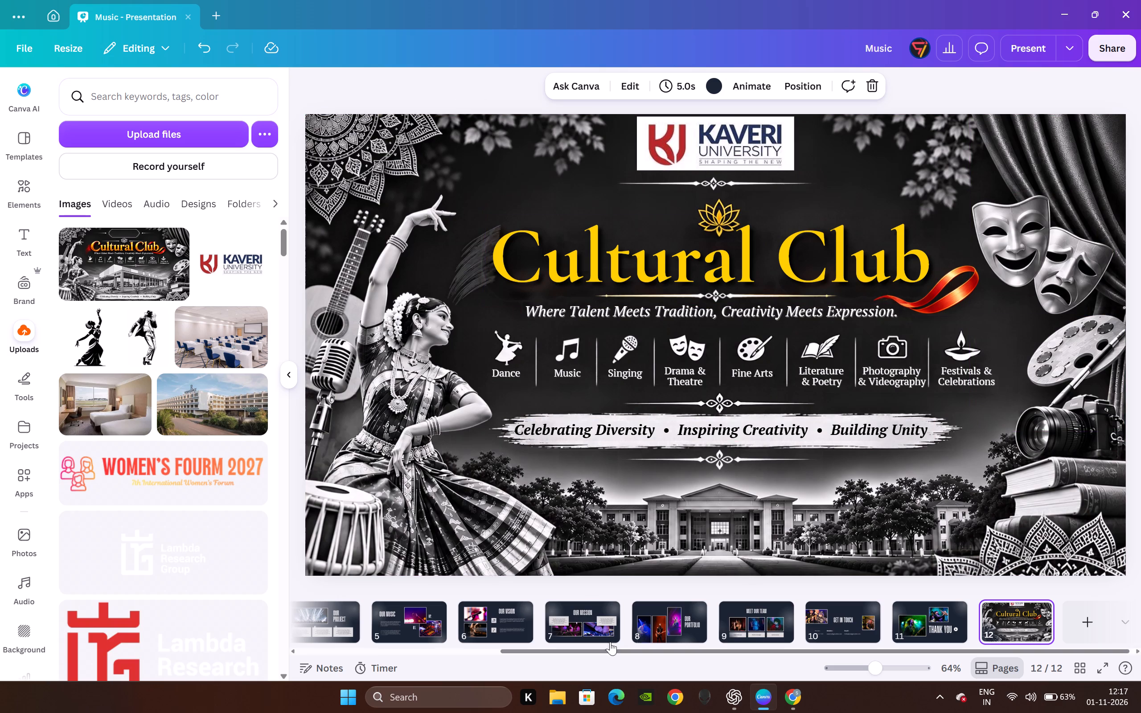
# Split the campus poster image on the new first slide into editable layers with Magic Layers.
pyautogui.moveTo(526, 650); pyautogui.dragTo(305, 671)
pyautogui.click(354, 626)
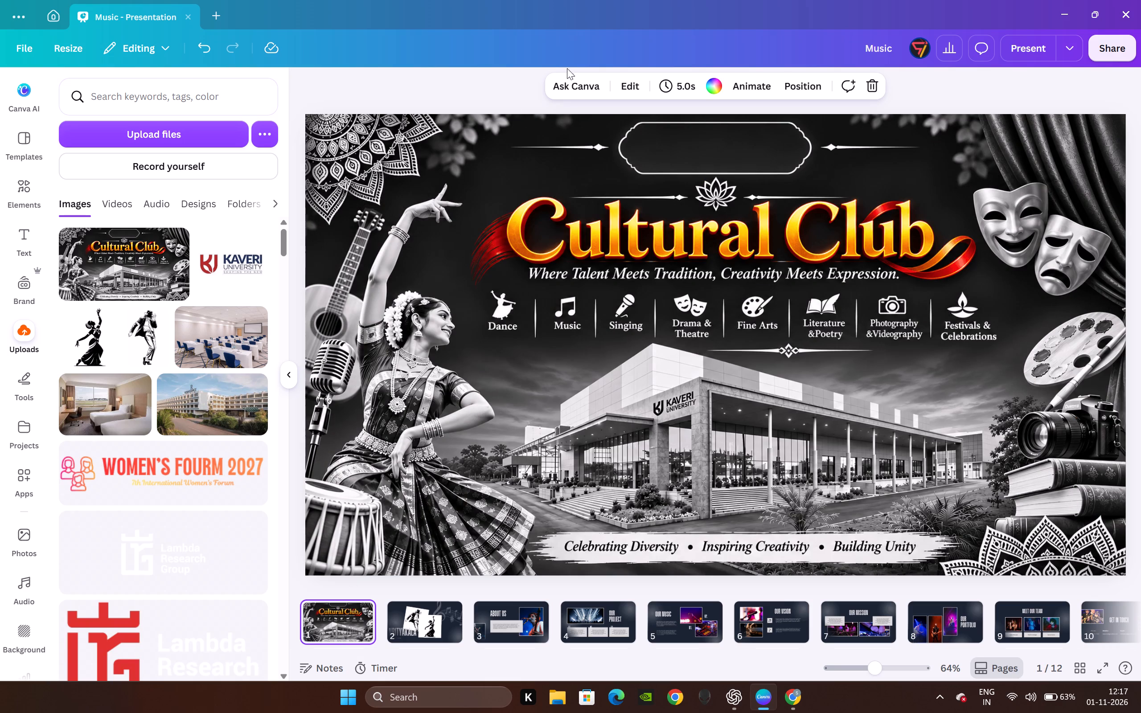
pyautogui.click(625, 90)
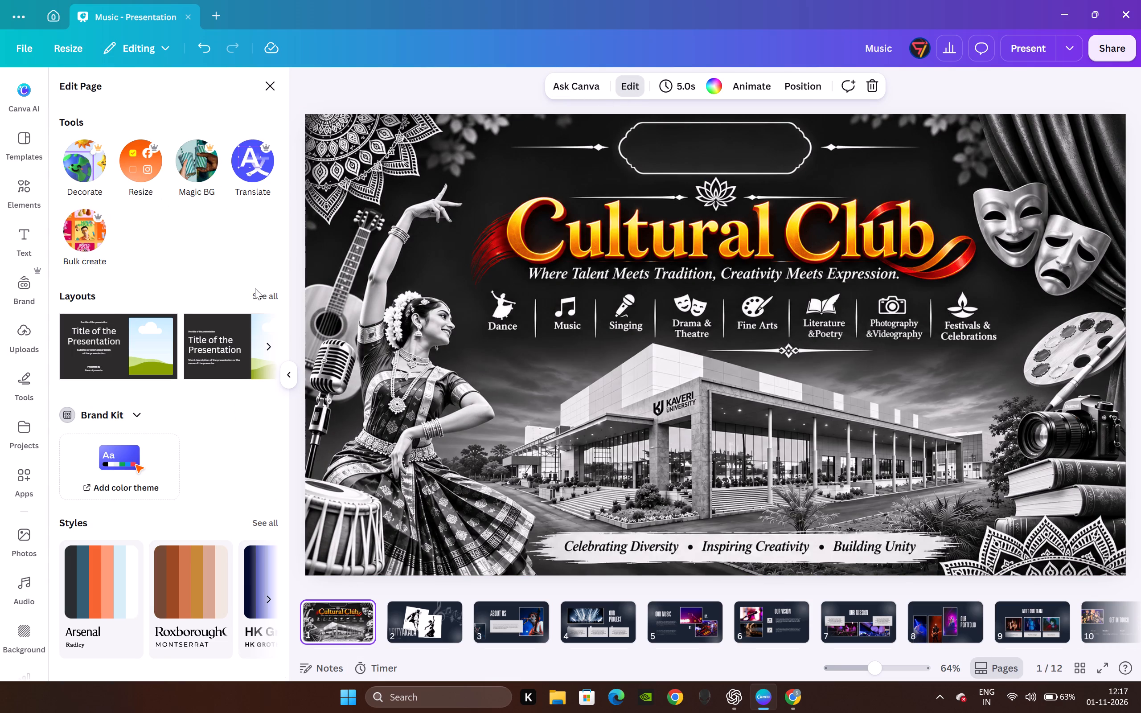
pyautogui.click(258, 85)
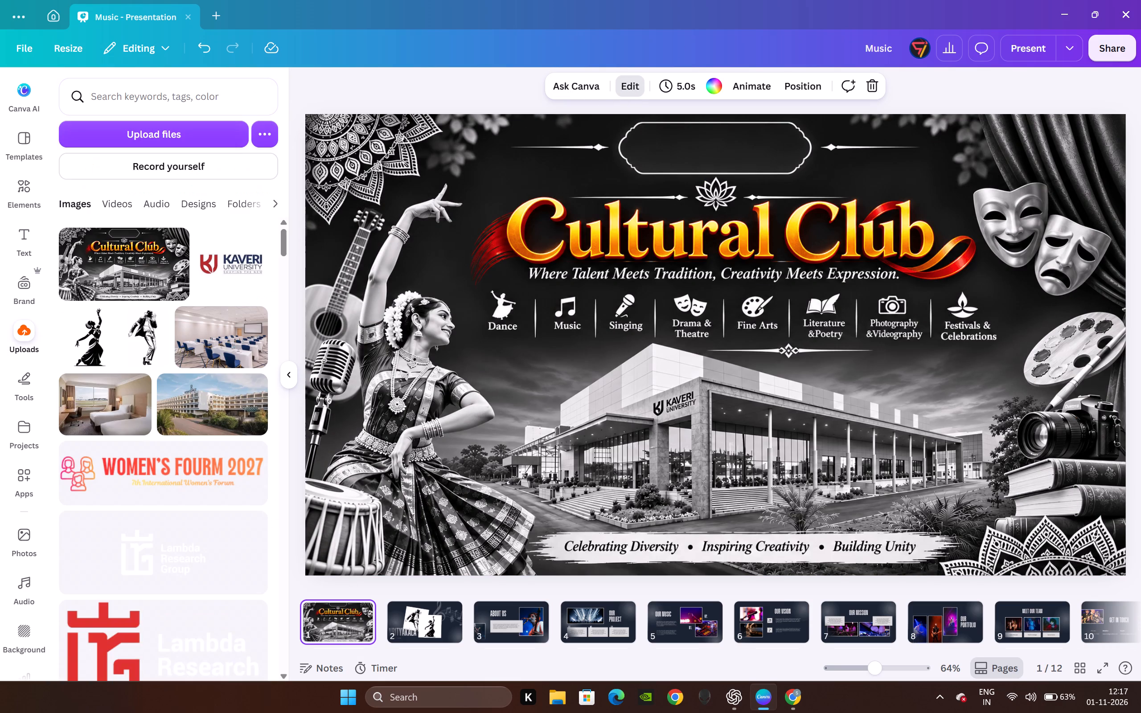
pyautogui.click(361, 96)
pyautogui.click(442, 188)
pyautogui.click(489, 92)
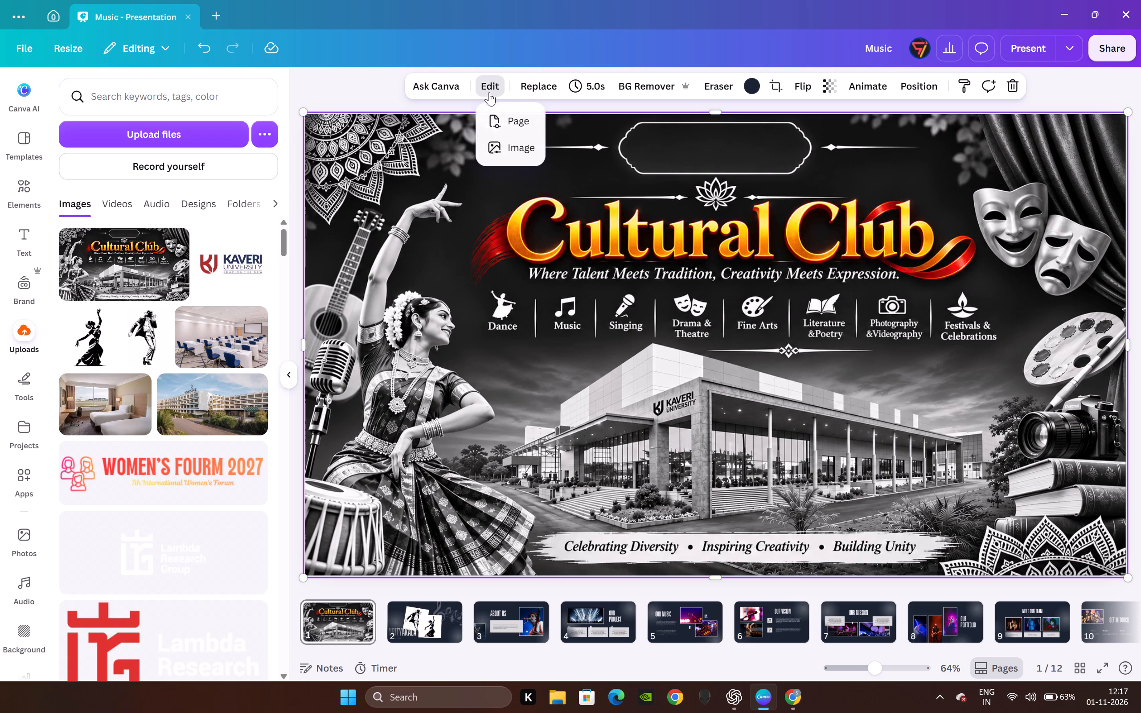
pyautogui.click(504, 140)
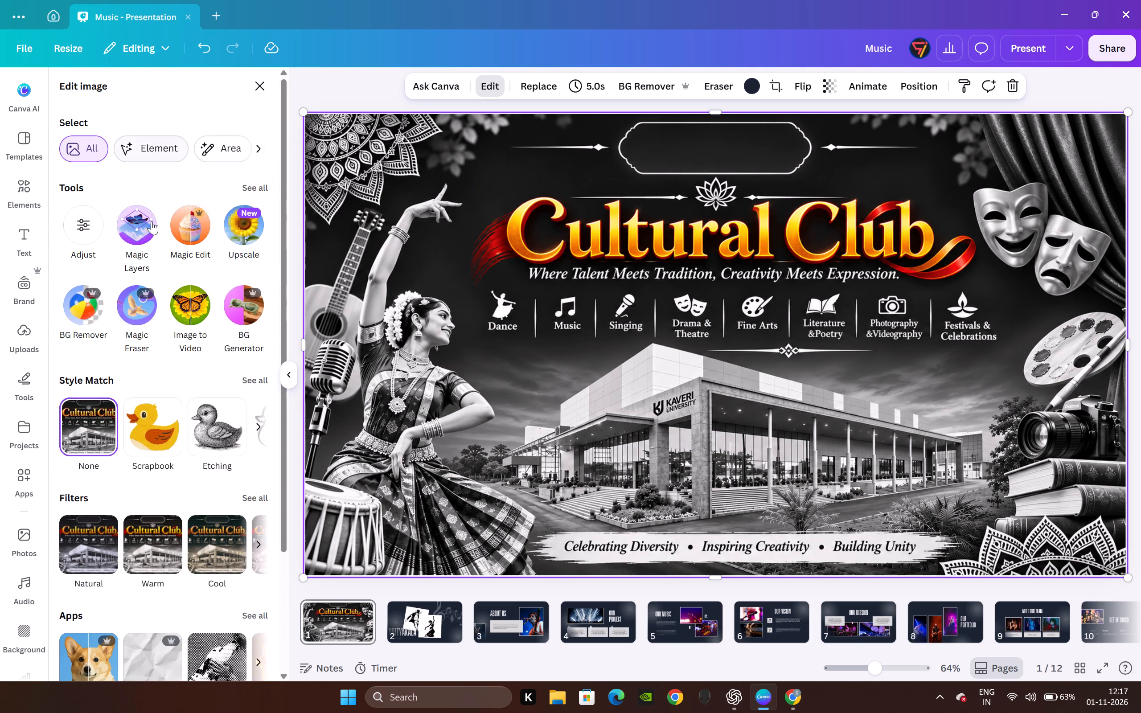
pyautogui.click(152, 225)
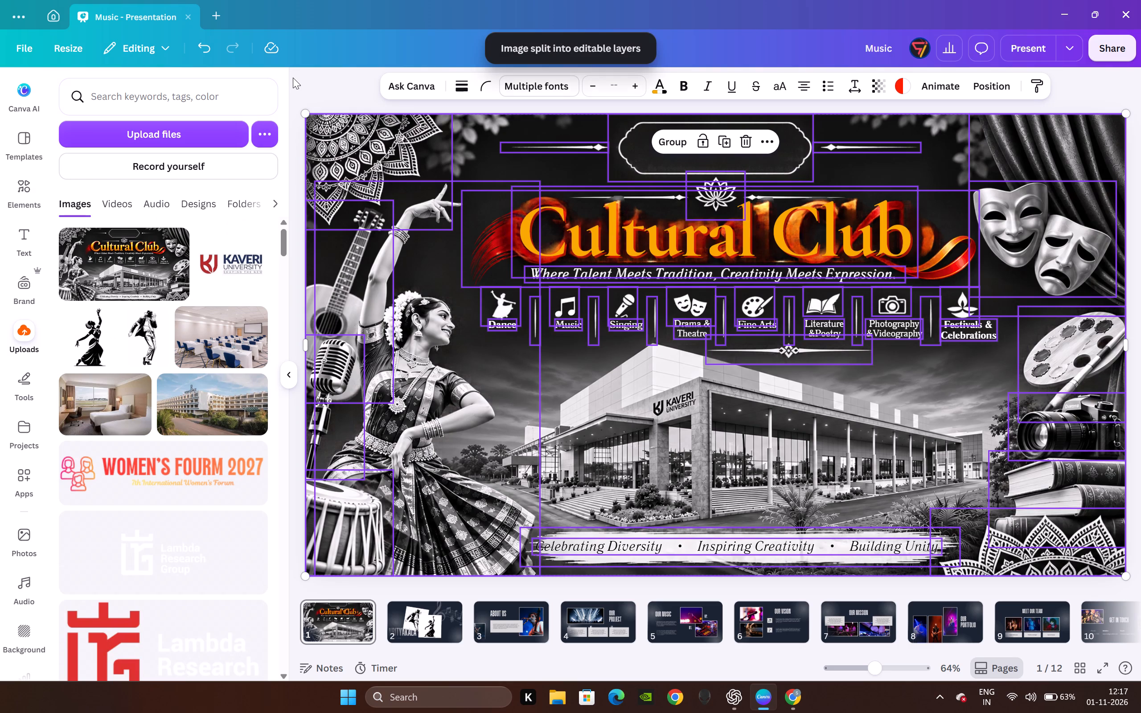
# Move the "Cultural Club" title down over the building and delete the red glow and ribbon layer that was behind it.
pyautogui.click(329, 94)
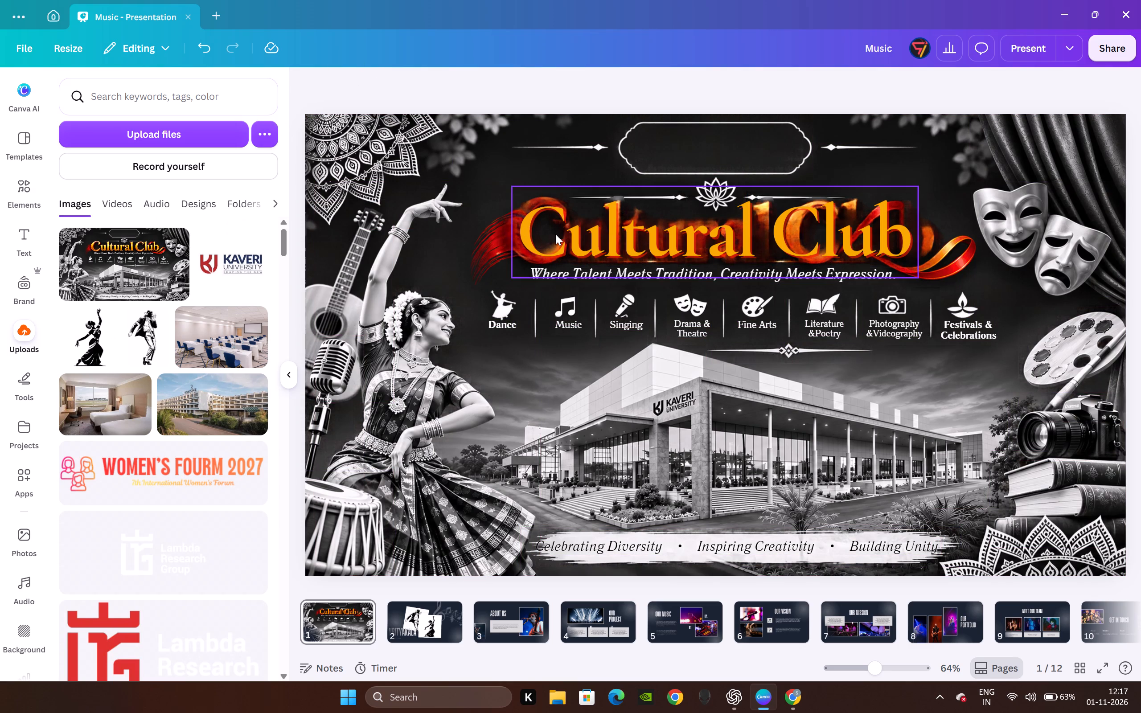
pyautogui.moveTo(559, 234); pyautogui.dragTo(618, 370)
pyautogui.click(602, 245)
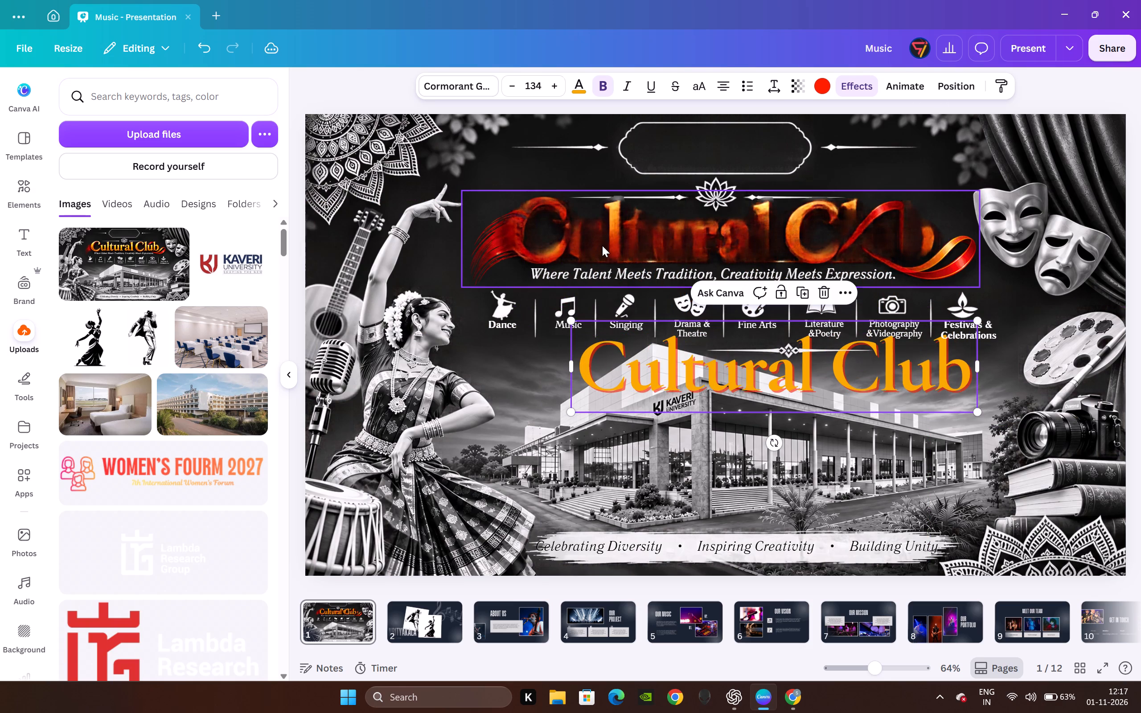
pyautogui.press('BackSpace')
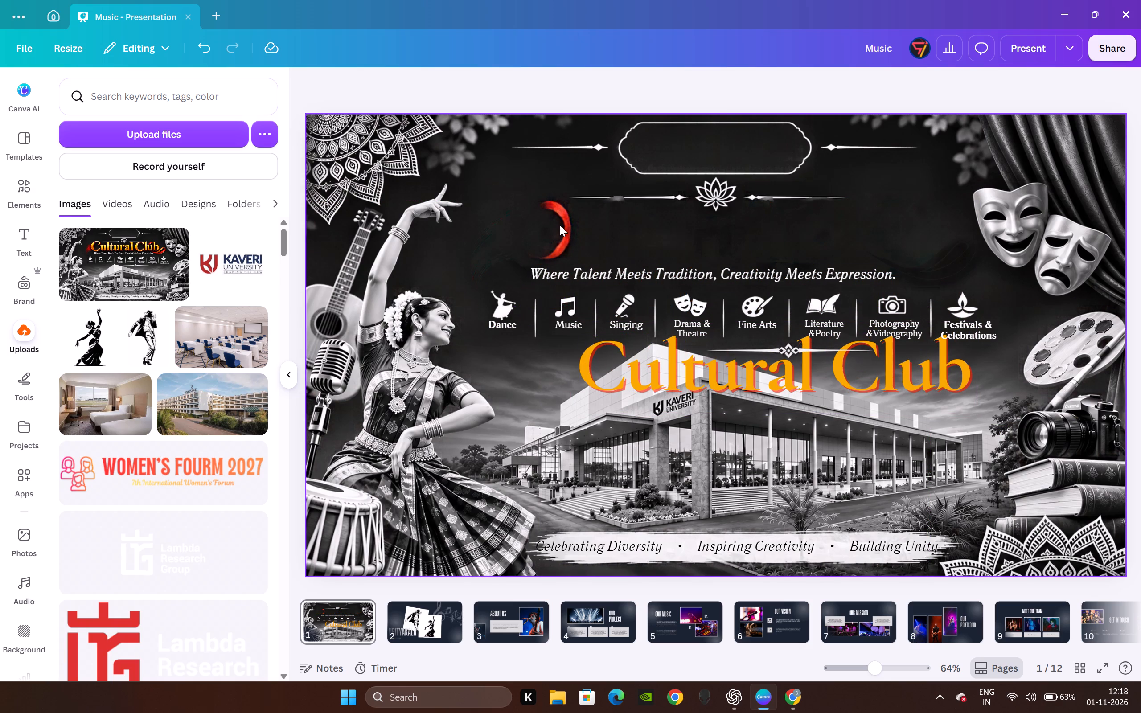
# Remove the leftover red crescent from the first slide's background image with Magic Eraser, using brush size 40.
pyautogui.click(560, 225)
pyautogui.click(562, 215)
pyautogui.click(564, 209)
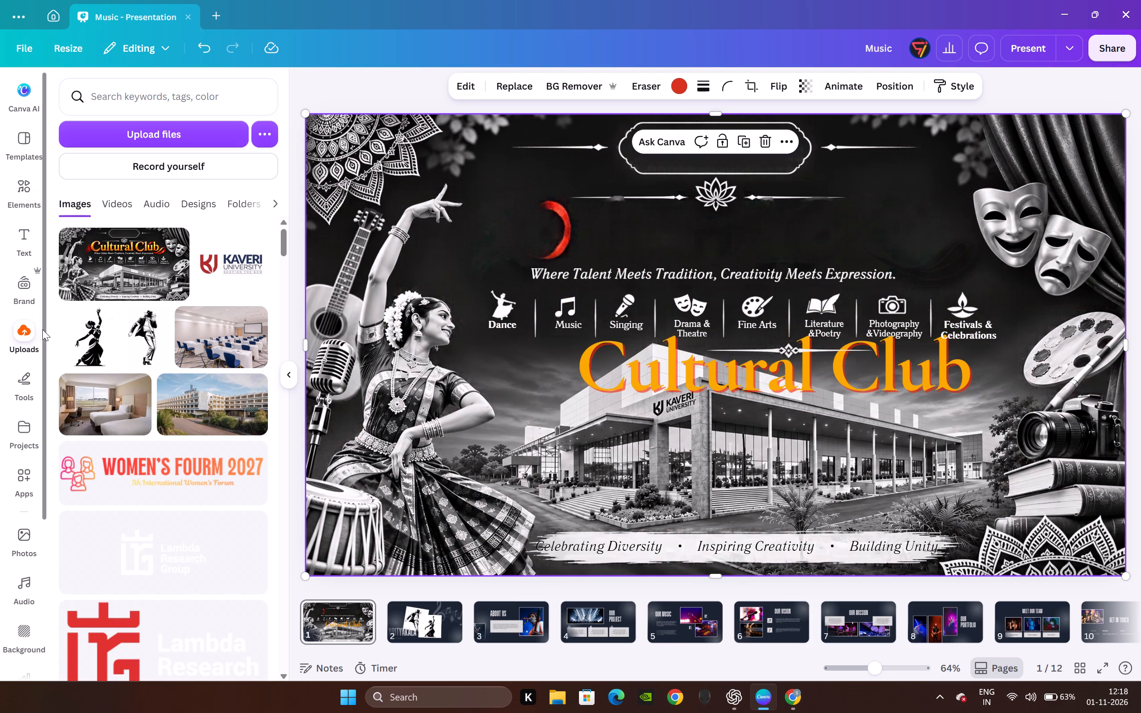
pyautogui.click(24, 383)
pyautogui.click(15, 487)
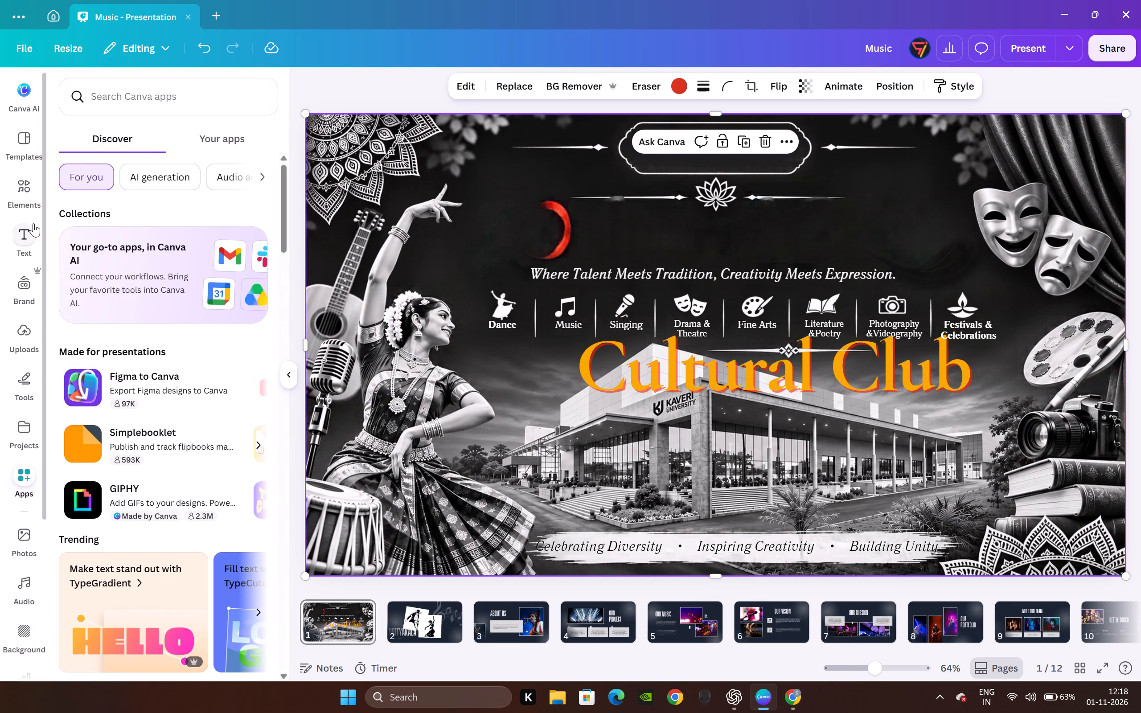
pyautogui.scroll(-2, 31, 551)
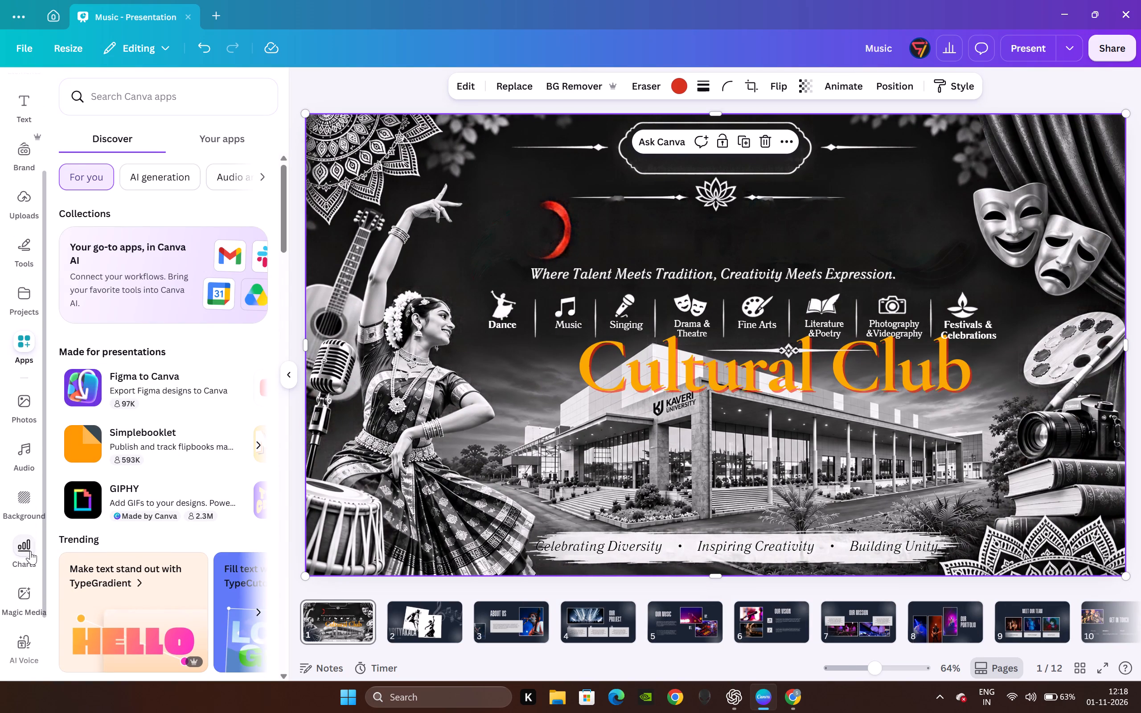
pyautogui.scroll(-3, 29, 551)
pyautogui.scroll(10, 3, 552)
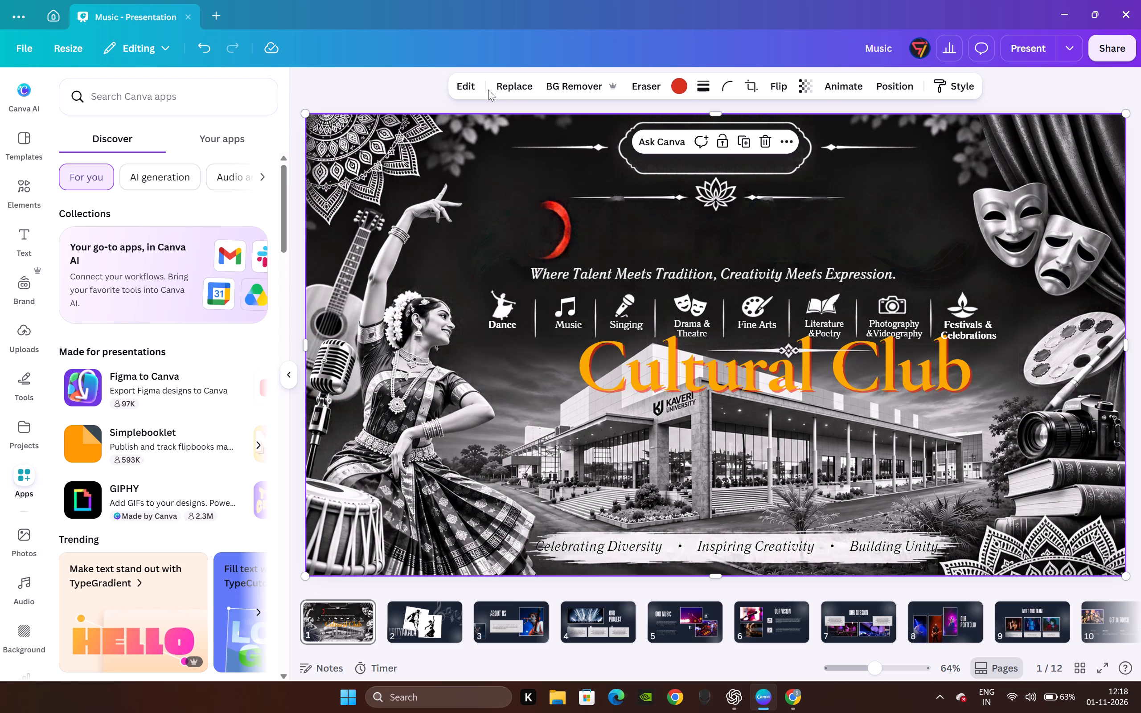
pyautogui.click(476, 91)
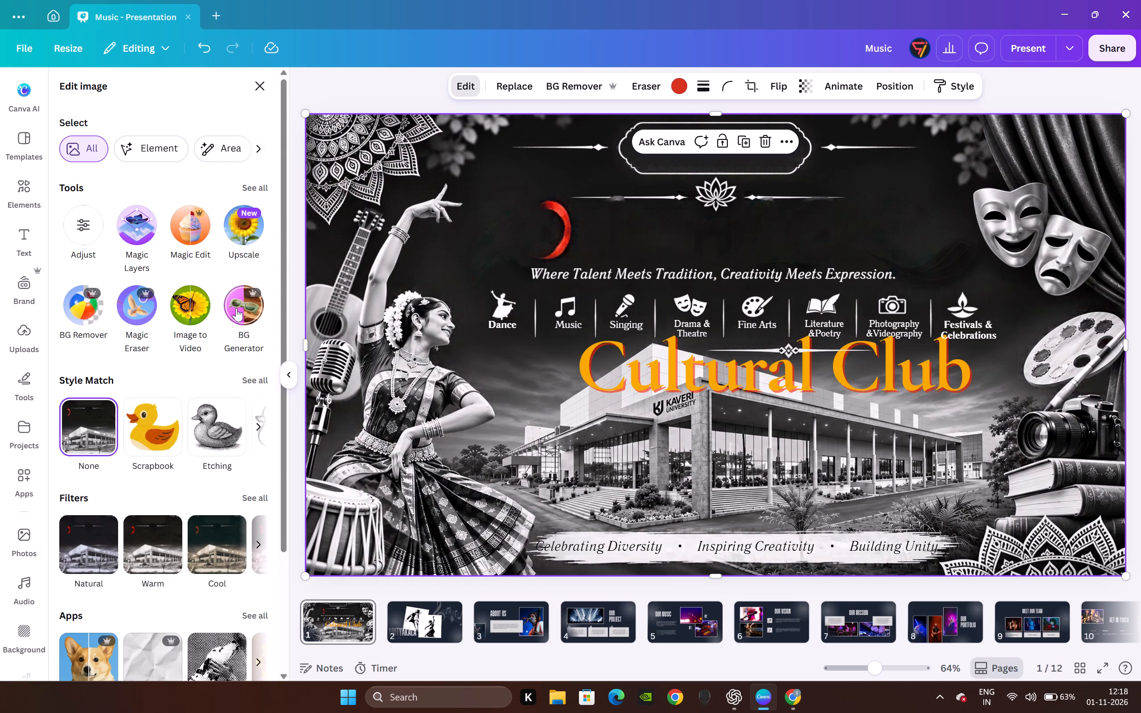
pyautogui.click(135, 320)
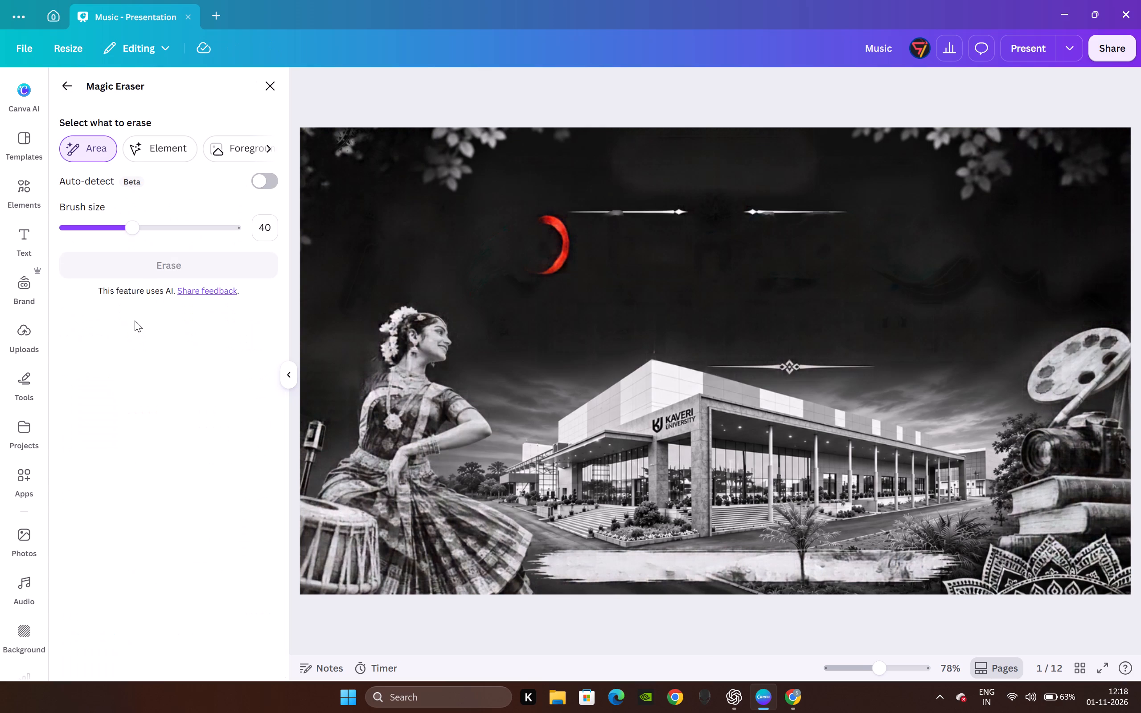
pyautogui.moveTo(547, 277); pyautogui.dragTo(560, 264)
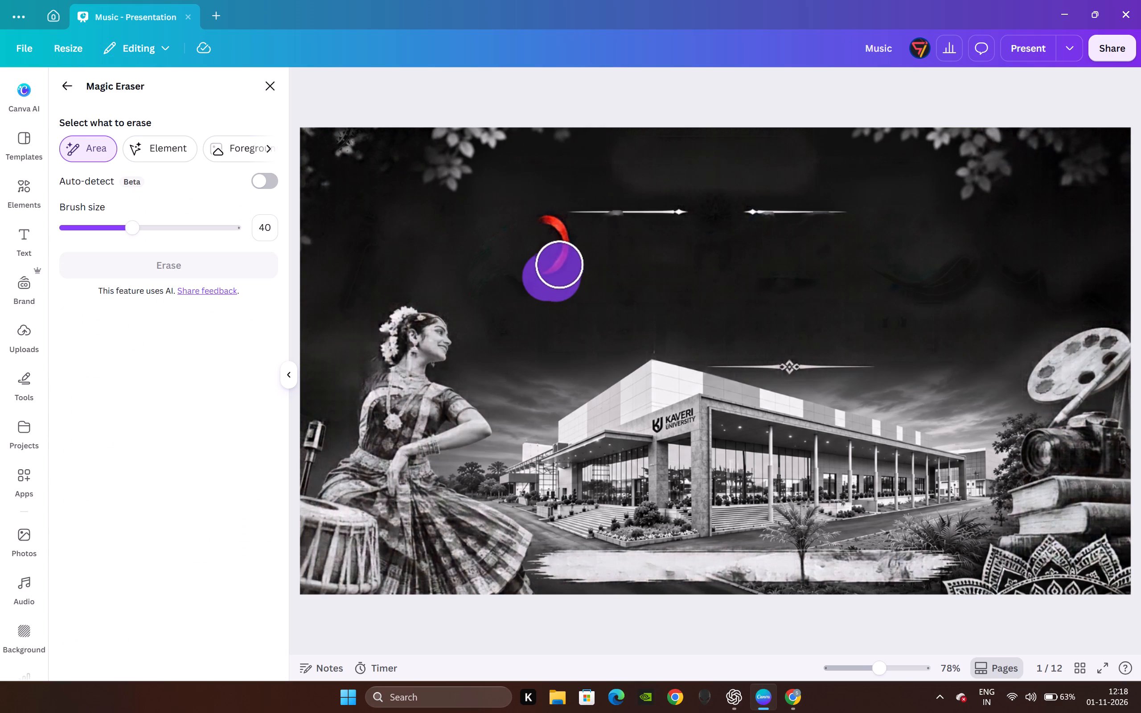
pyautogui.moveTo(560, 264); pyautogui.dragTo(546, 235)
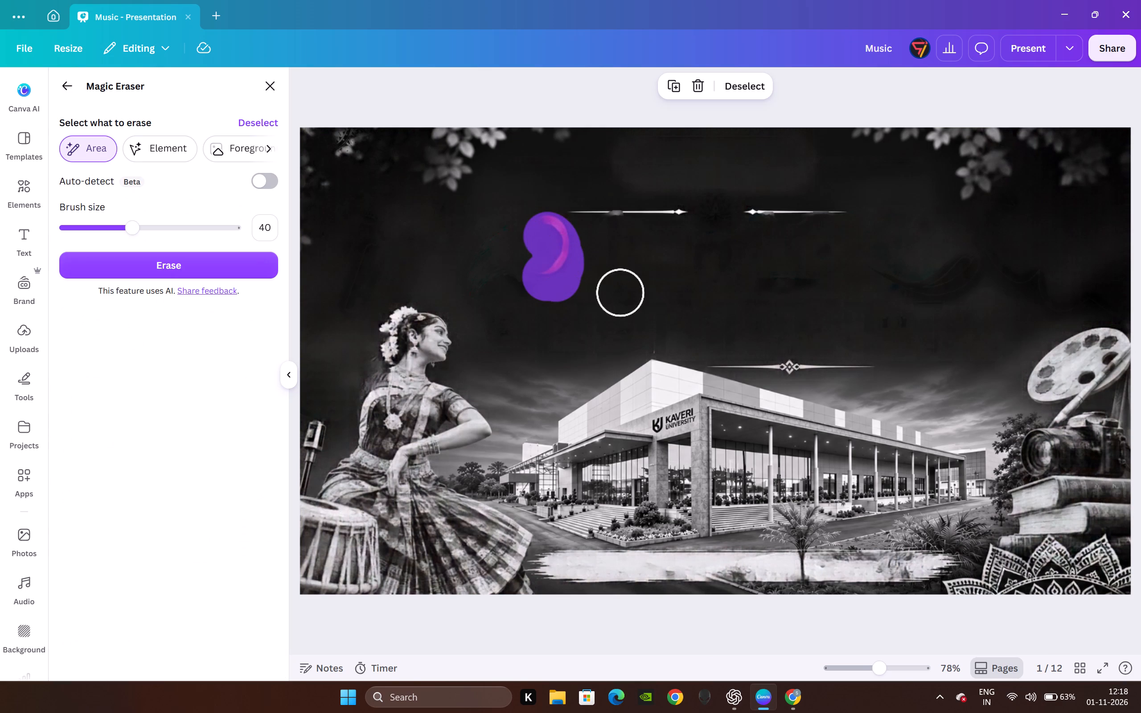
pyautogui.click(694, 90)
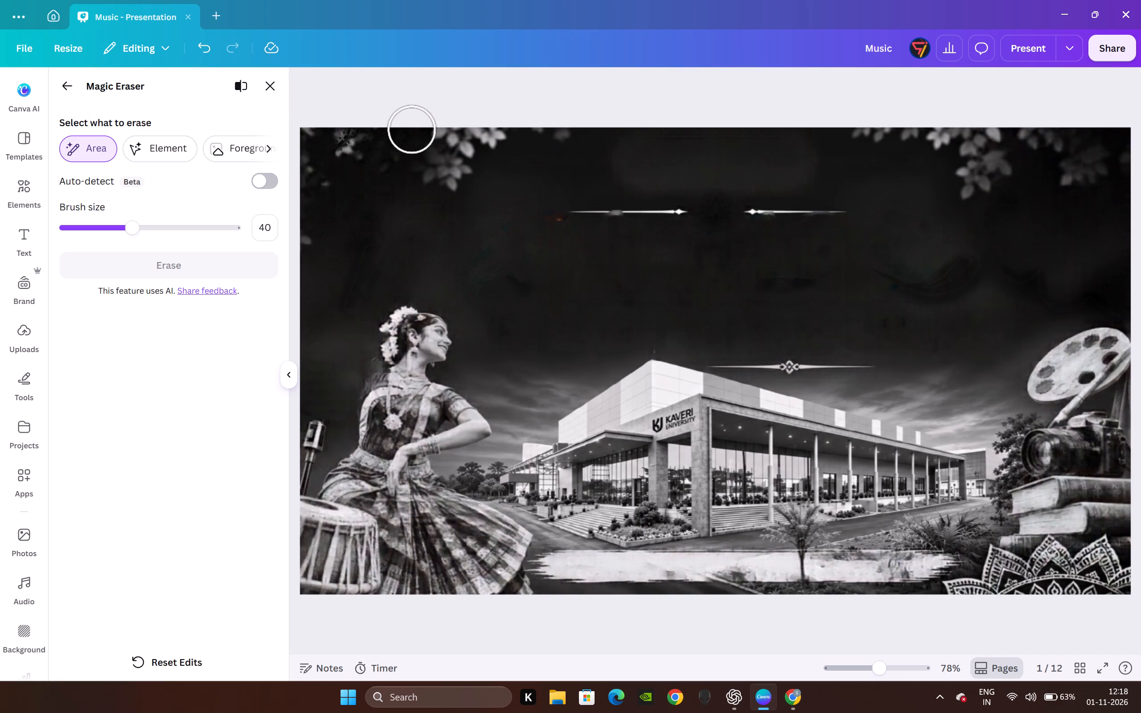
pyautogui.click(279, 88)
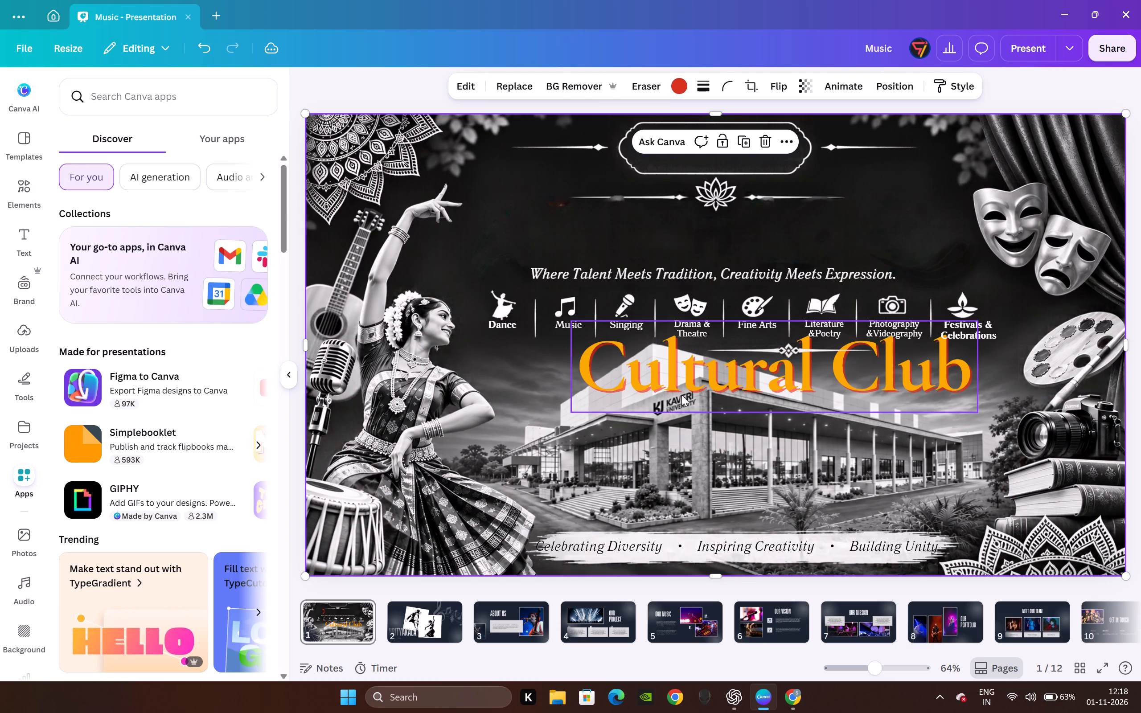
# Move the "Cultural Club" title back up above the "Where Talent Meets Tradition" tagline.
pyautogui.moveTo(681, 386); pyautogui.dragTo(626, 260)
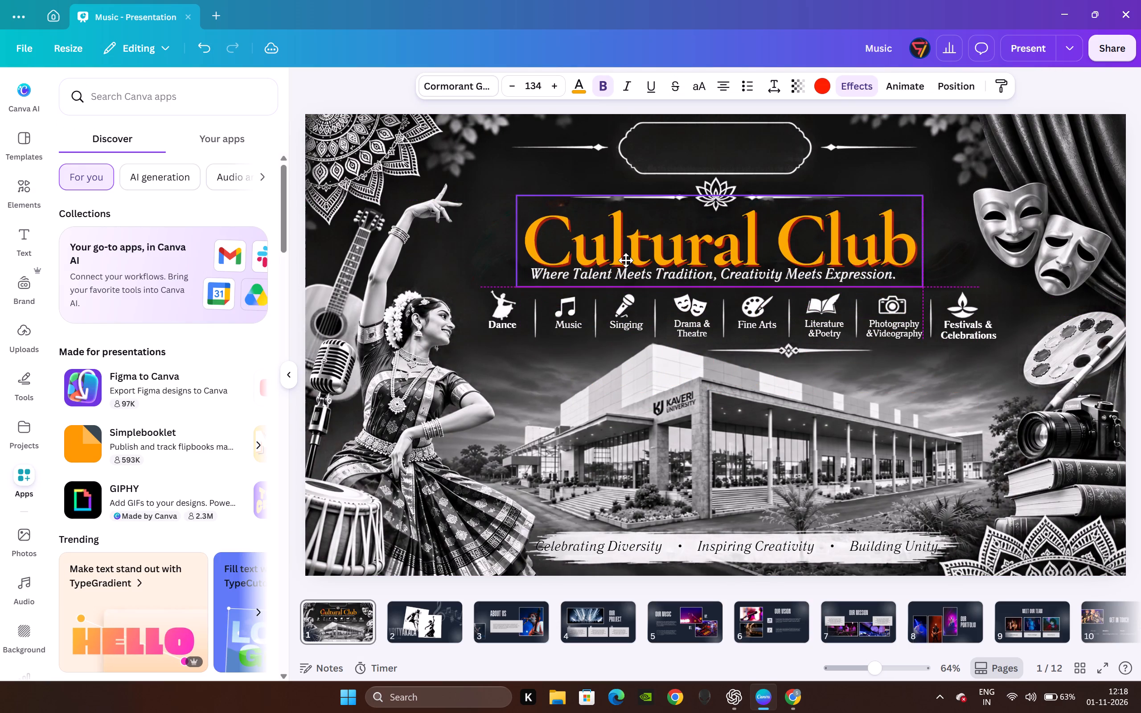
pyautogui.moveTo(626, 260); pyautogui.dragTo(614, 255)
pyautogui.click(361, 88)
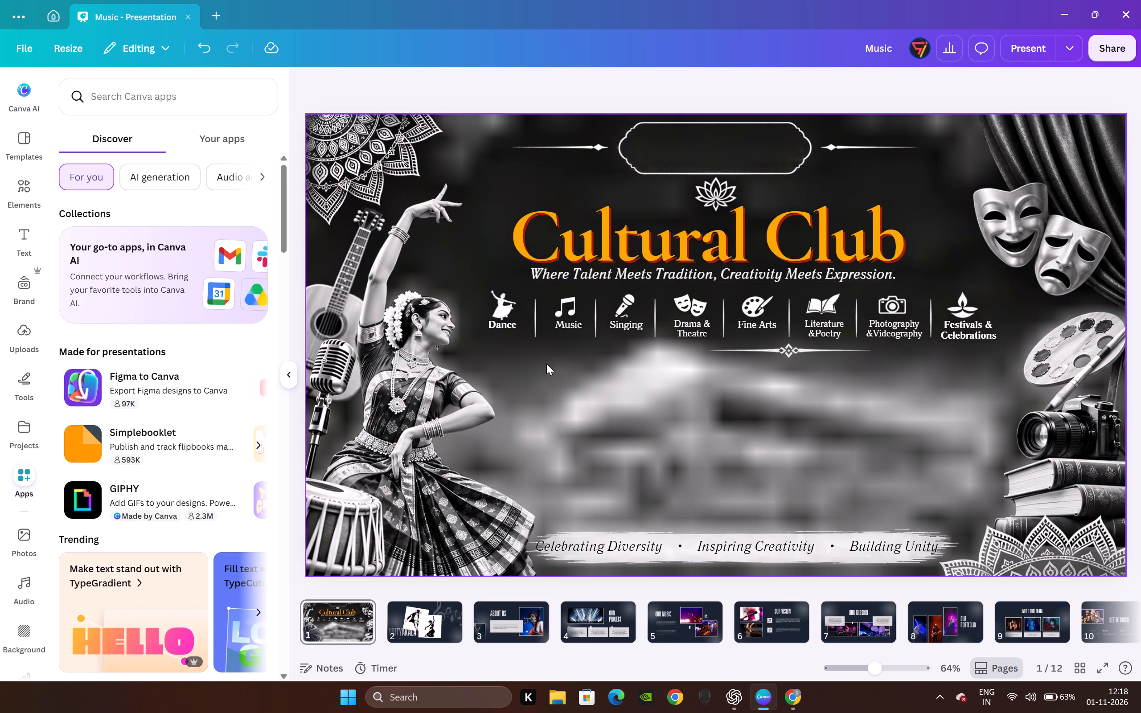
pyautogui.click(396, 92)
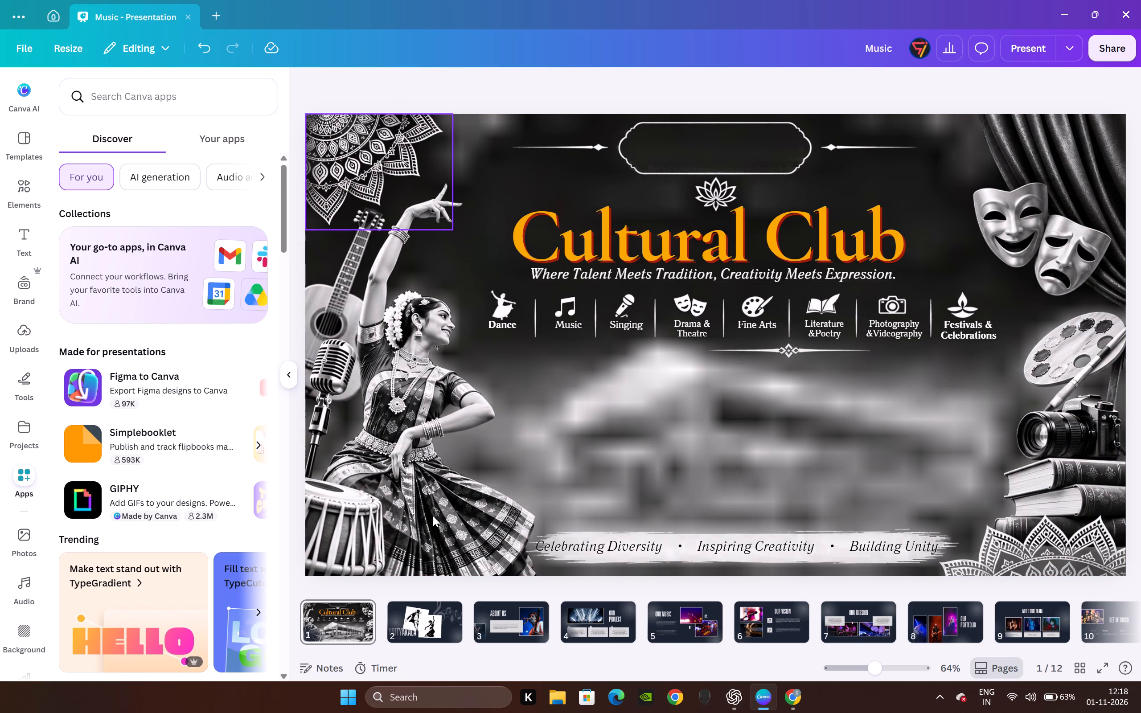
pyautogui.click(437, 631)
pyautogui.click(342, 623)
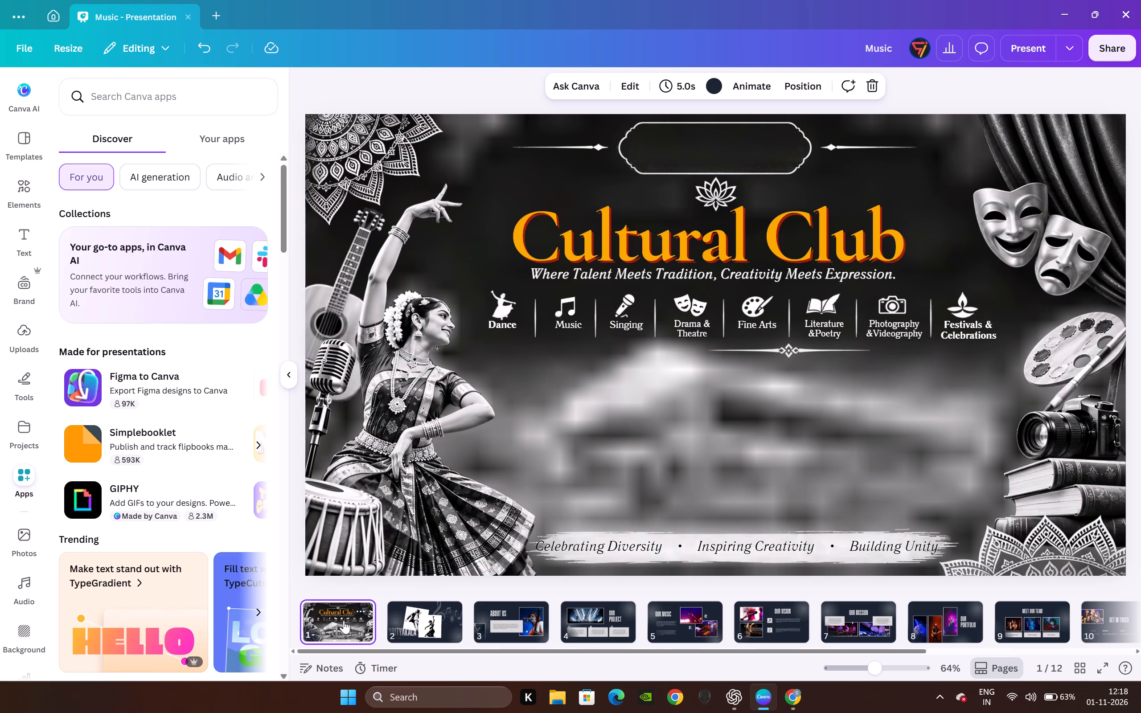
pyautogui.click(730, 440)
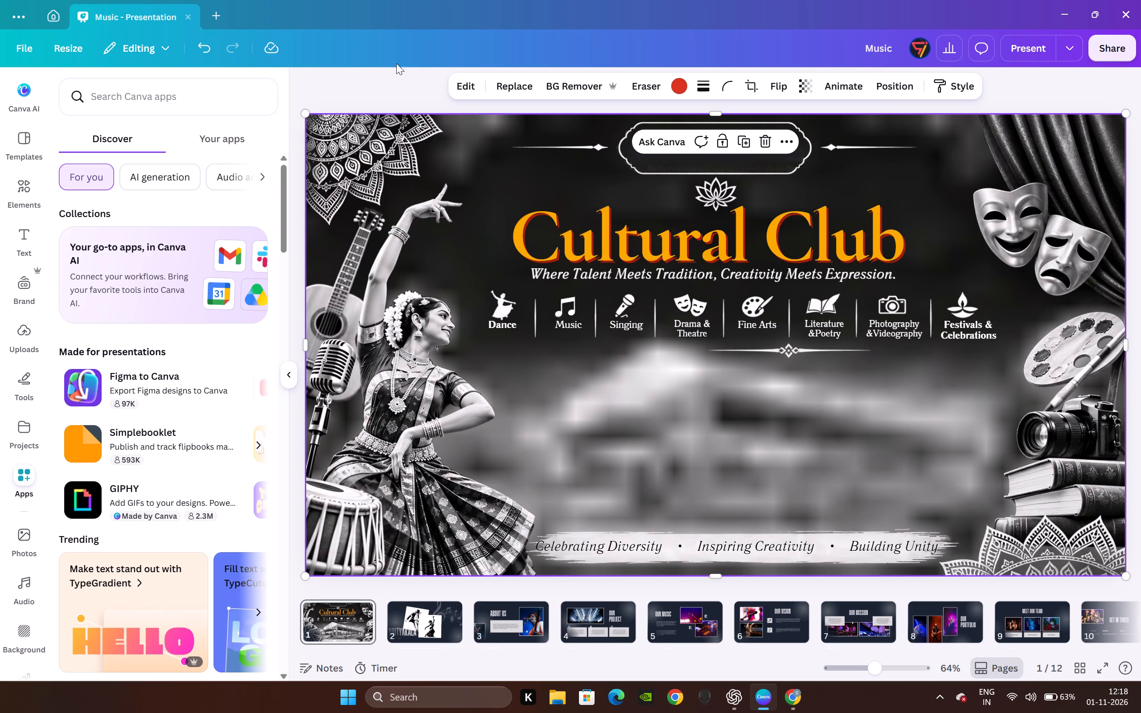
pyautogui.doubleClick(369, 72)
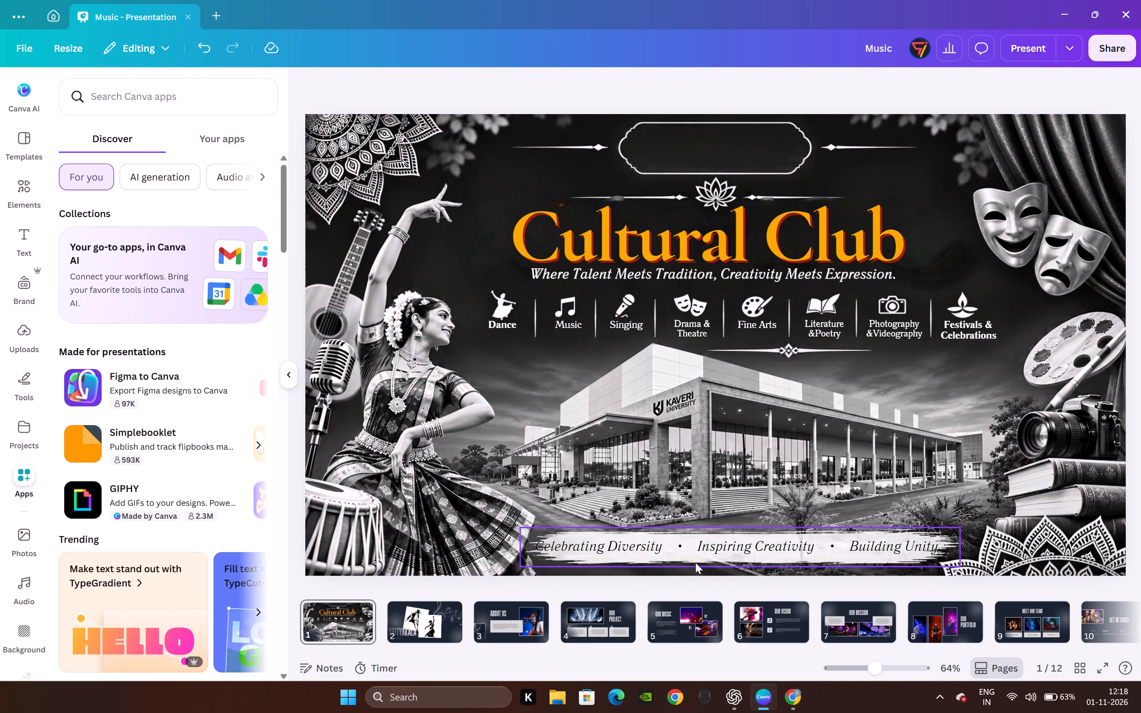
# Widen the white brush strip behind "Celebrating Diversity • Inspiring Creativity • Building Unity" at both ends.
pyautogui.click(723, 537)
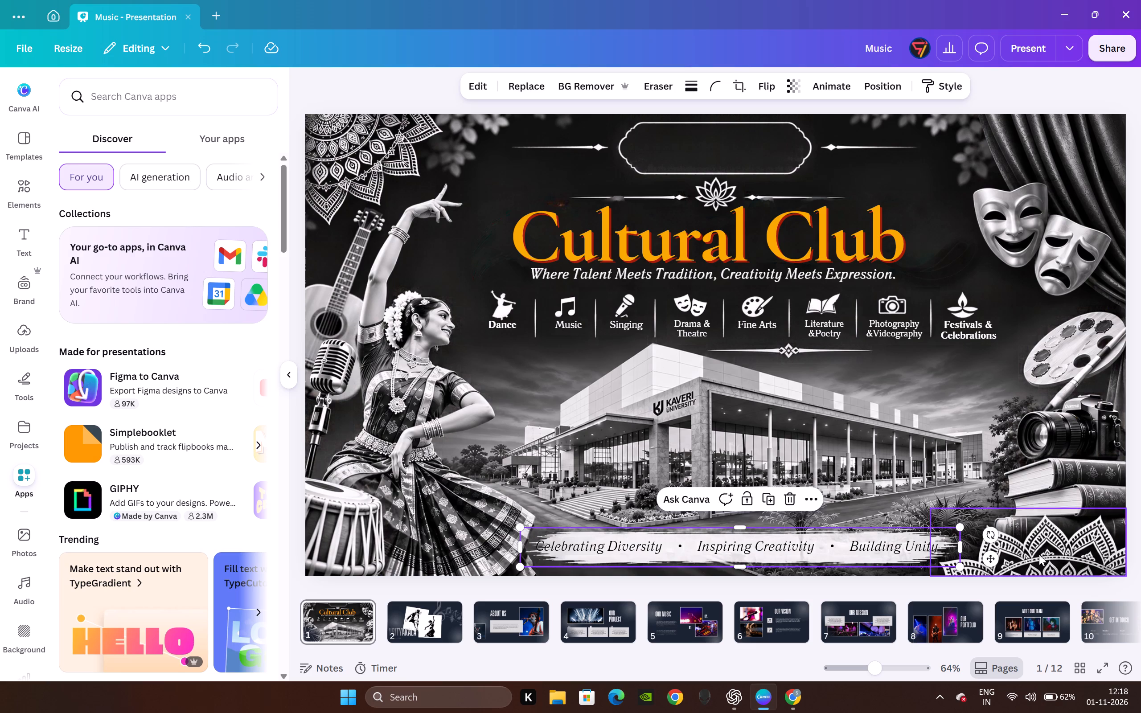
pyautogui.moveTo(960, 547); pyautogui.dragTo(973, 542)
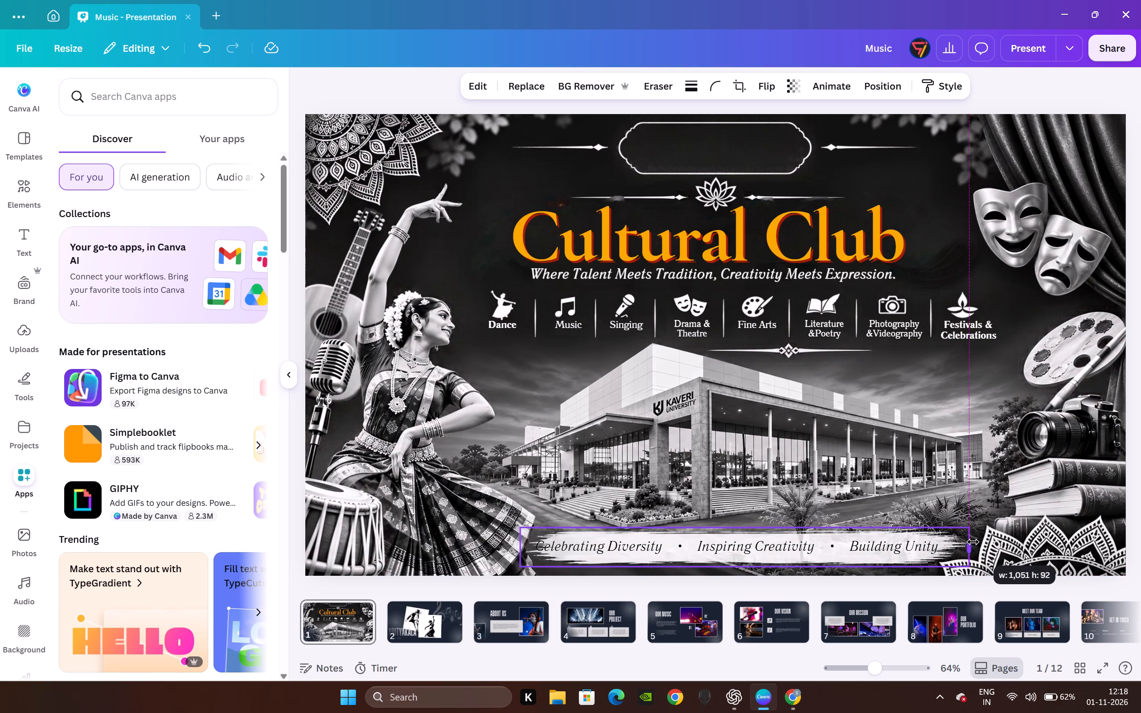
pyautogui.moveTo(973, 542); pyautogui.dragTo(976, 541)
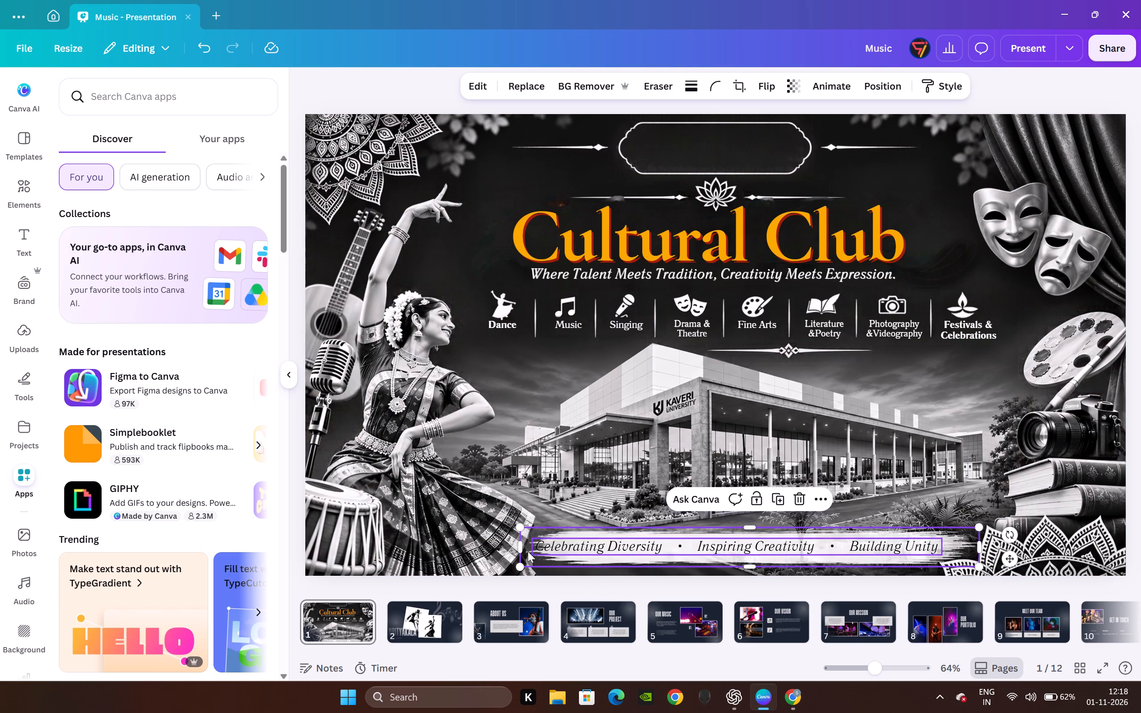
pyautogui.moveTo(524, 549); pyautogui.dragTo(508, 552)
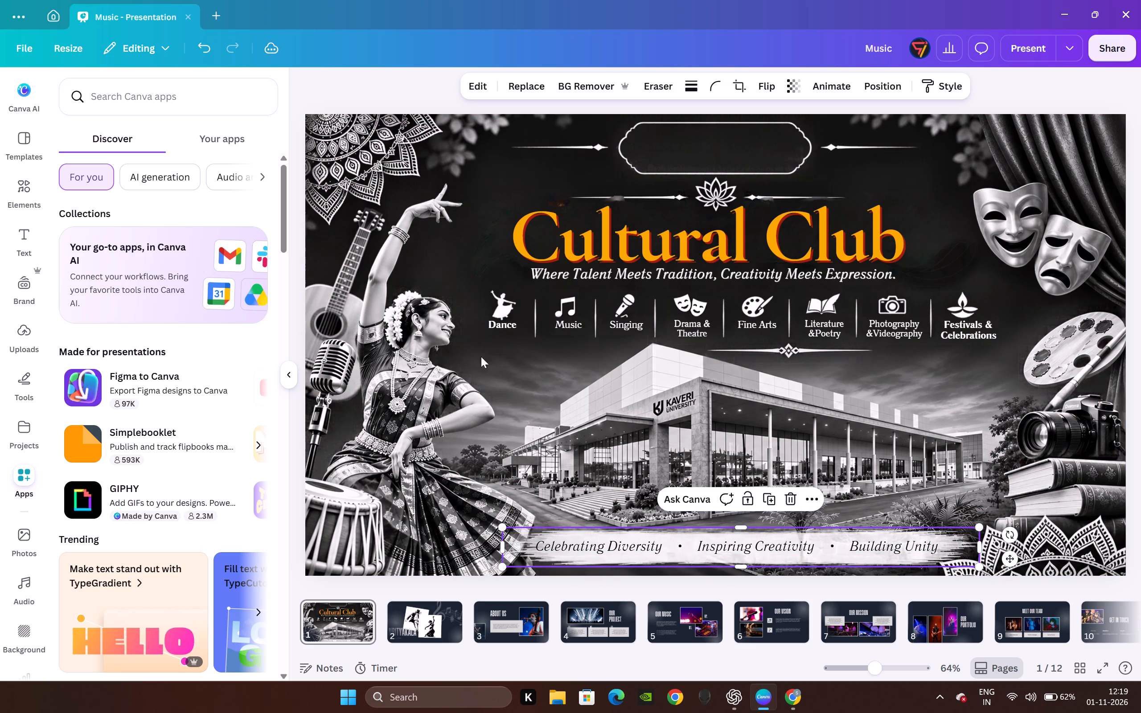
pyautogui.click(405, 91)
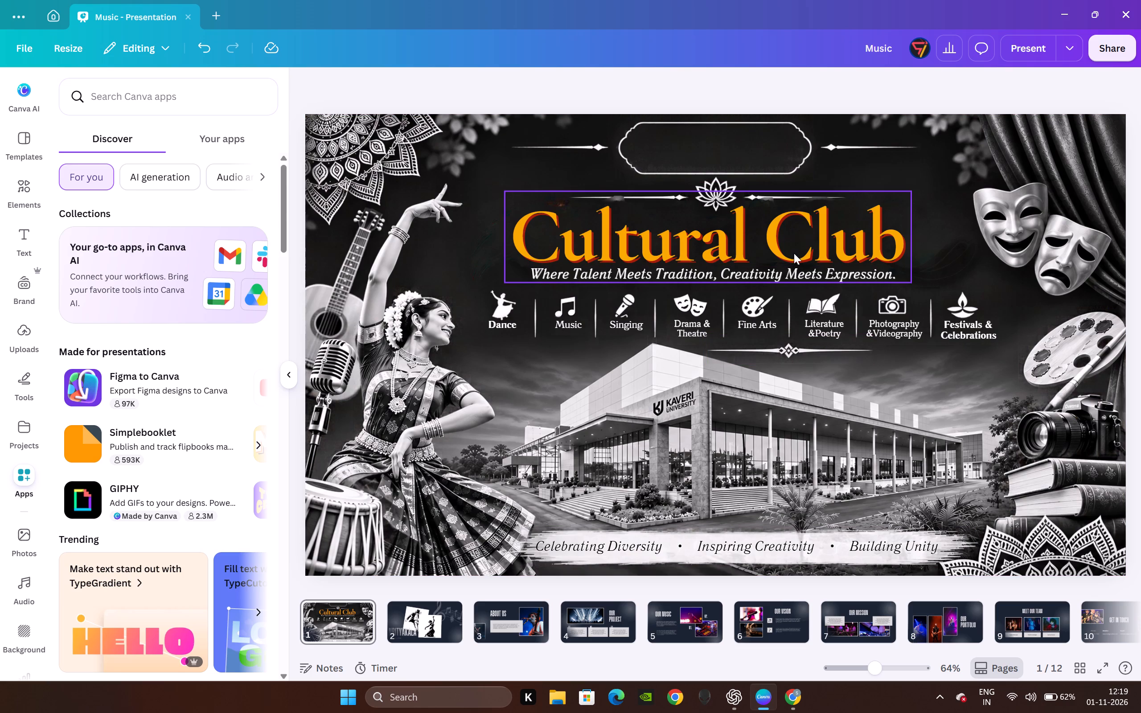
# Delete the orange "Cultural Club" title from the first slide.
pyautogui.click(756, 208)
pyautogui.moveTo(791, 238); pyautogui.dragTo(804, 216)
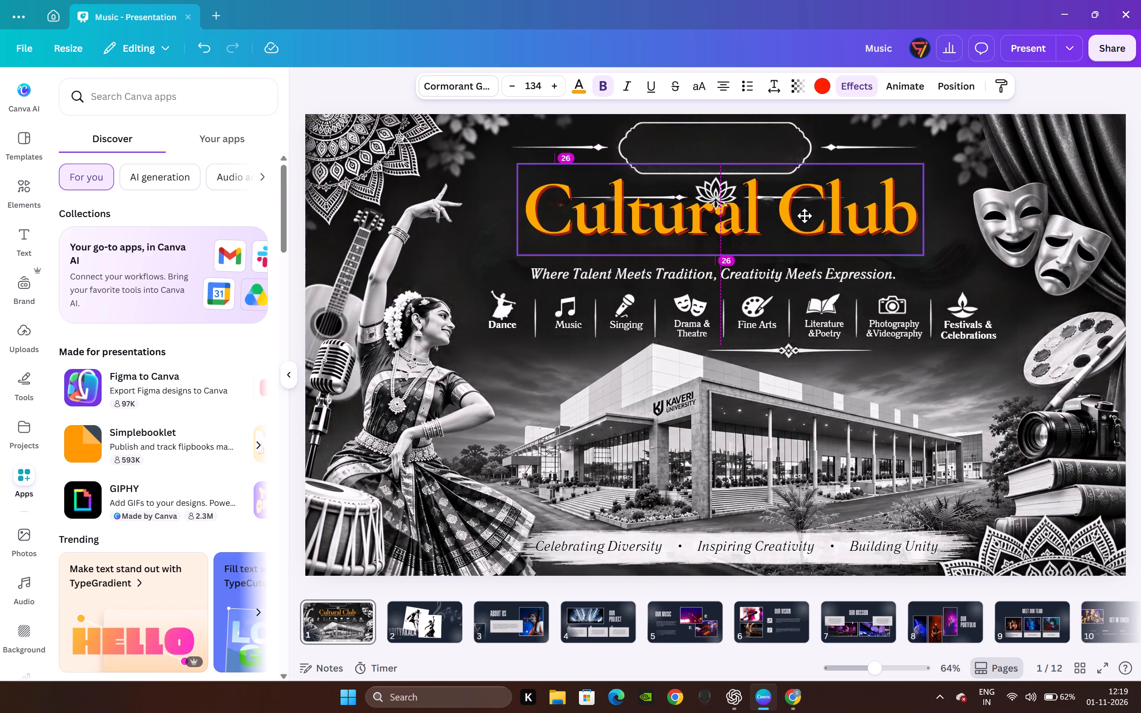
pyautogui.moveTo(804, 216); pyautogui.dragTo(800, 223)
pyautogui.press('BackSpace')
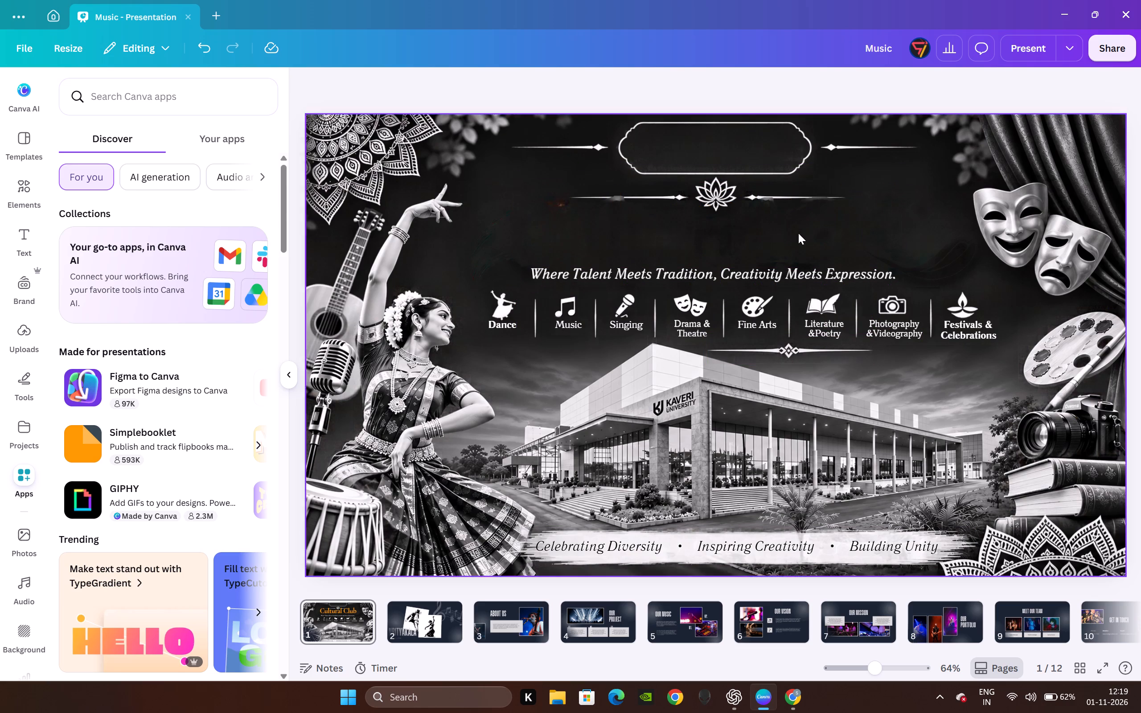
# On the old poster at slide 12, group the yellow "Cultural Club" title with the red ribbon.
pyautogui.moveTo(912, 648); pyautogui.dragTo(946, 630)
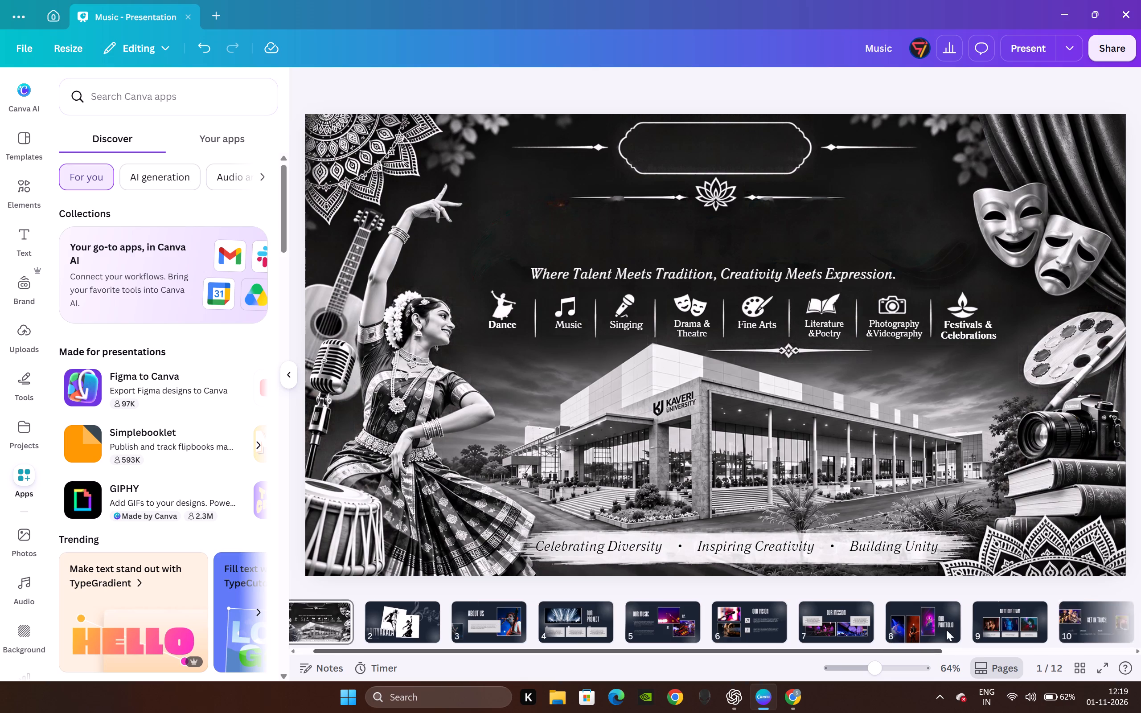
pyautogui.moveTo(946, 630); pyautogui.dragTo(1140, 587)
pyautogui.click(1026, 615)
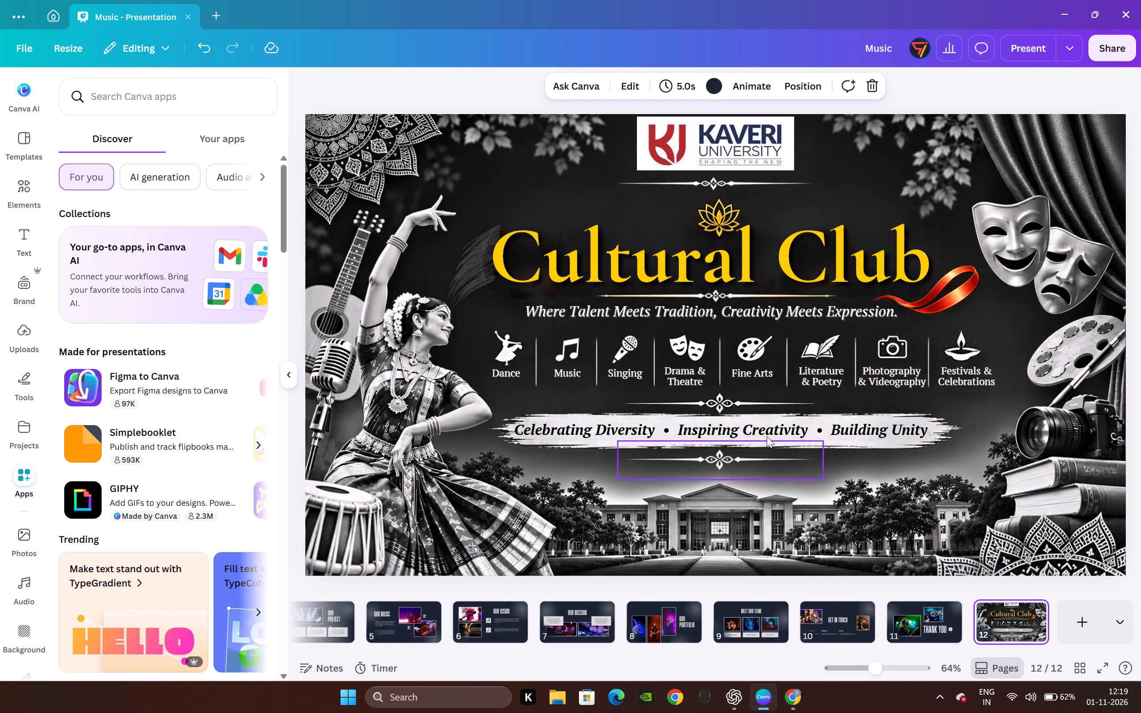
pyautogui.click(723, 277)
pyautogui.click(848, 256)
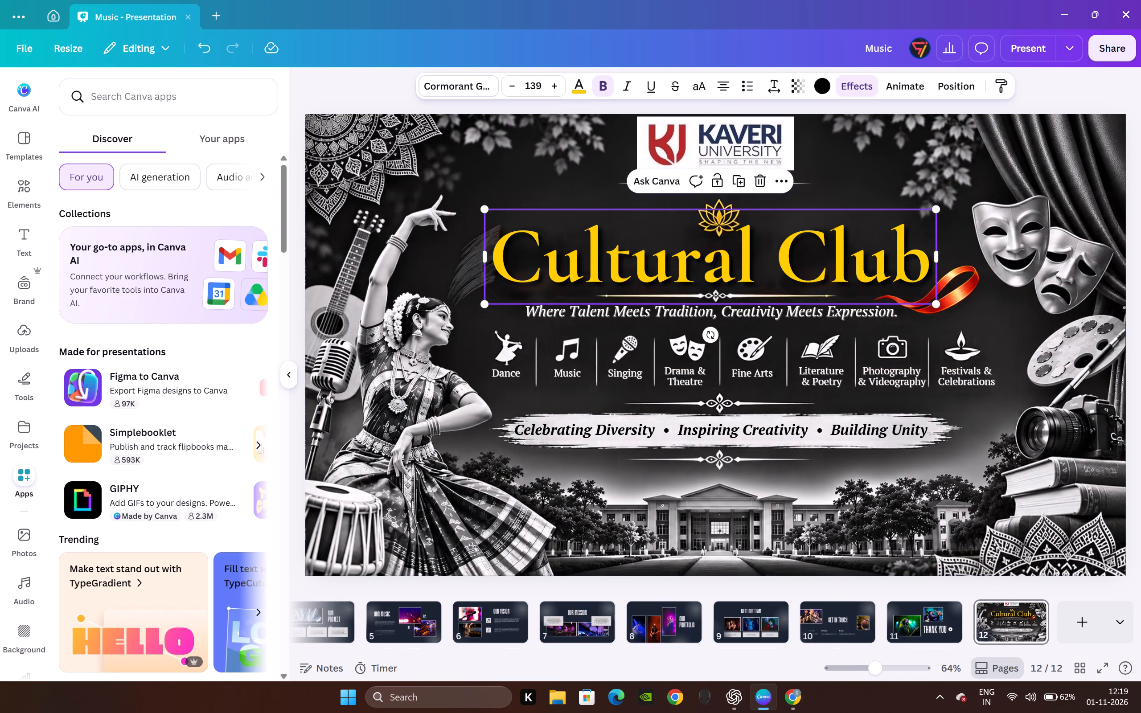
pyautogui.click(962, 292)
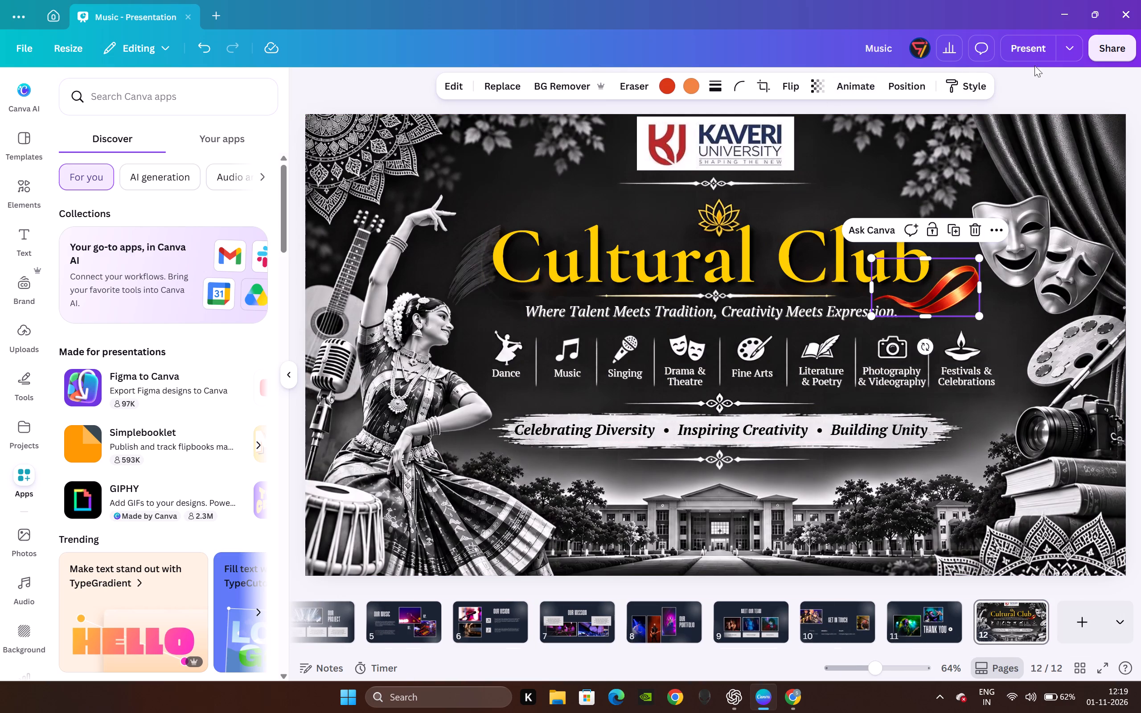
pyautogui.moveTo(1059, 95); pyautogui.dragTo(1052, 91)
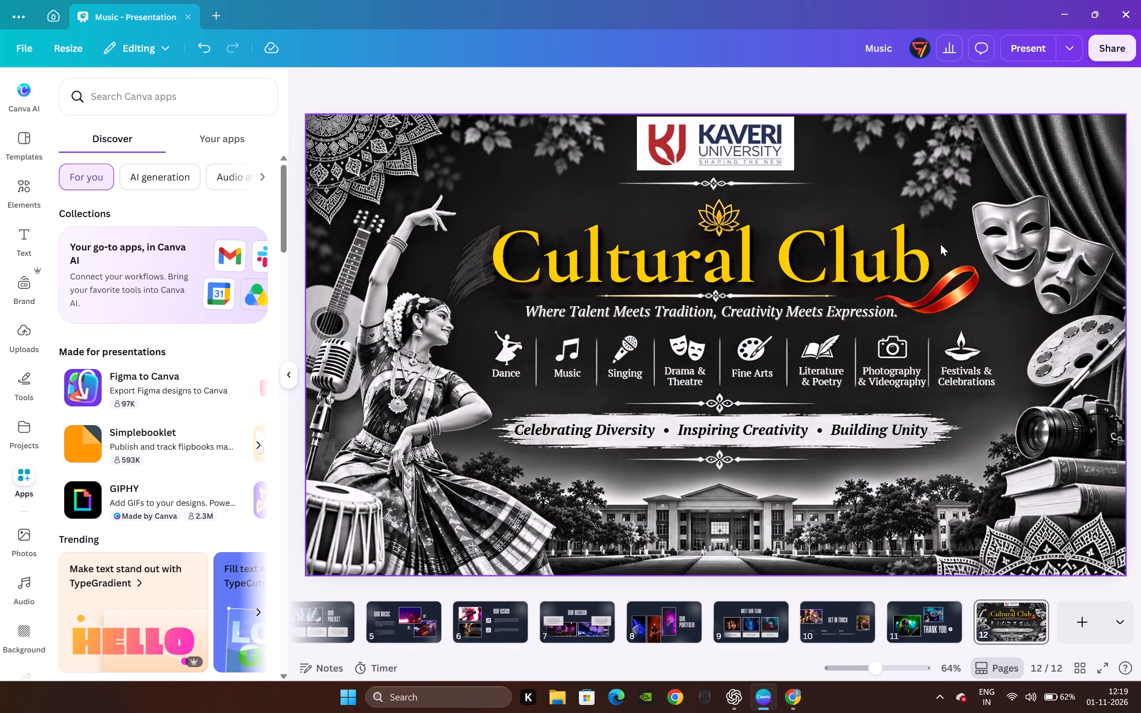
pyautogui.moveTo(943, 244); pyautogui.dragTo(922, 275)
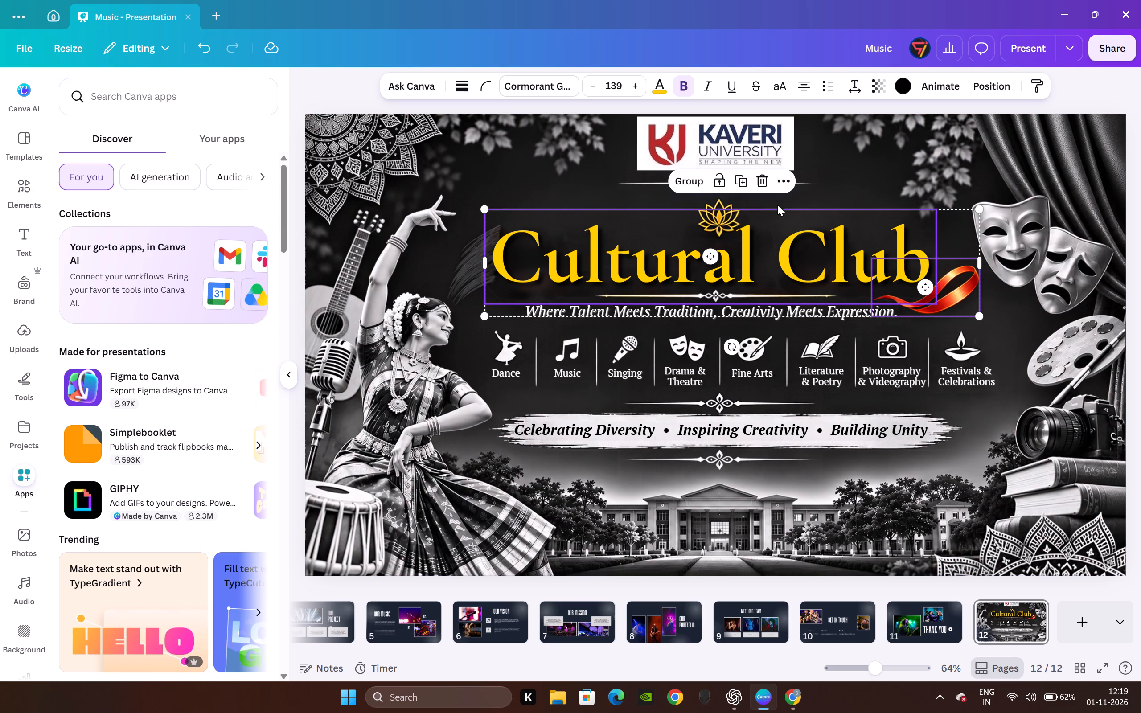
pyautogui.click(702, 185)
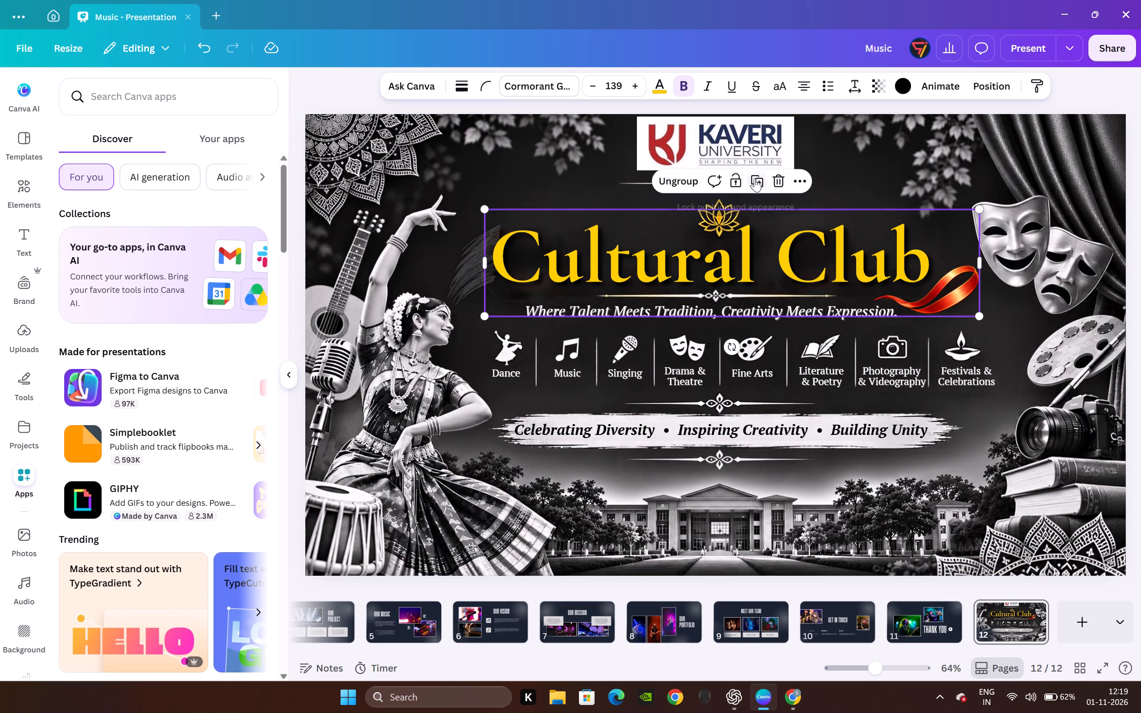
# Duplicate the grouped yellow "Cultural Club" title and red ribbon on slide 12 and move the copy onto the first slide.
pyautogui.click(755, 178)
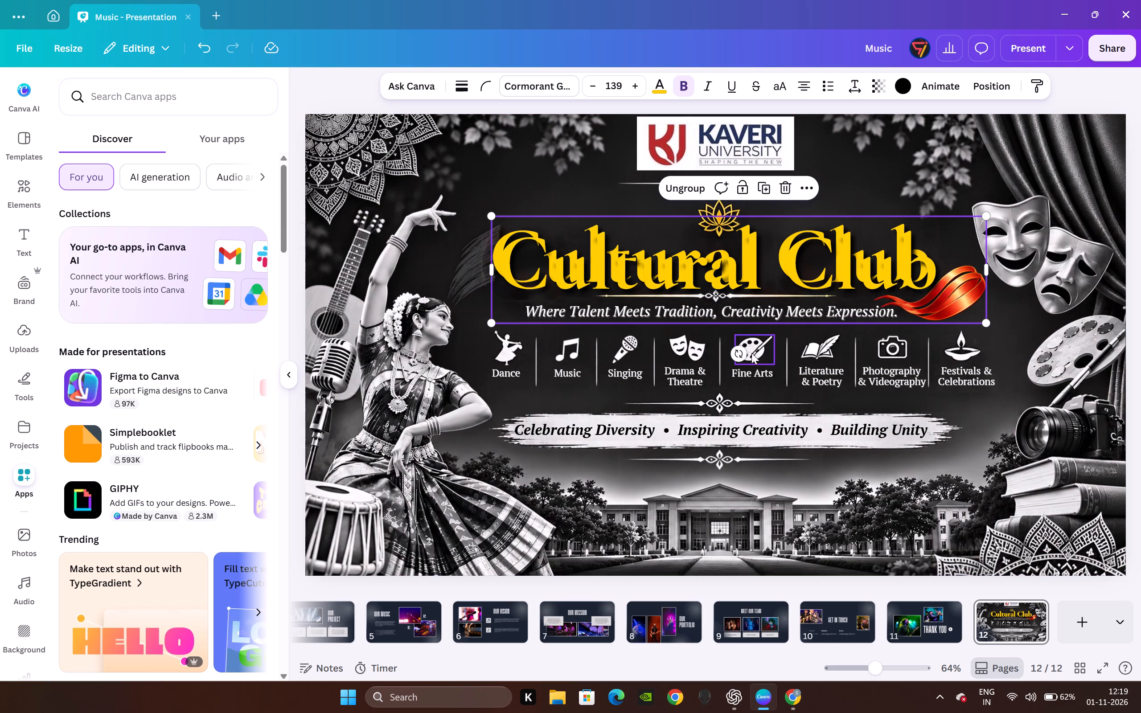
pyautogui.moveTo(749, 289); pyautogui.dragTo(276, 635)
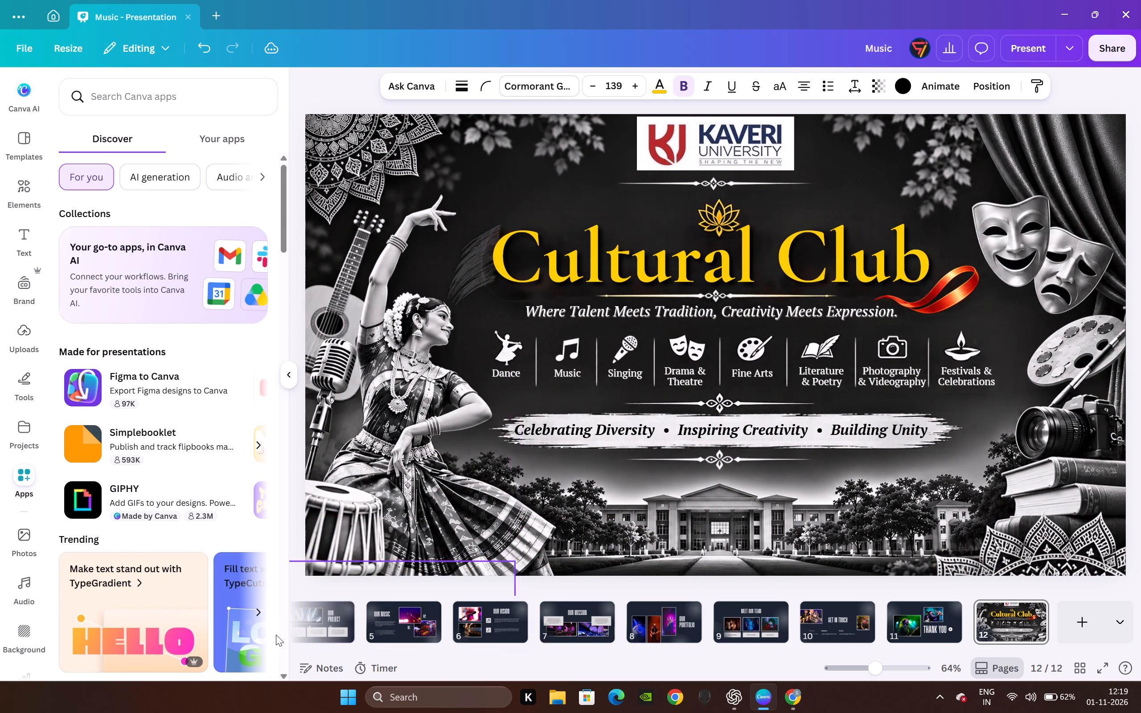
pyautogui.moveTo(276, 635); pyautogui.dragTo(323, 622)
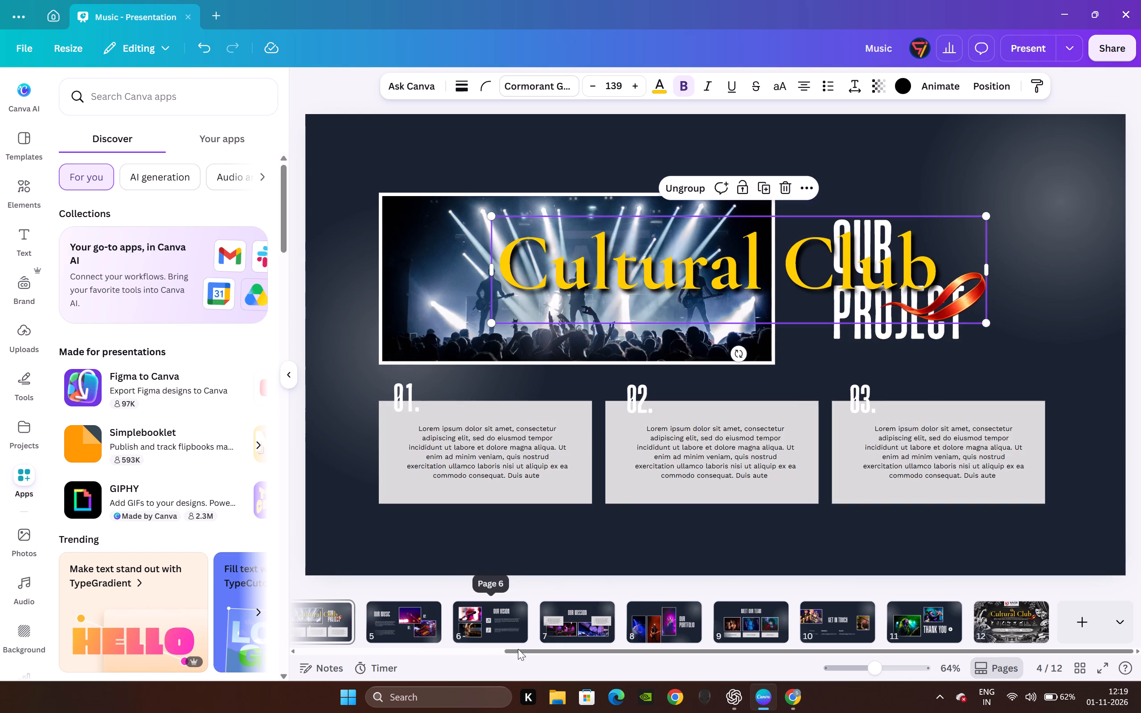
pyautogui.moveTo(518, 649); pyautogui.dragTo(123, 702)
pyautogui.moveTo(557, 283); pyautogui.dragTo(346, 627)
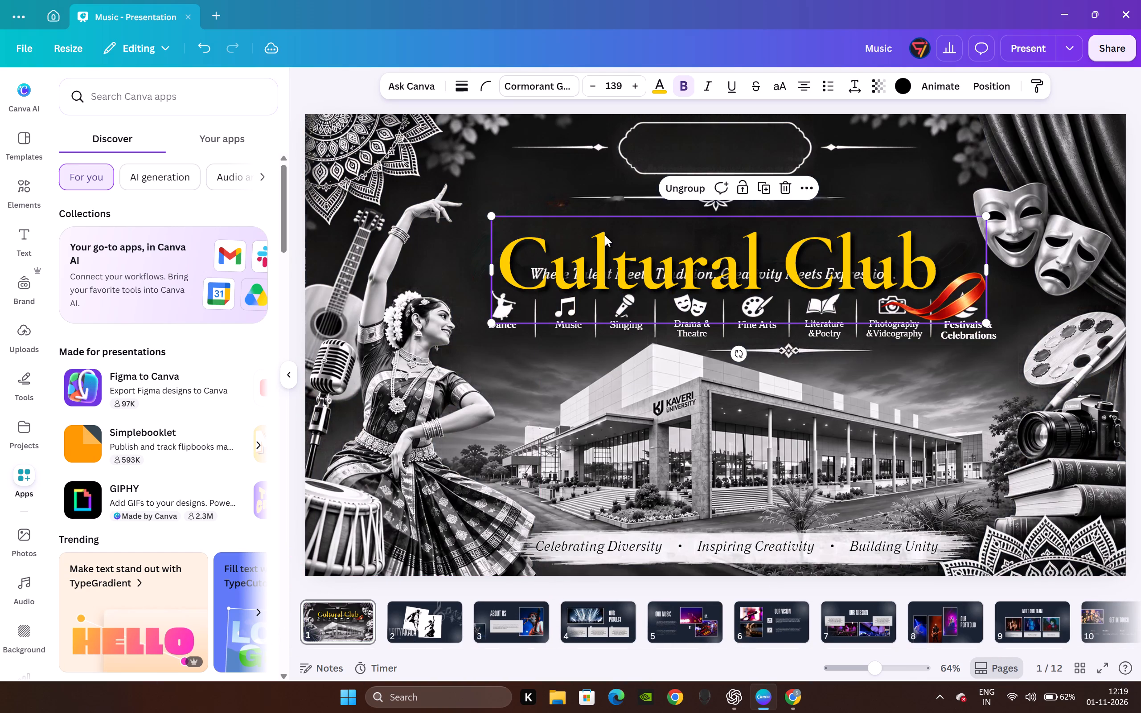
# Scale the title-and-ribbon group down to font size 126 and place it between the lotus ornament and the "Where Talent Meets Tradition" tagline.
pyautogui.moveTo(632, 255); pyautogui.dragTo(629, 221)
pyautogui.moveTo(484, 182); pyautogui.dragTo(506, 197)
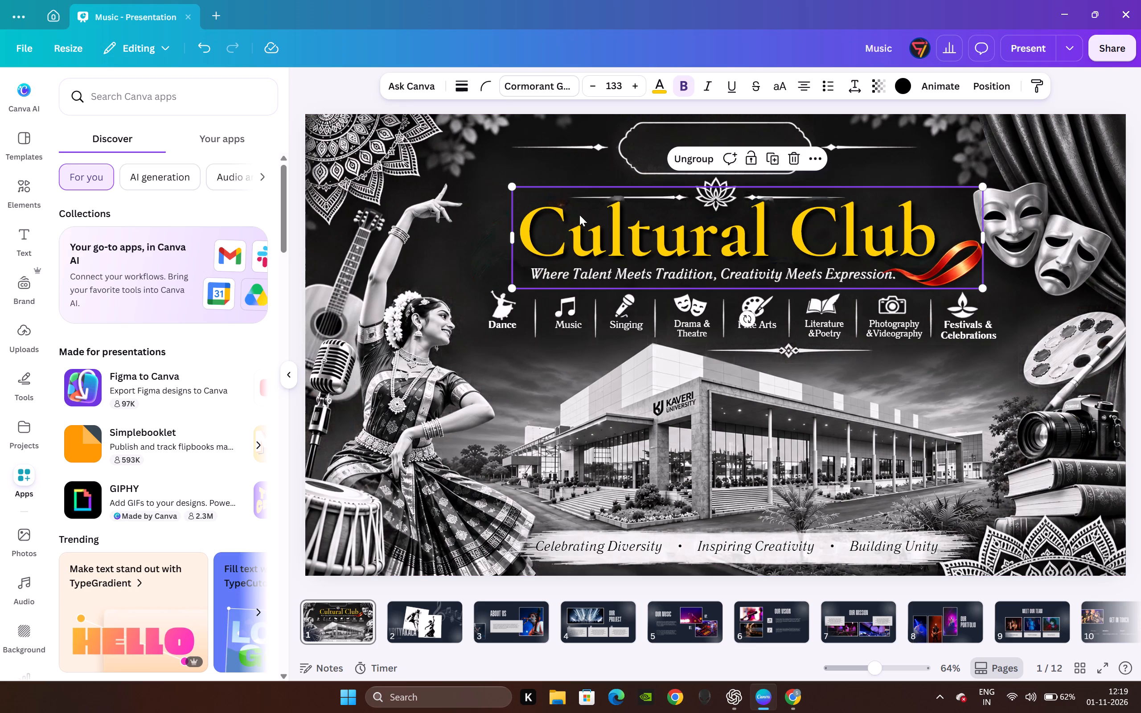
pyautogui.moveTo(581, 215); pyautogui.dragTo(568, 215)
pyautogui.moveTo(502, 192); pyautogui.dragTo(525, 205)
pyautogui.moveTo(583, 219); pyautogui.dragTo(570, 217)
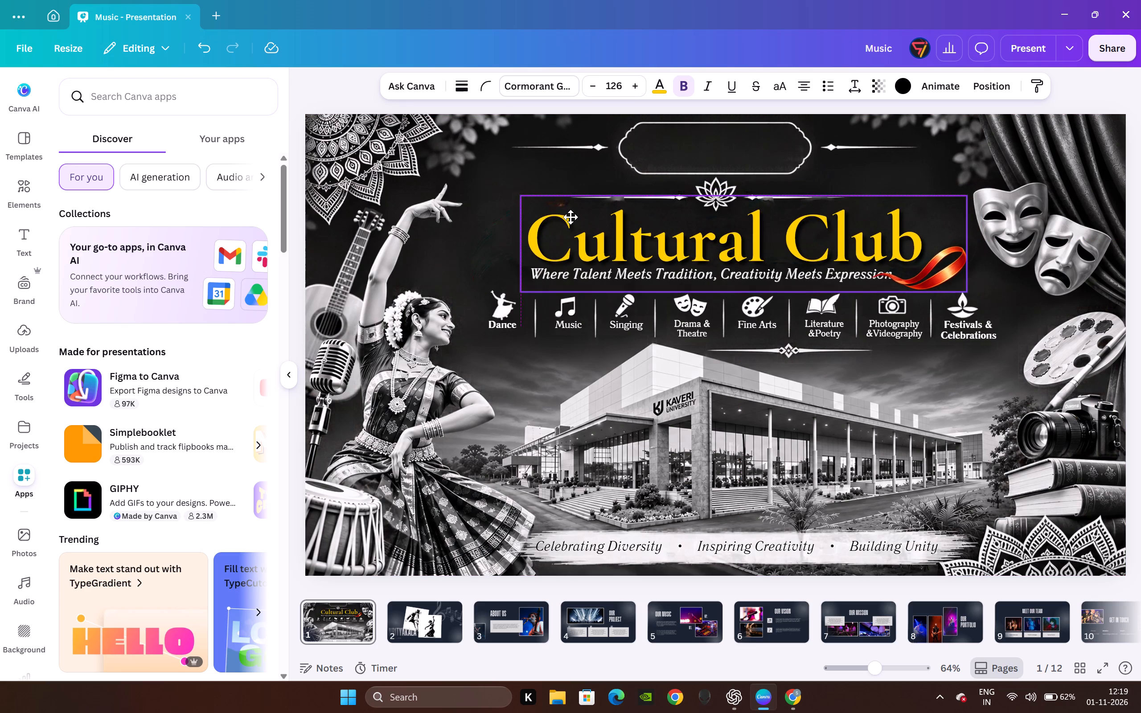
pyautogui.moveTo(570, 217); pyautogui.dragTo(565, 222)
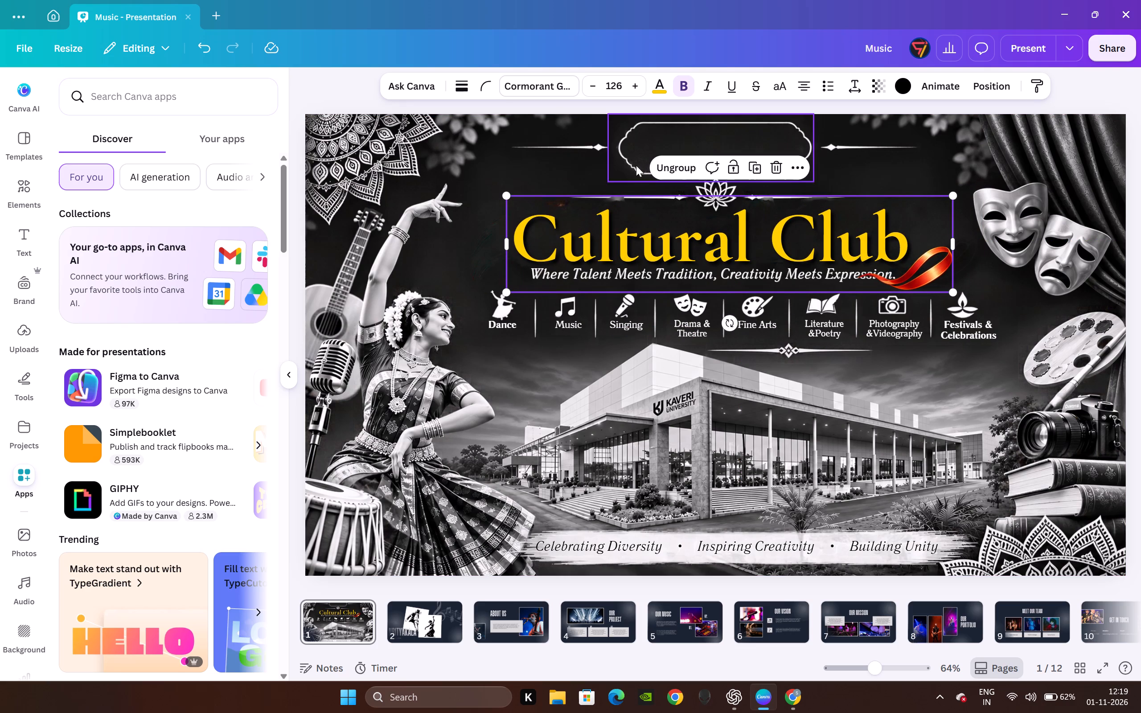
# Ungroup the title and ribbon, and move the red ribbon outward to just beyond the end of "Cultural Club".
pyautogui.click(663, 164)
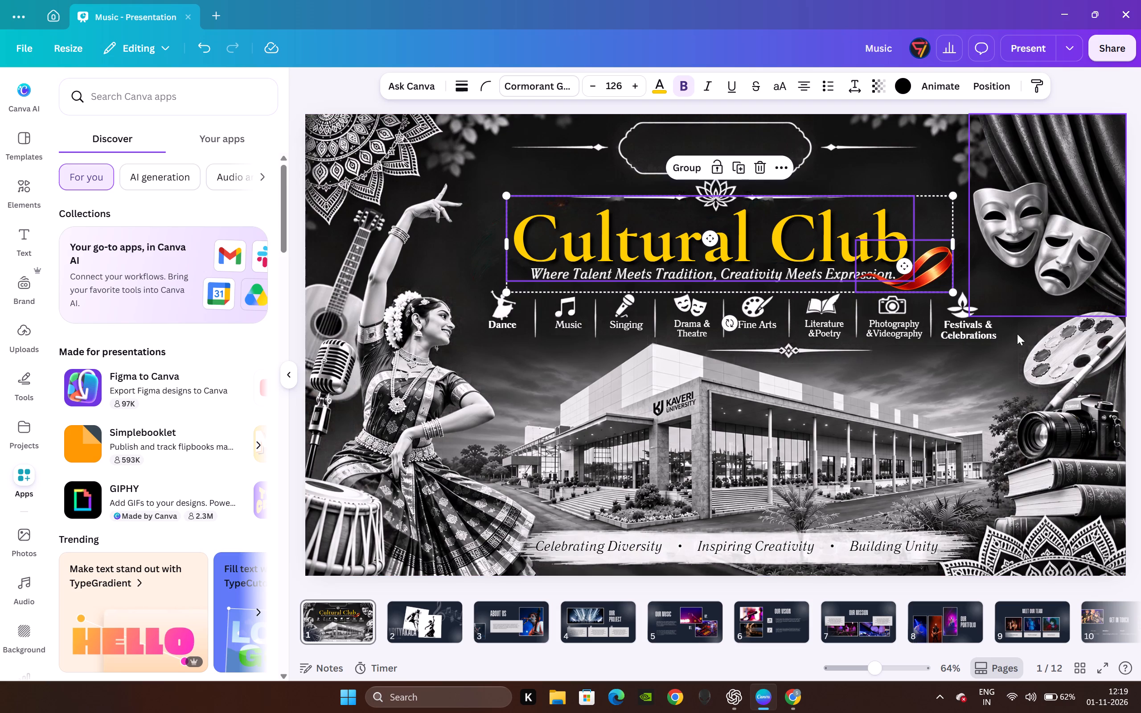
pyautogui.click(1017, 334)
pyautogui.moveTo(922, 275); pyautogui.dragTo(946, 267)
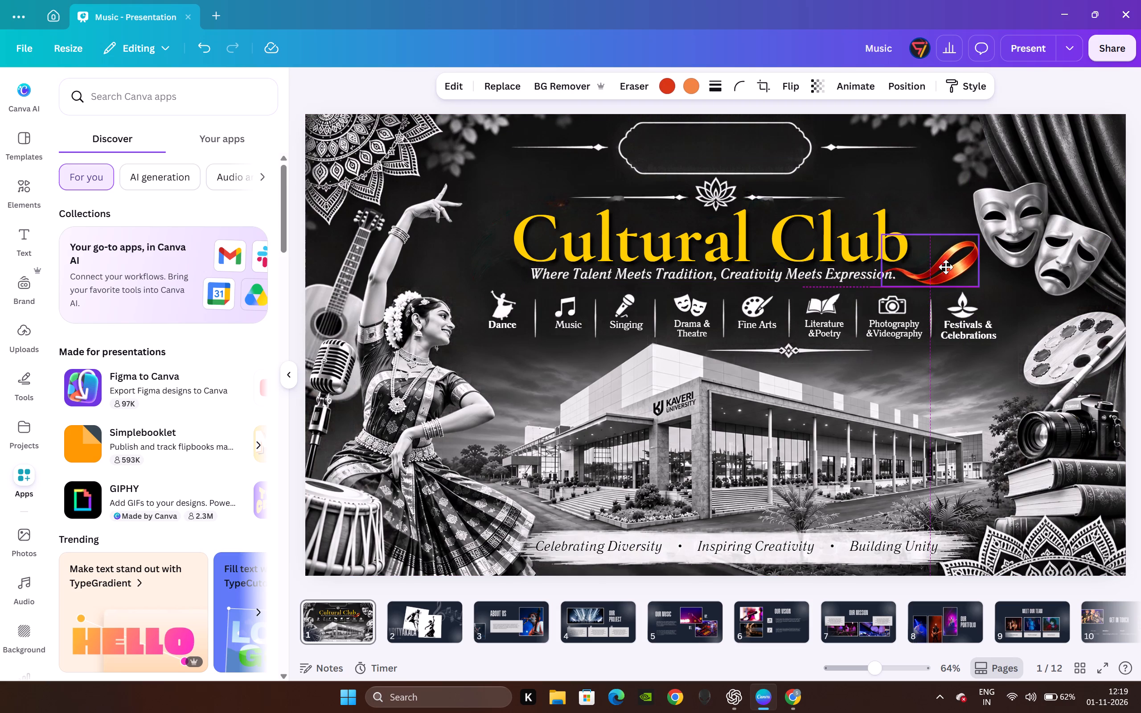
pyautogui.moveTo(946, 267); pyautogui.dragTo(946, 266)
pyautogui.click(1042, 82)
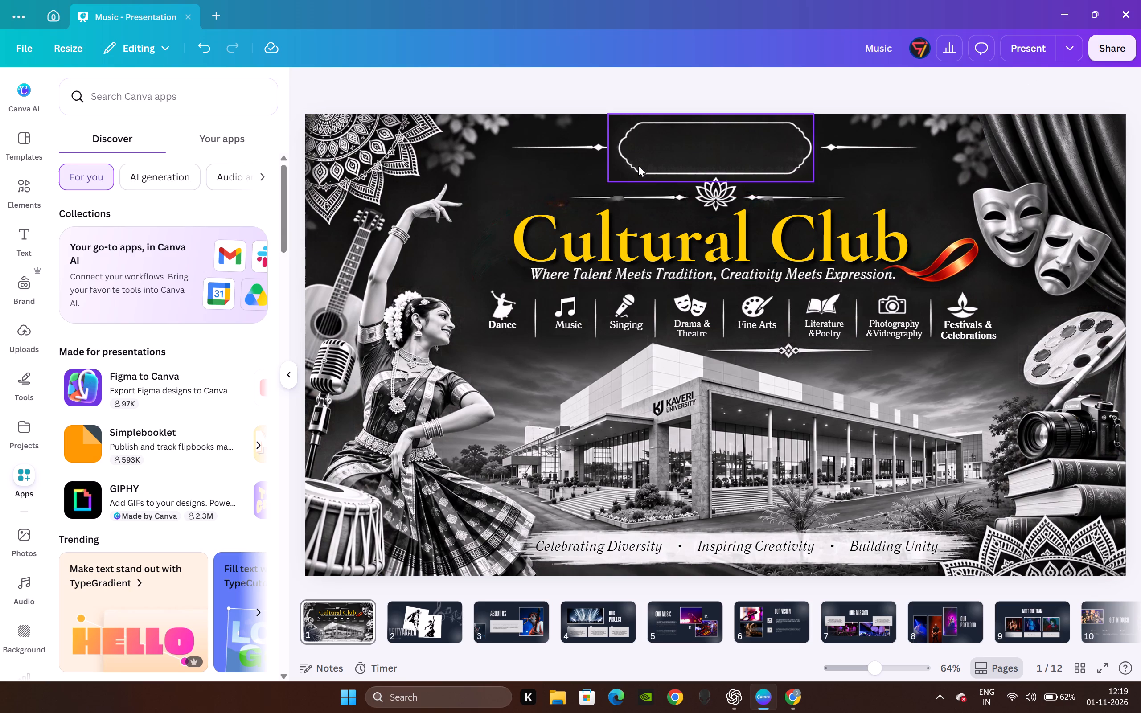
# Align the yellow "Cultural Club" title to the horizontal center of the page.
pyautogui.click(638, 217)
pyautogui.click(781, 165)
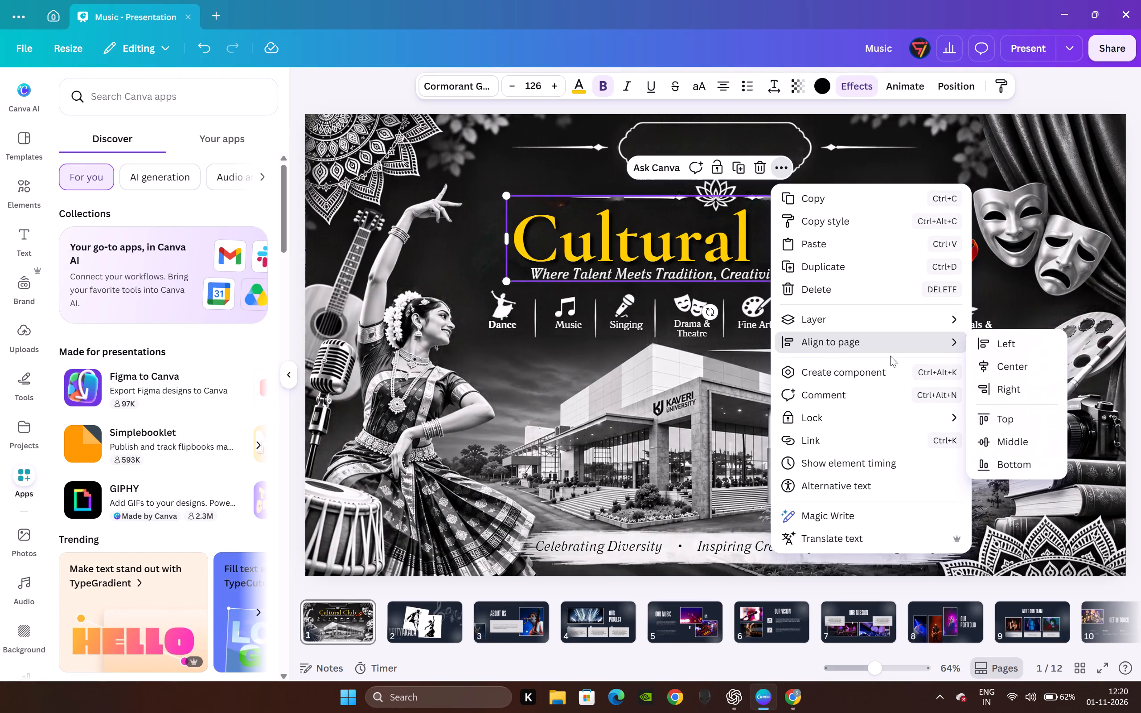
pyautogui.click(1006, 364)
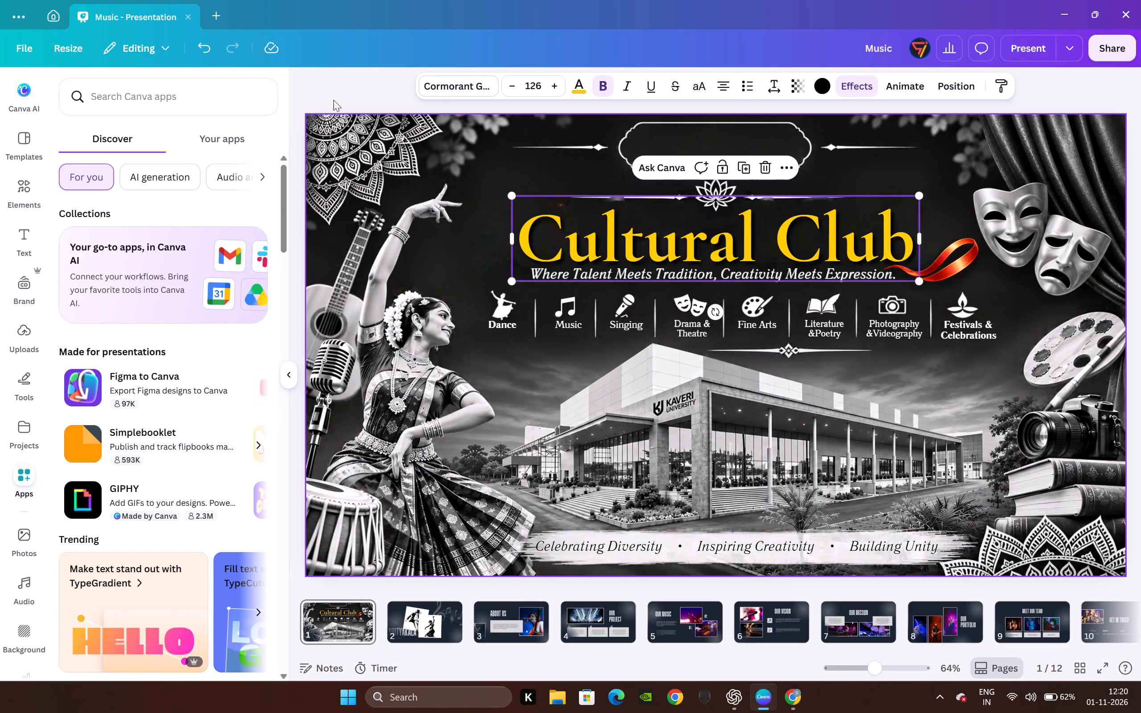
pyautogui.click(333, 100)
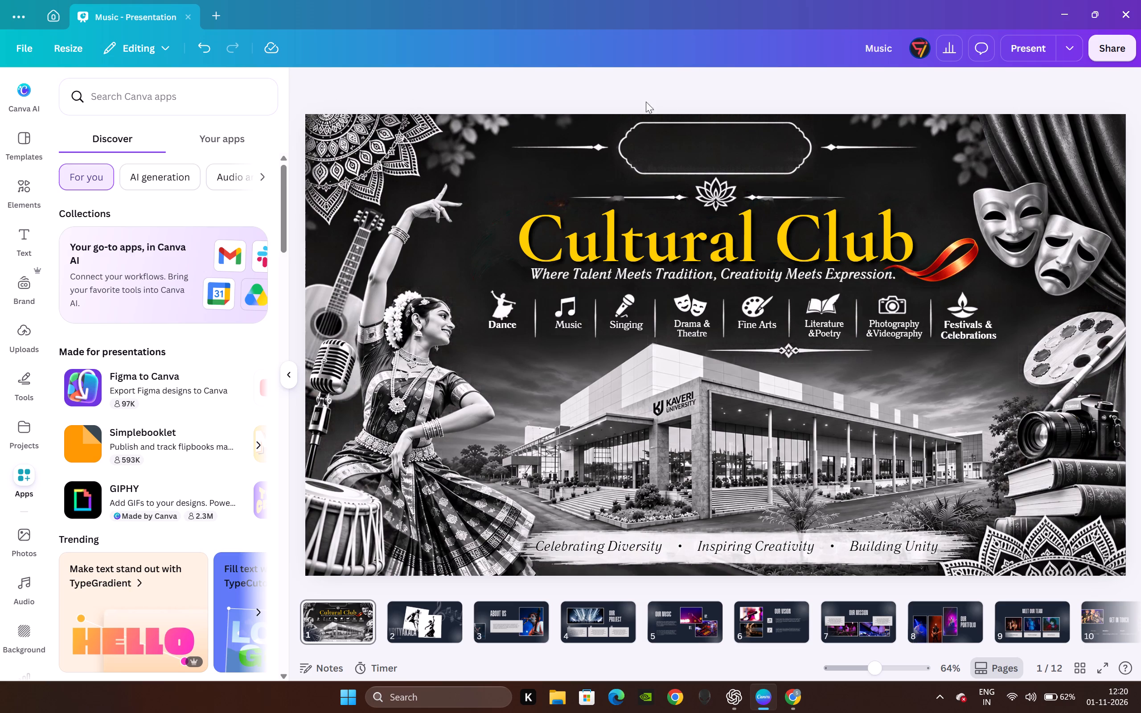
# Add the uploaded Kaveri University logo to the first slide and move it into the empty ornate frame above the title.
pyautogui.click(27, 335)
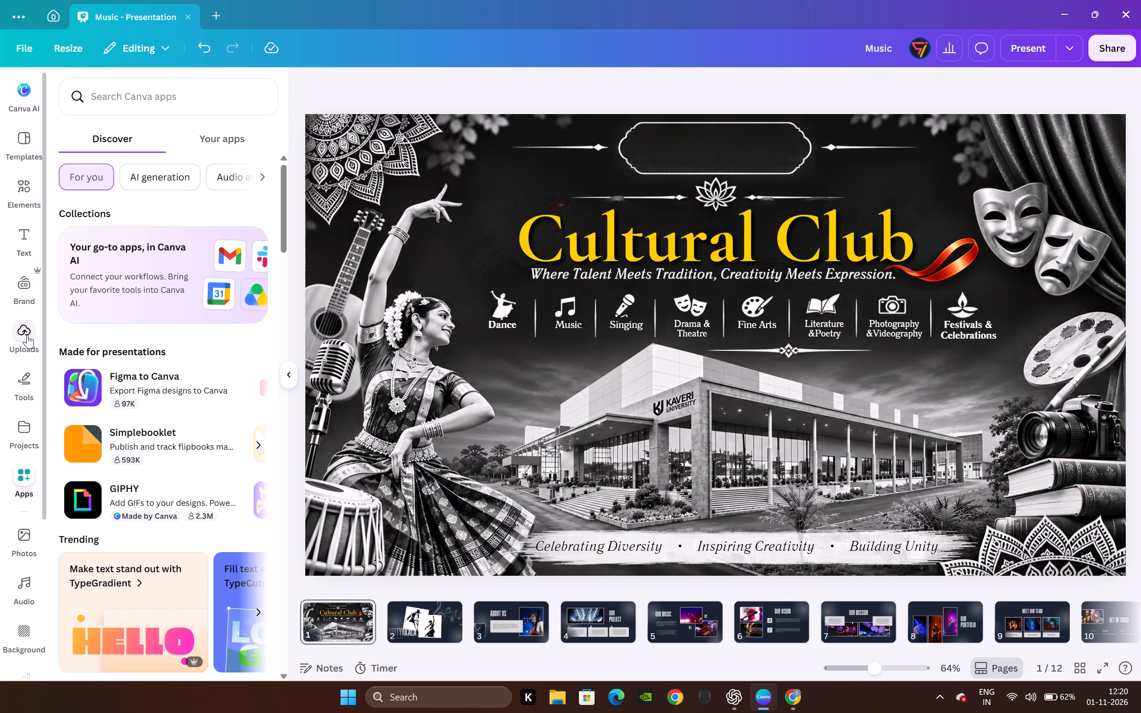
pyautogui.click(216, 261)
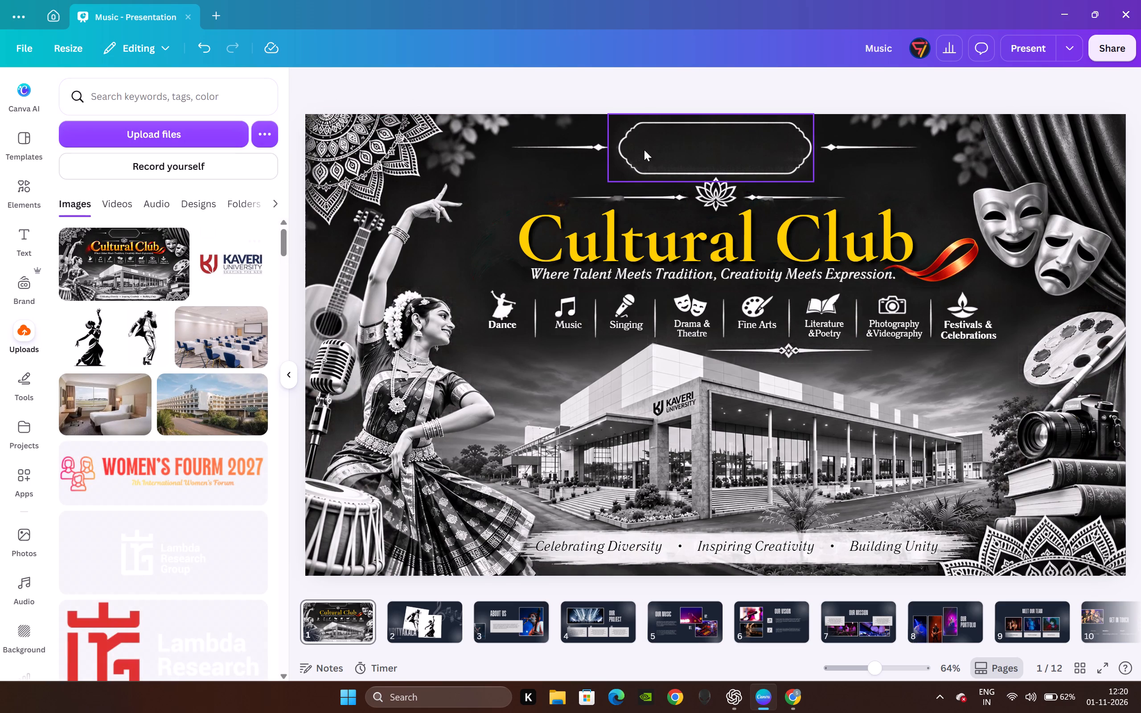
pyautogui.click(235, 275)
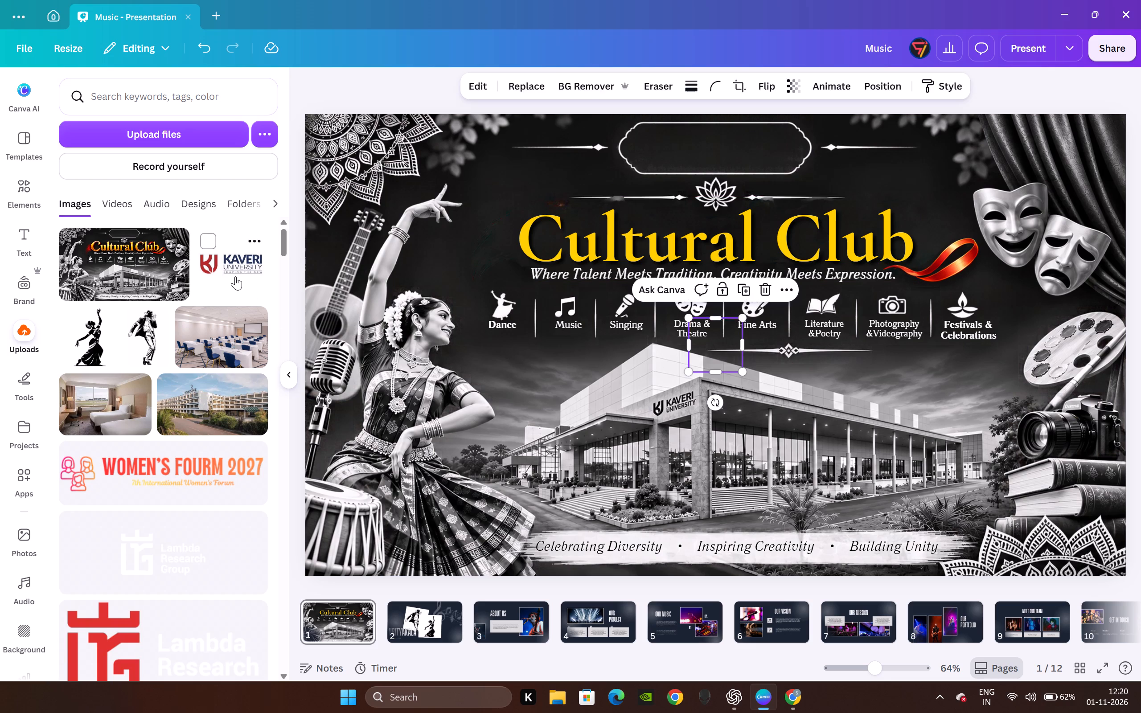
pyautogui.moveTo(703, 342); pyautogui.dragTo(628, 151)
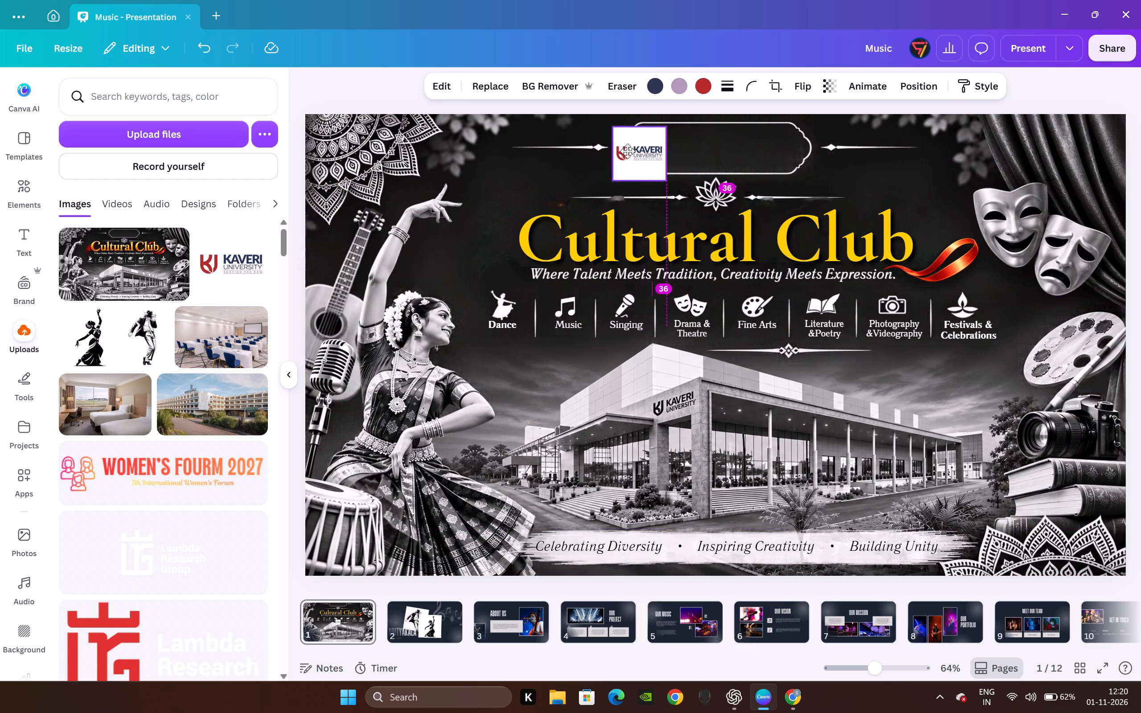
pyautogui.moveTo(628, 151); pyautogui.dragTo(647, 147)
# Enlarge the Kaveri University logo and crop its surplus white margins on all four sides.
pyautogui.moveTo(688, 177); pyautogui.dragTo(818, 253)
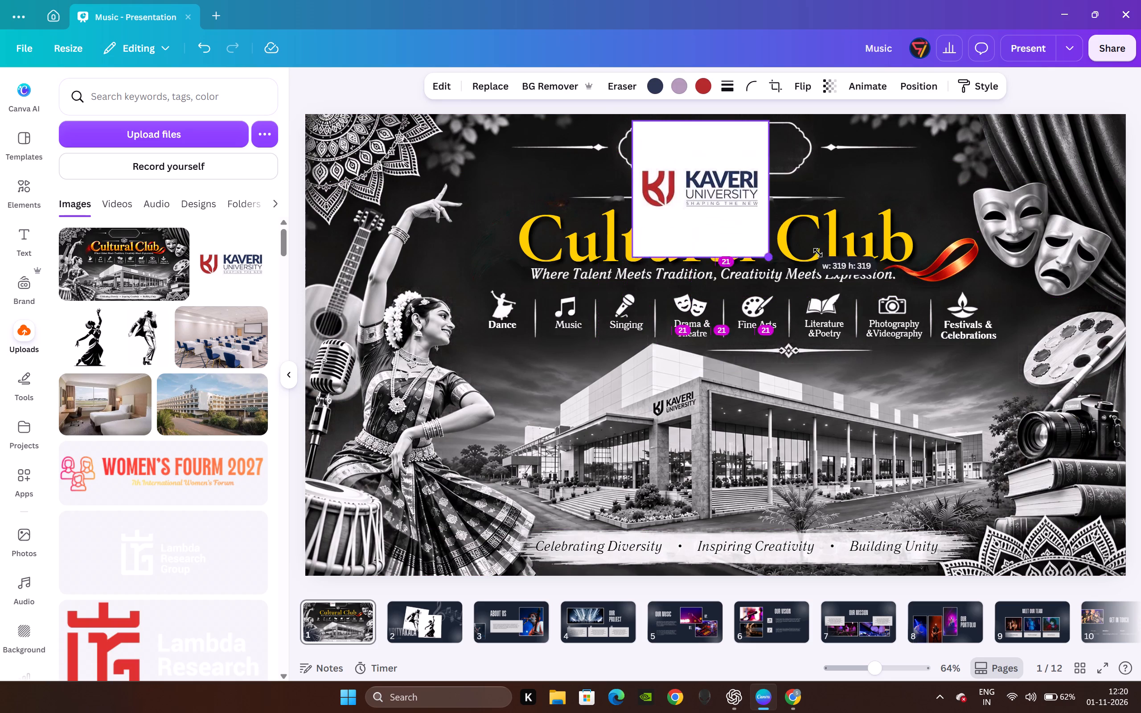
pyautogui.moveTo(818, 253); pyautogui.dragTo(905, 317)
pyautogui.moveTo(748, 352); pyautogui.dragTo(747, 352)
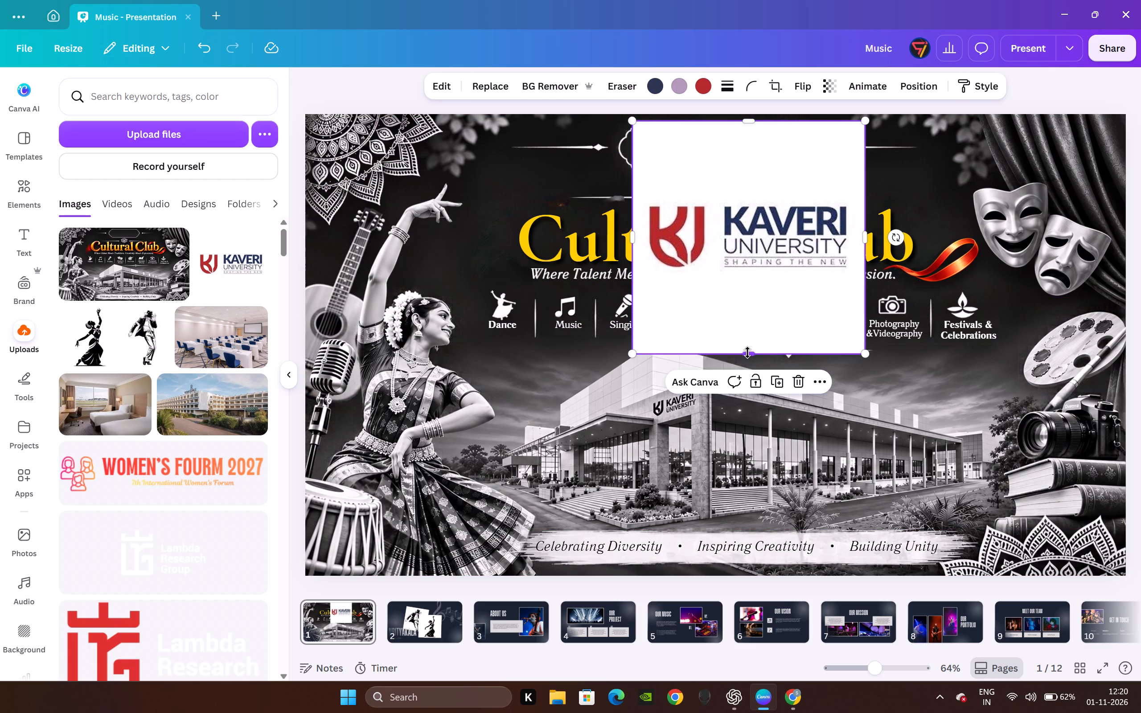
pyautogui.moveTo(747, 352); pyautogui.dragTo(739, 276)
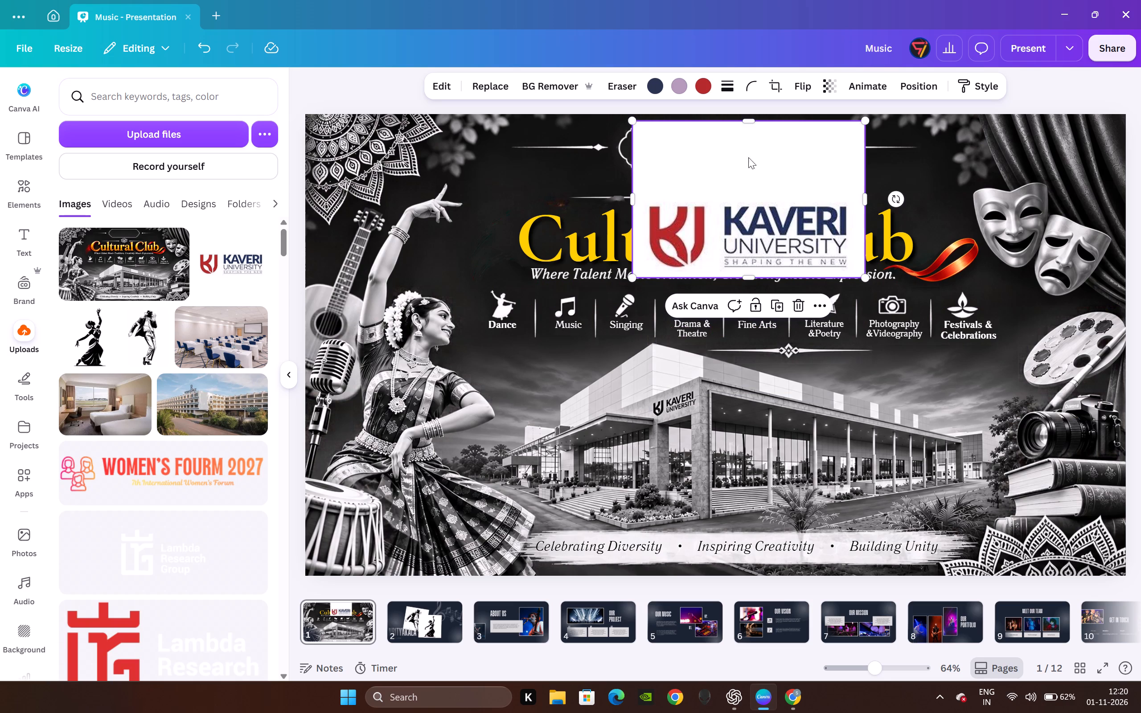
pyautogui.moveTo(750, 121); pyautogui.dragTo(754, 193)
pyautogui.moveTo(631, 241); pyautogui.dragTo(639, 241)
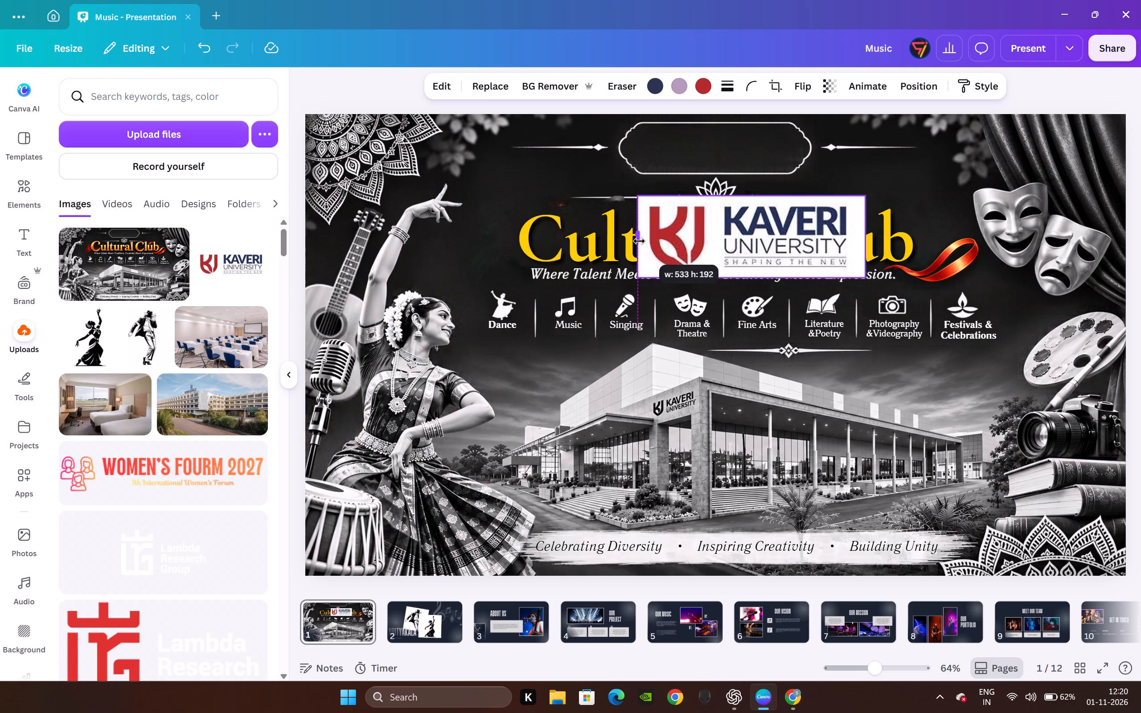
pyautogui.moveTo(639, 241); pyautogui.dragTo(640, 241)
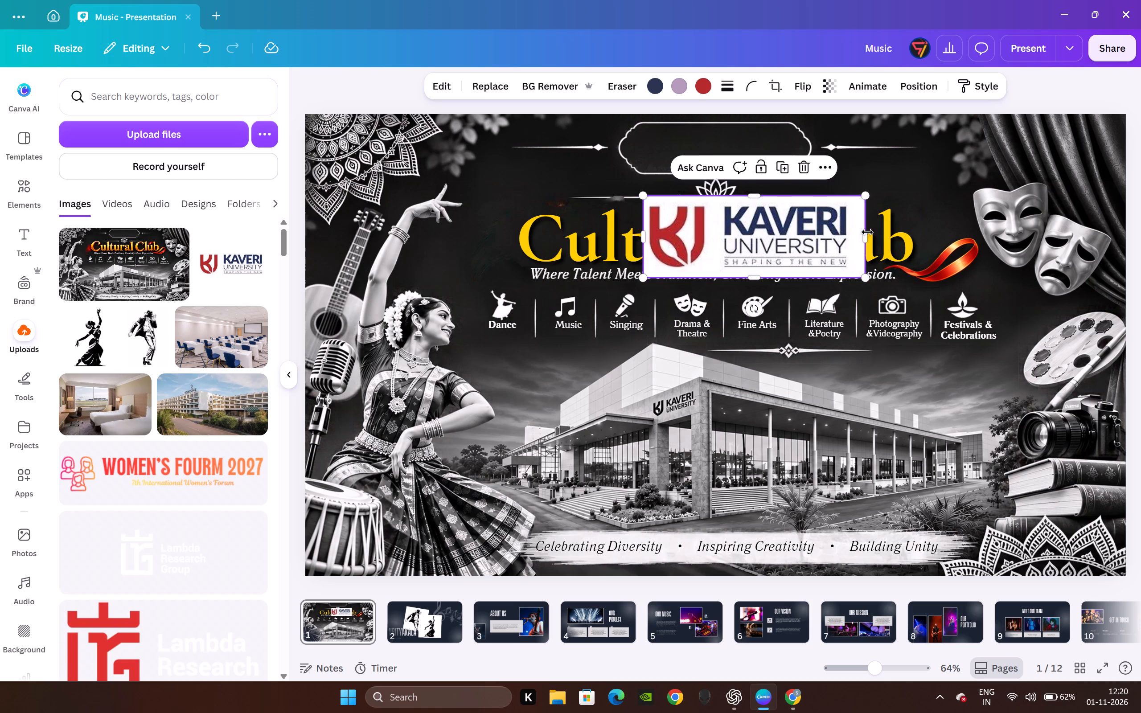
pyautogui.moveTo(867, 237); pyautogui.dragTo(859, 239)
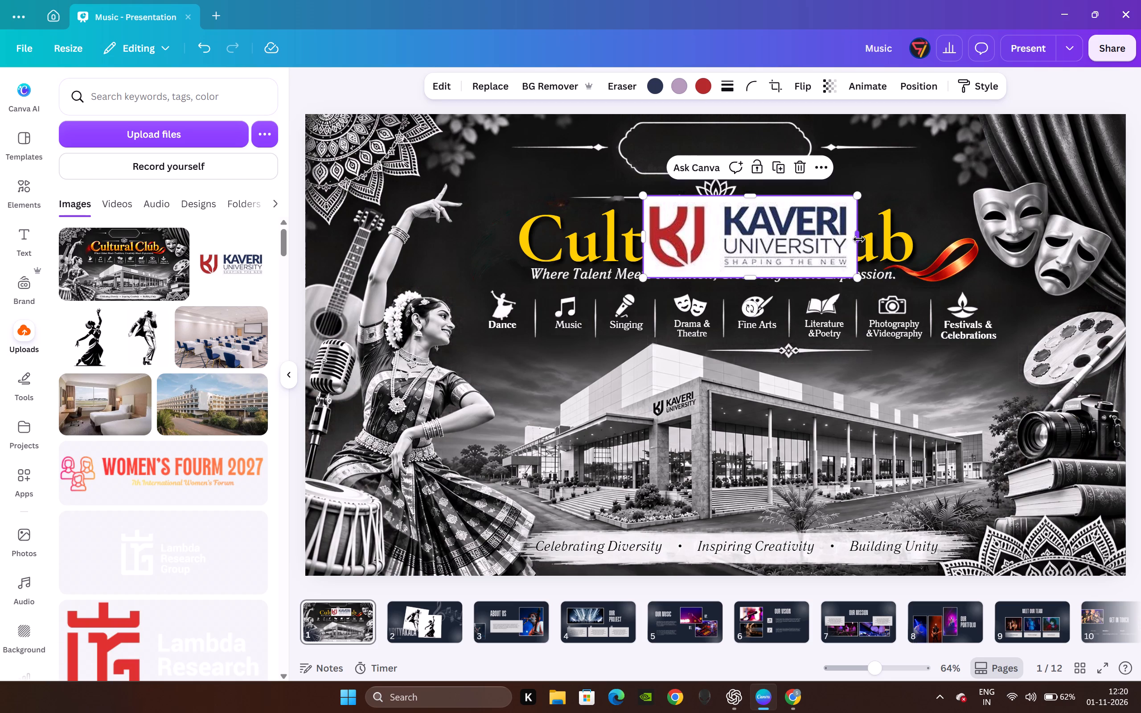
pyautogui.moveTo(749, 278); pyautogui.dragTo(749, 273)
# Shrink the cropped Kaveri University logo and fit it inside the ornate frame at the top of the slide.
pyautogui.moveTo(860, 276); pyautogui.dragTo(770, 236)
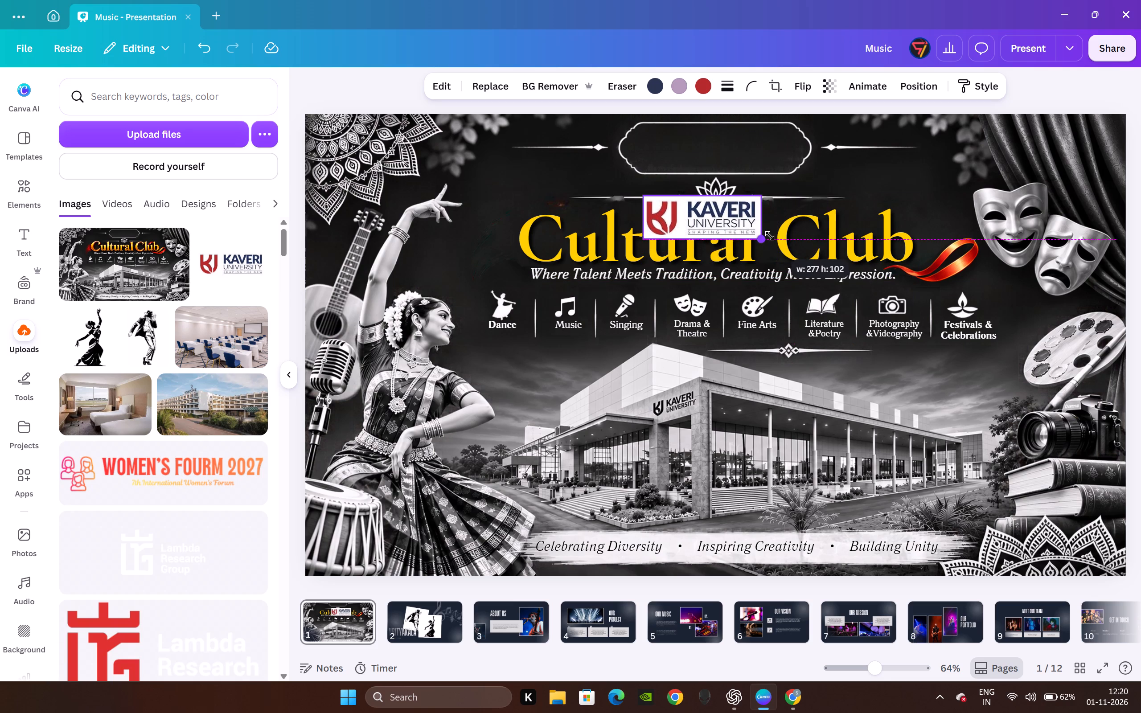
pyautogui.moveTo(770, 236); pyautogui.dragTo(768, 236)
pyautogui.moveTo(685, 214); pyautogui.dragTo(694, 146)
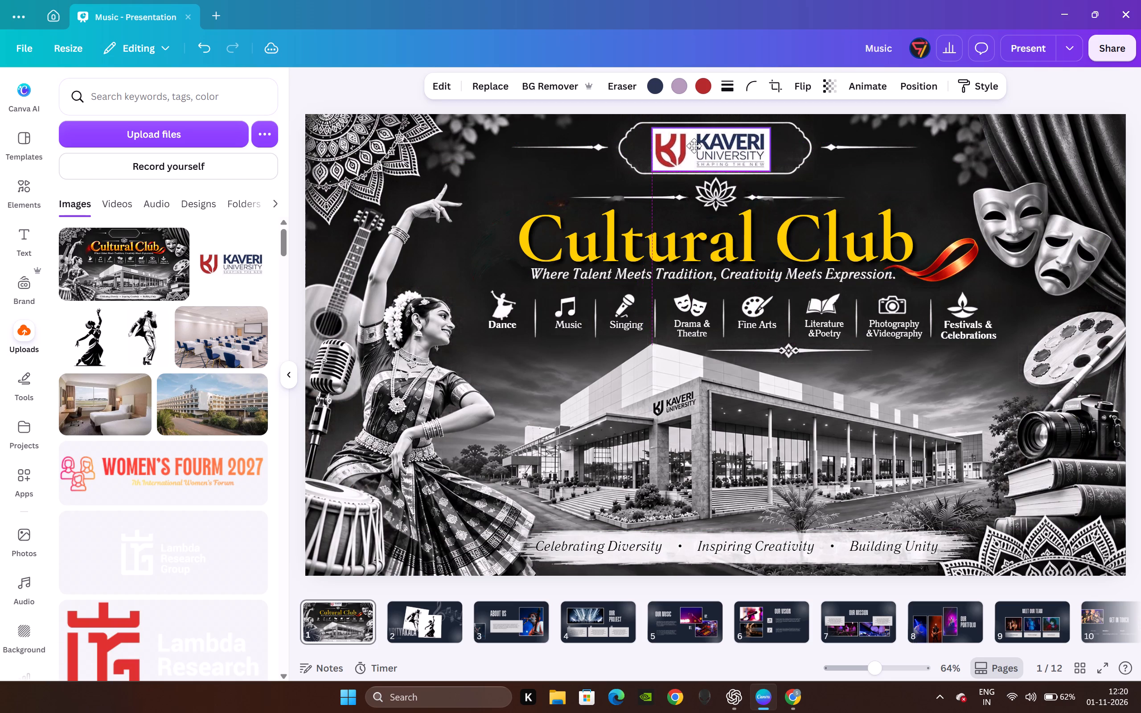
pyautogui.moveTo(694, 146); pyautogui.dragTo(683, 143)
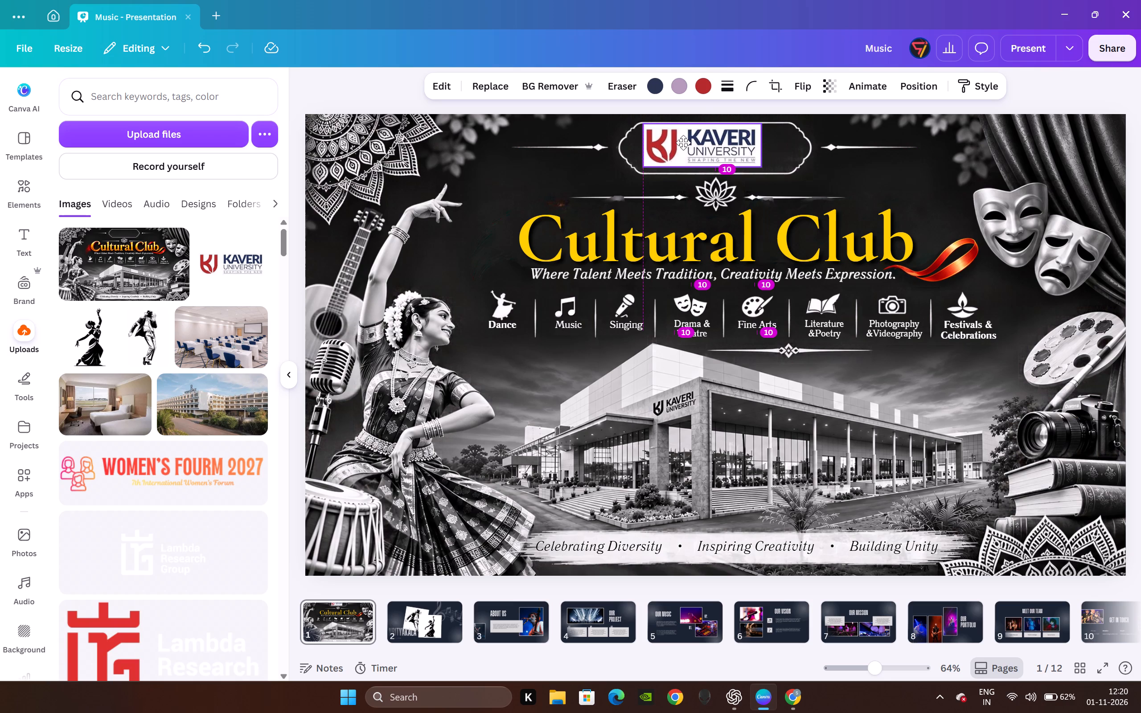
pyautogui.moveTo(683, 143); pyautogui.dragTo(681, 143)
pyautogui.moveTo(755, 168); pyautogui.dragTo(759, 170)
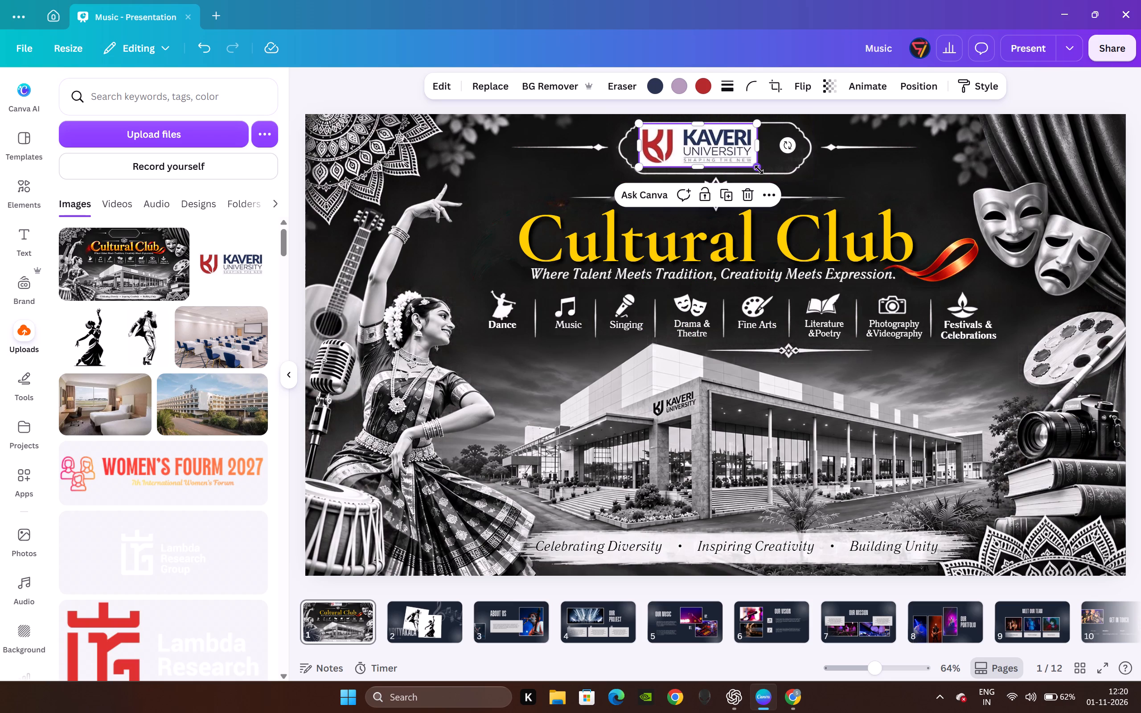
pyautogui.moveTo(759, 170); pyautogui.dragTo(771, 175)
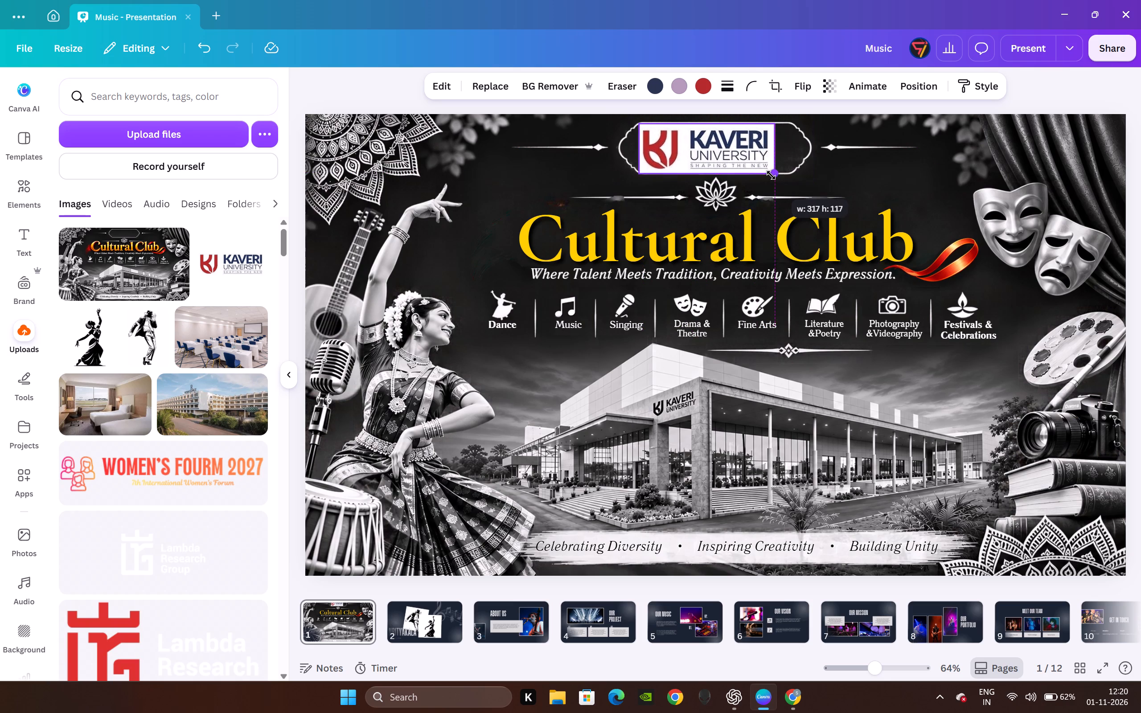
pyautogui.moveTo(771, 175); pyautogui.dragTo(770, 176)
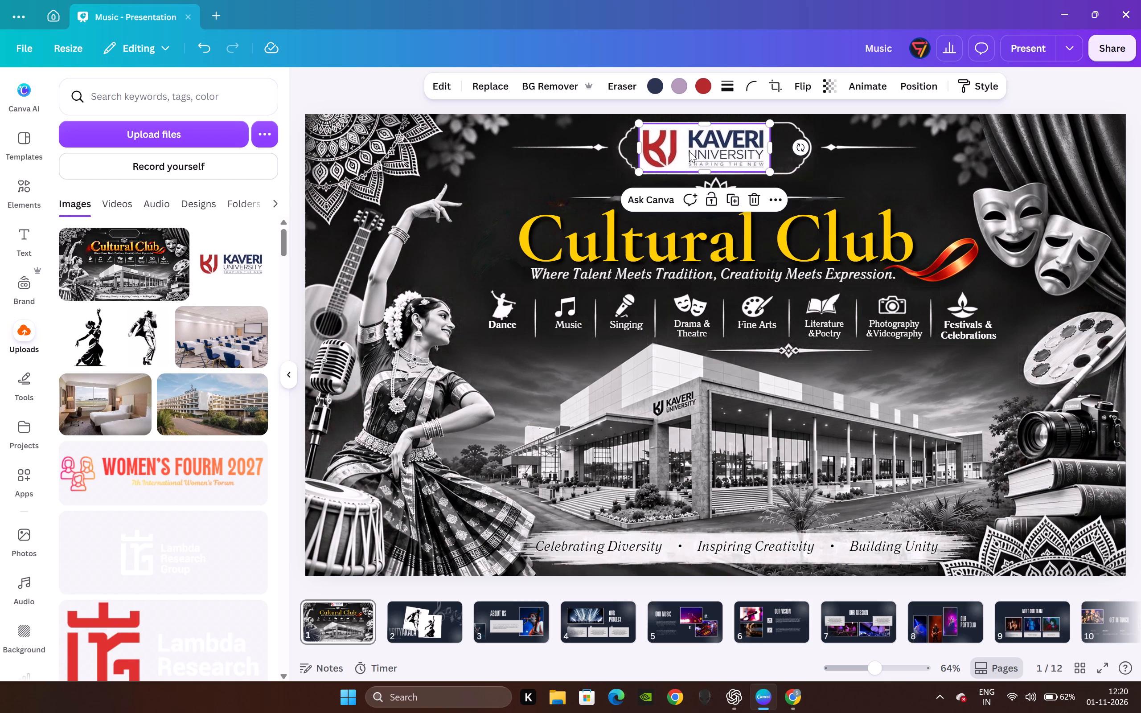
pyautogui.moveTo(694, 148); pyautogui.dragTo(700, 148)
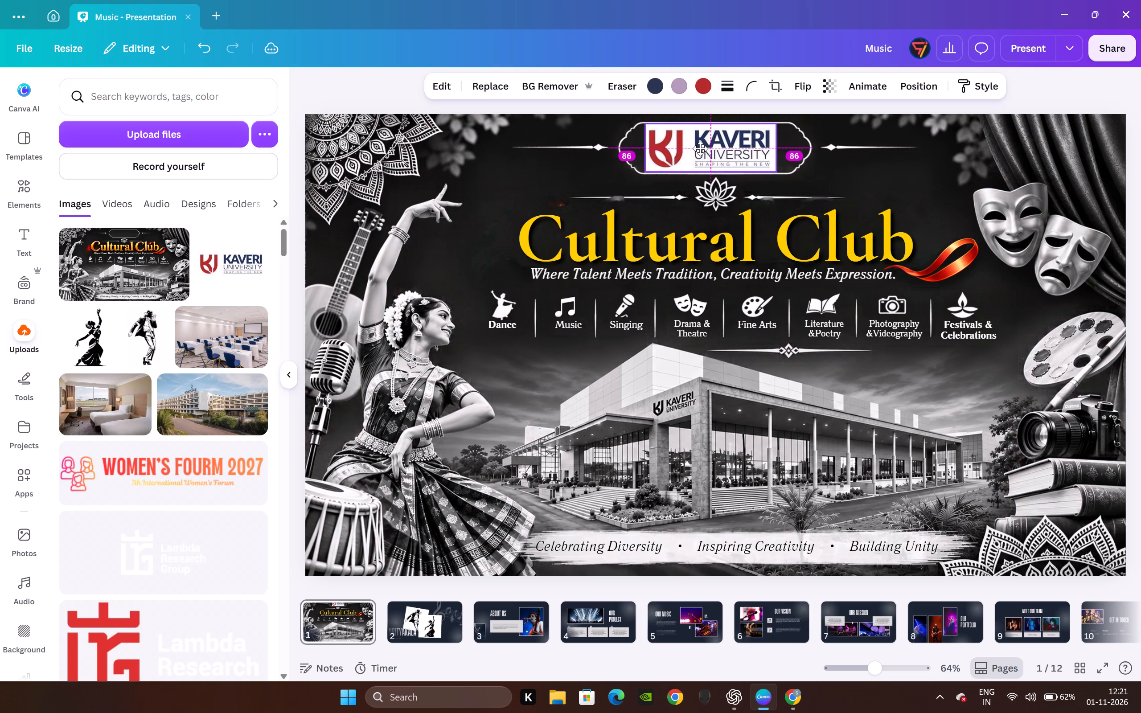
pyautogui.moveTo(700, 148); pyautogui.dragTo(703, 149)
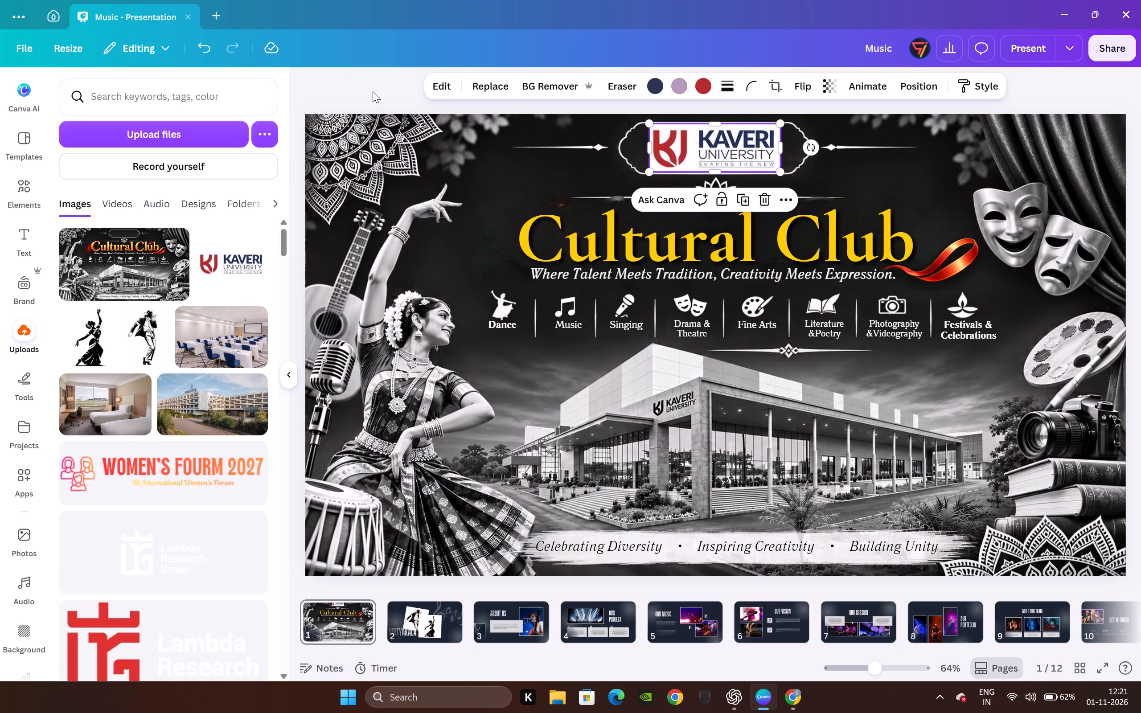
pyautogui.click(373, 91)
# Align the Kaveri University logo to the horizontal center of the page.
pyautogui.click(743, 152)
pyautogui.click(791, 205)
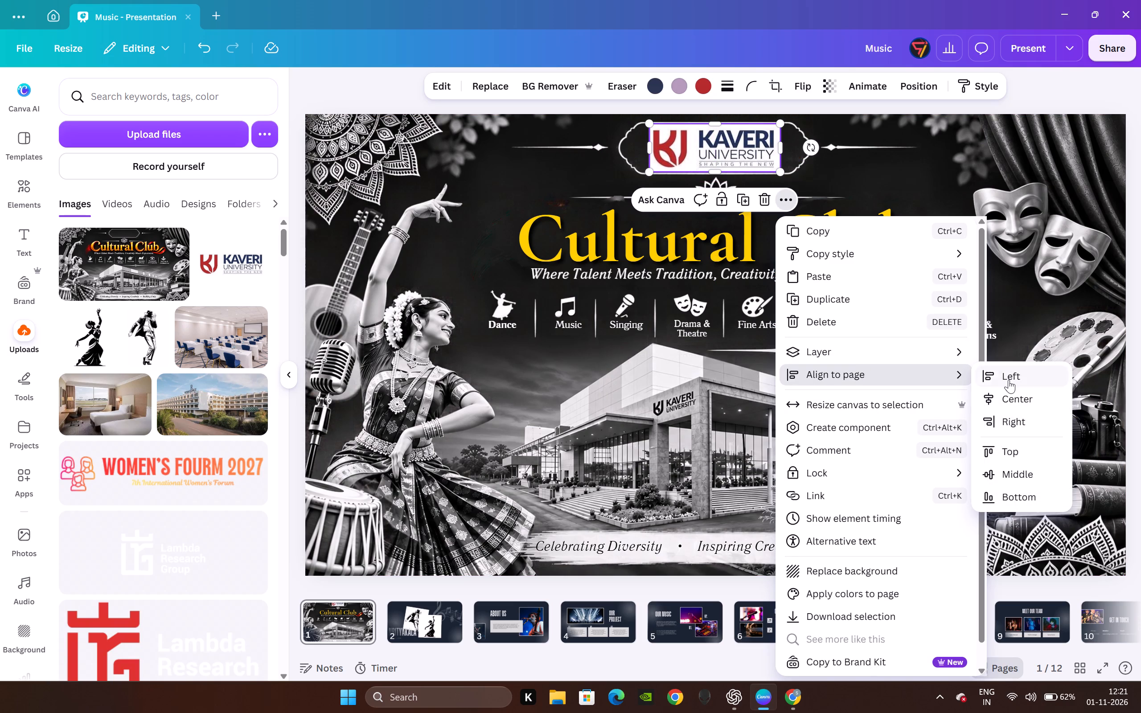
pyautogui.click(1025, 397)
pyautogui.click(397, 86)
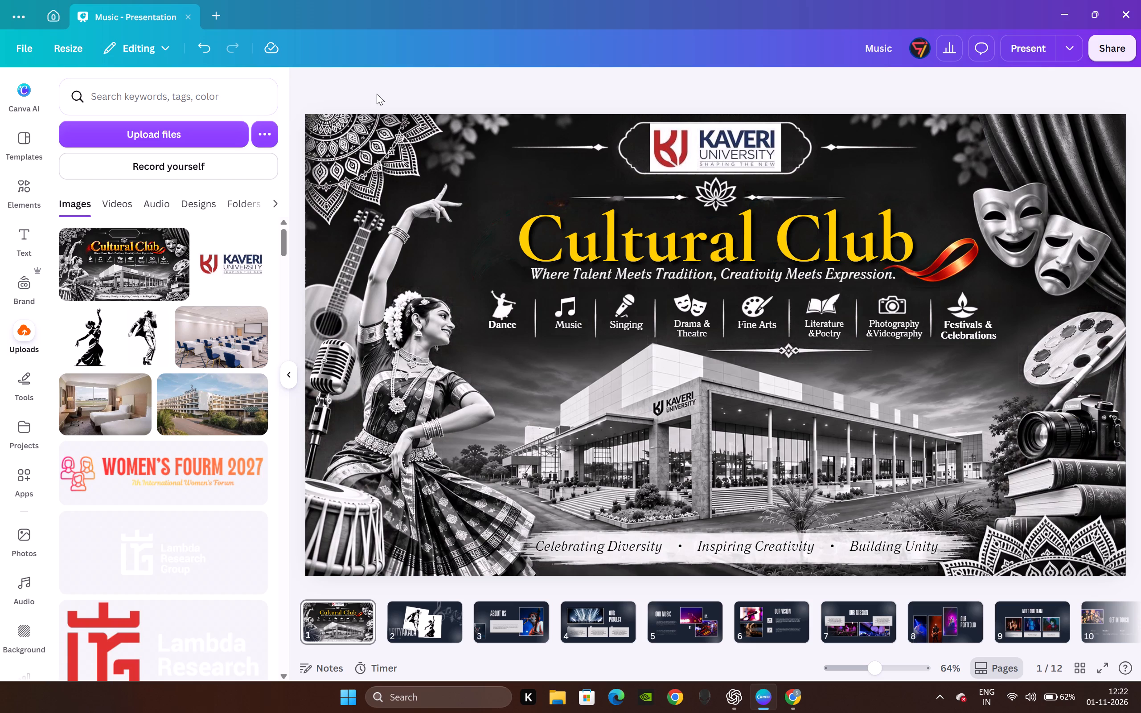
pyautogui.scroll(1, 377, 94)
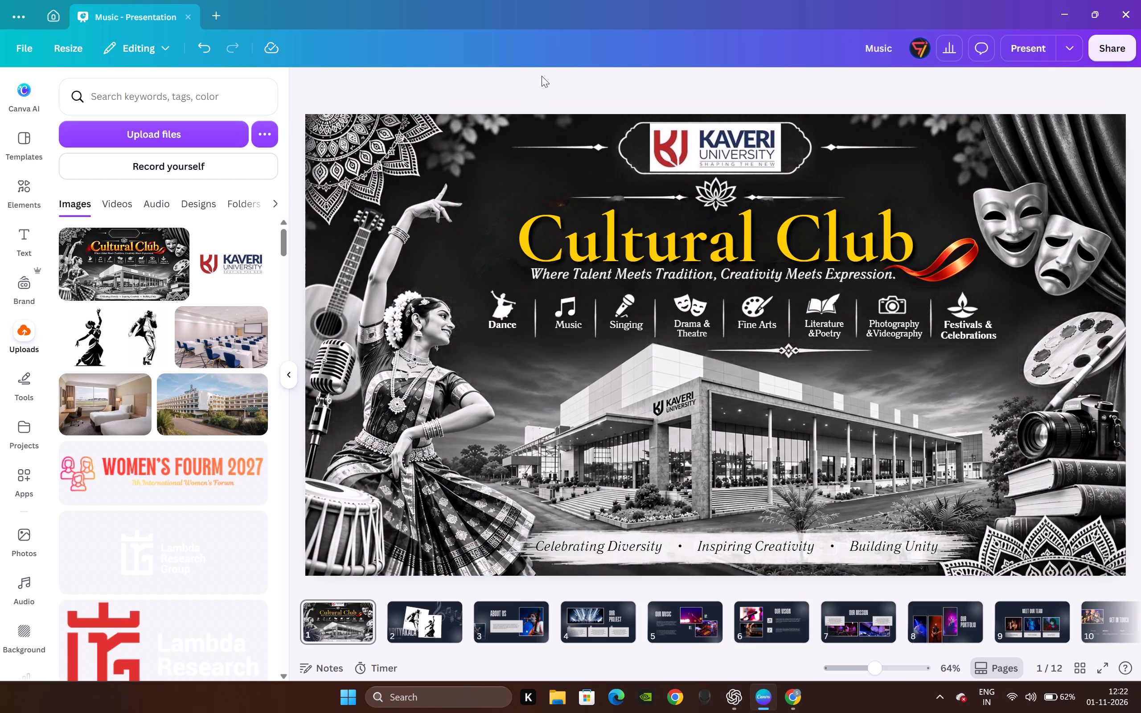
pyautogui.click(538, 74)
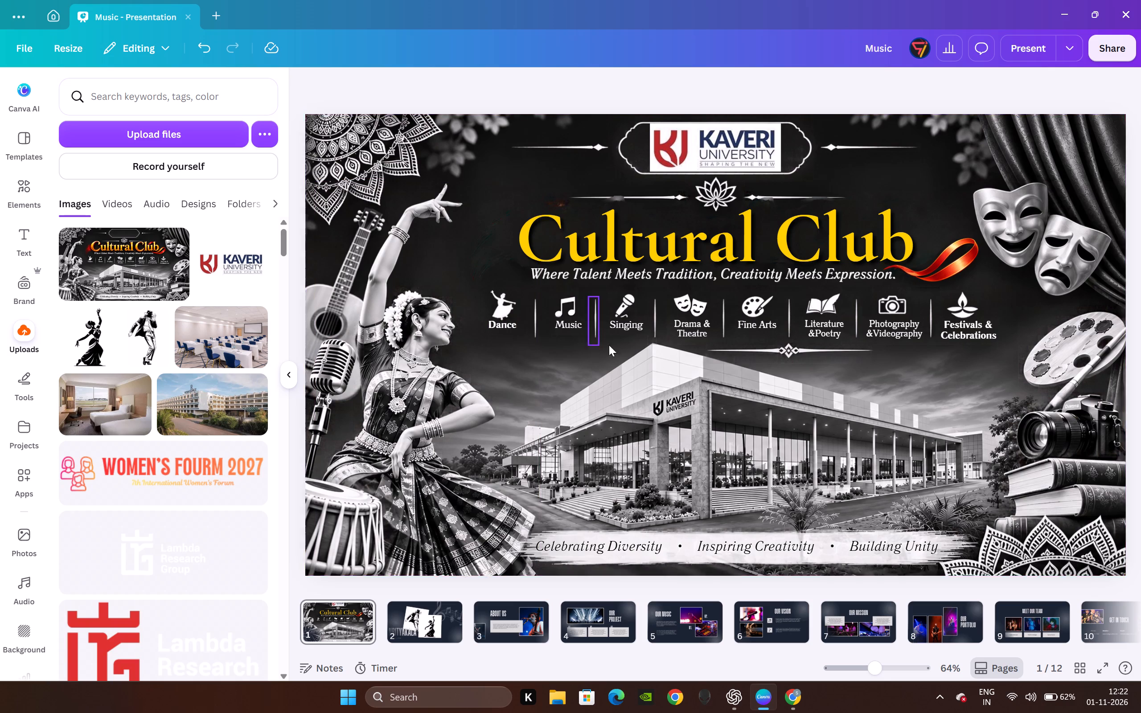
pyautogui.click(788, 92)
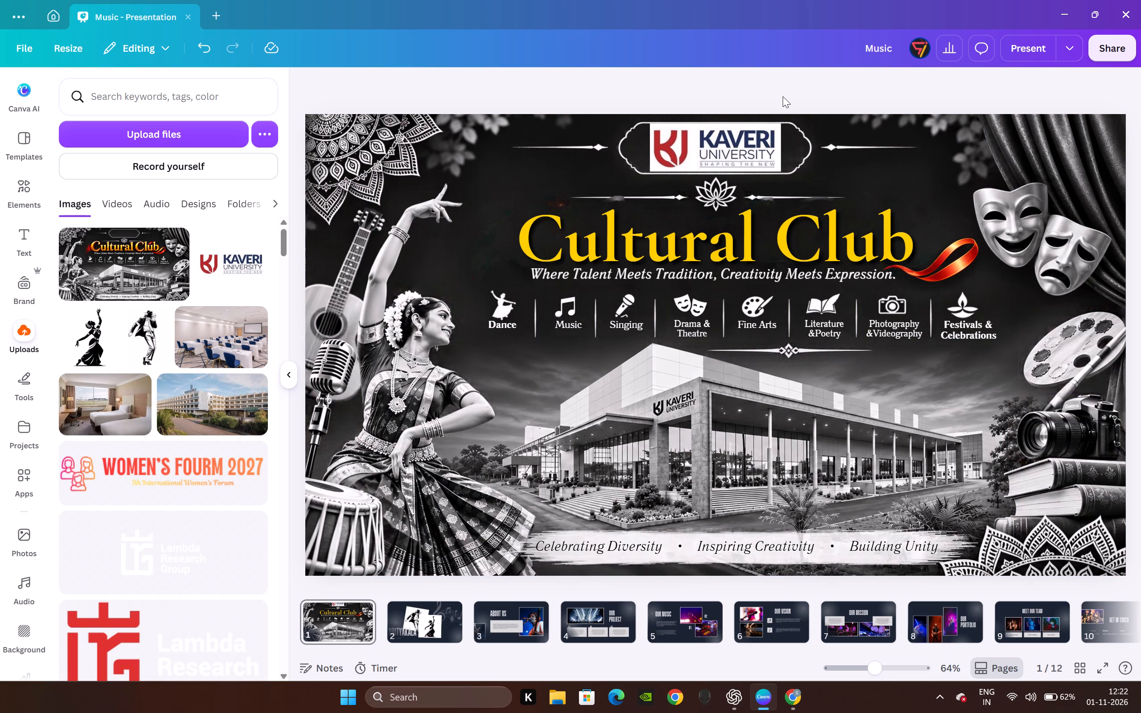
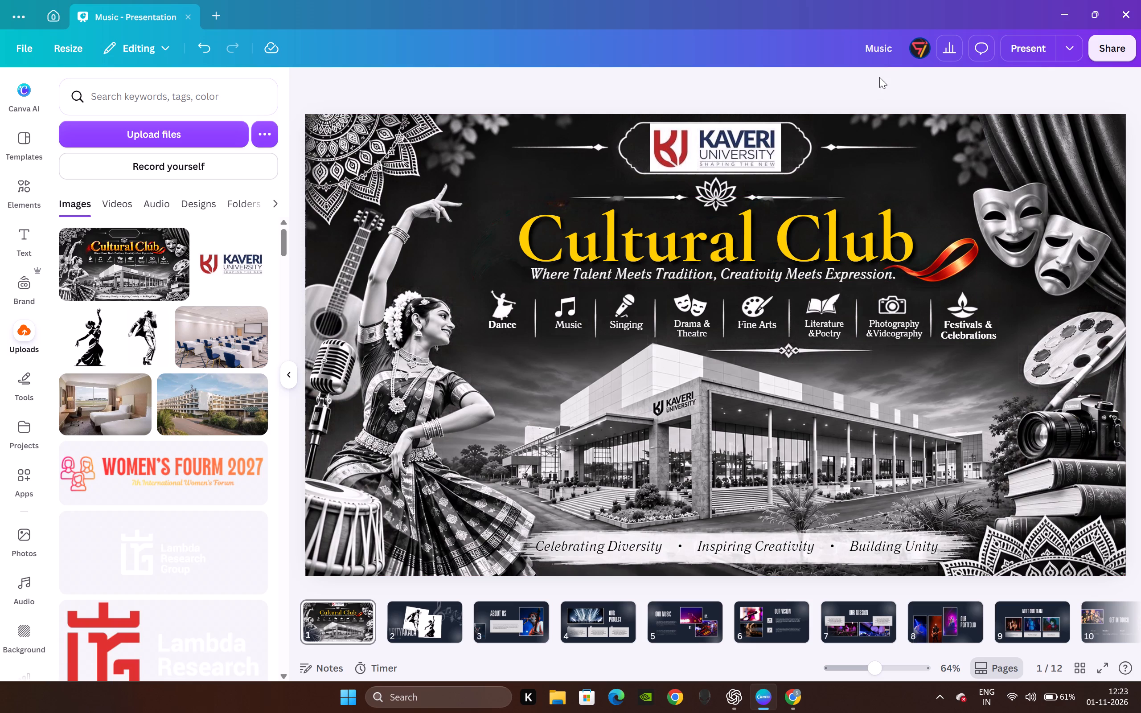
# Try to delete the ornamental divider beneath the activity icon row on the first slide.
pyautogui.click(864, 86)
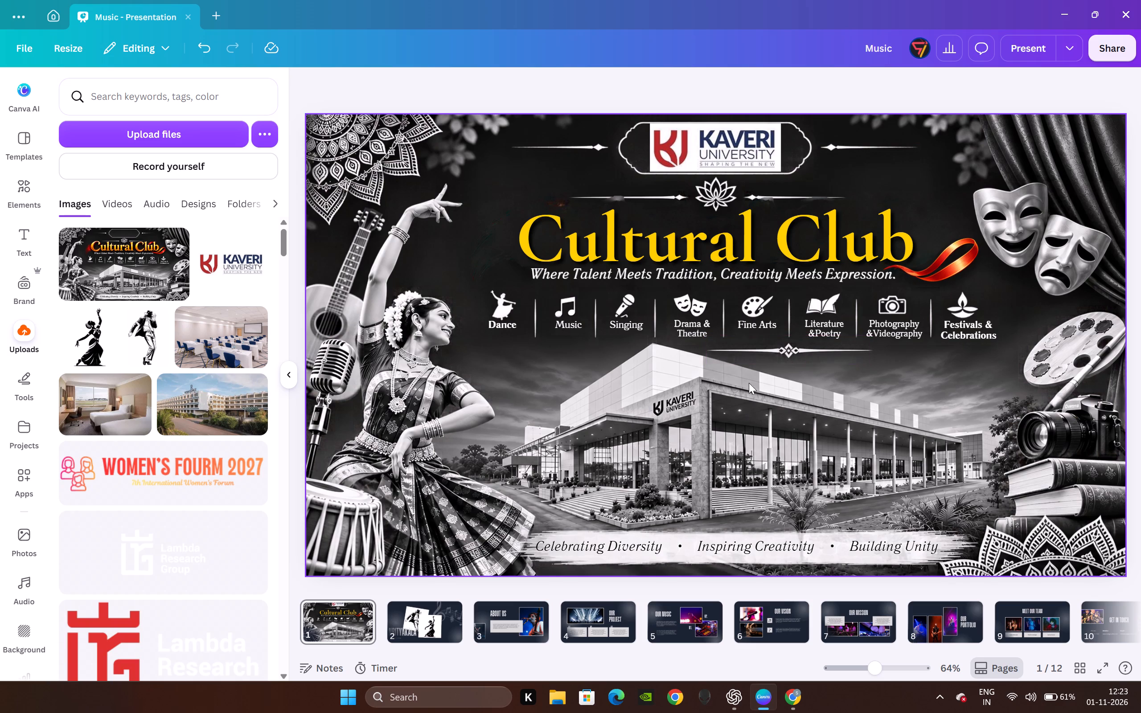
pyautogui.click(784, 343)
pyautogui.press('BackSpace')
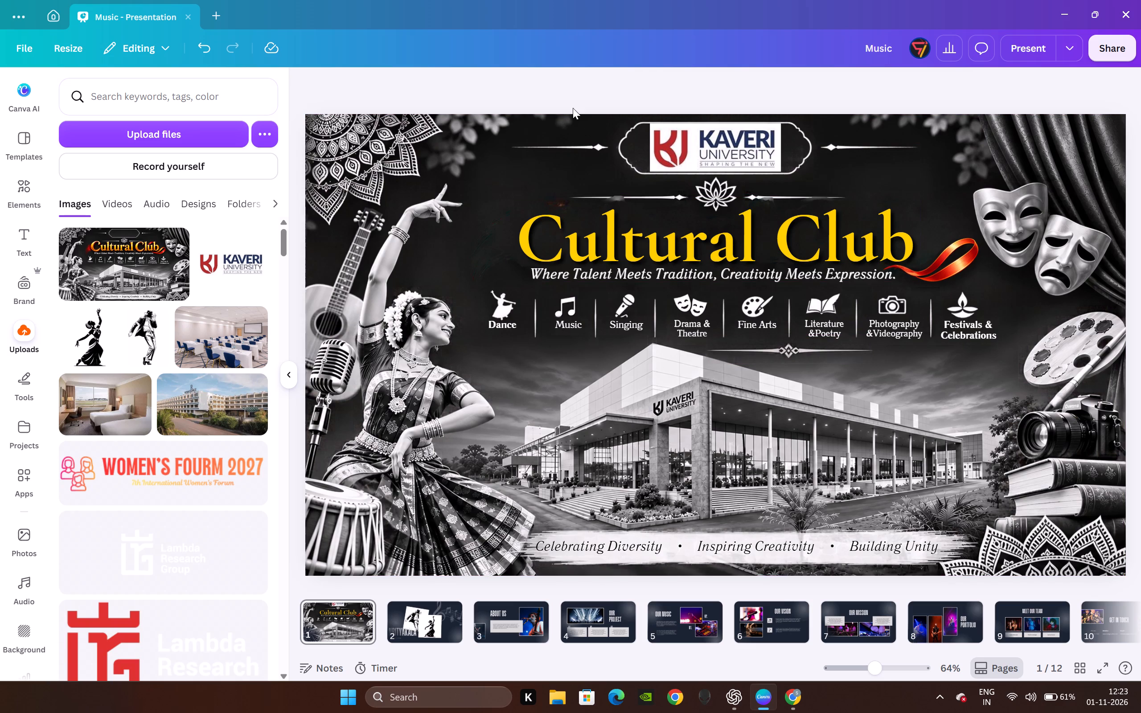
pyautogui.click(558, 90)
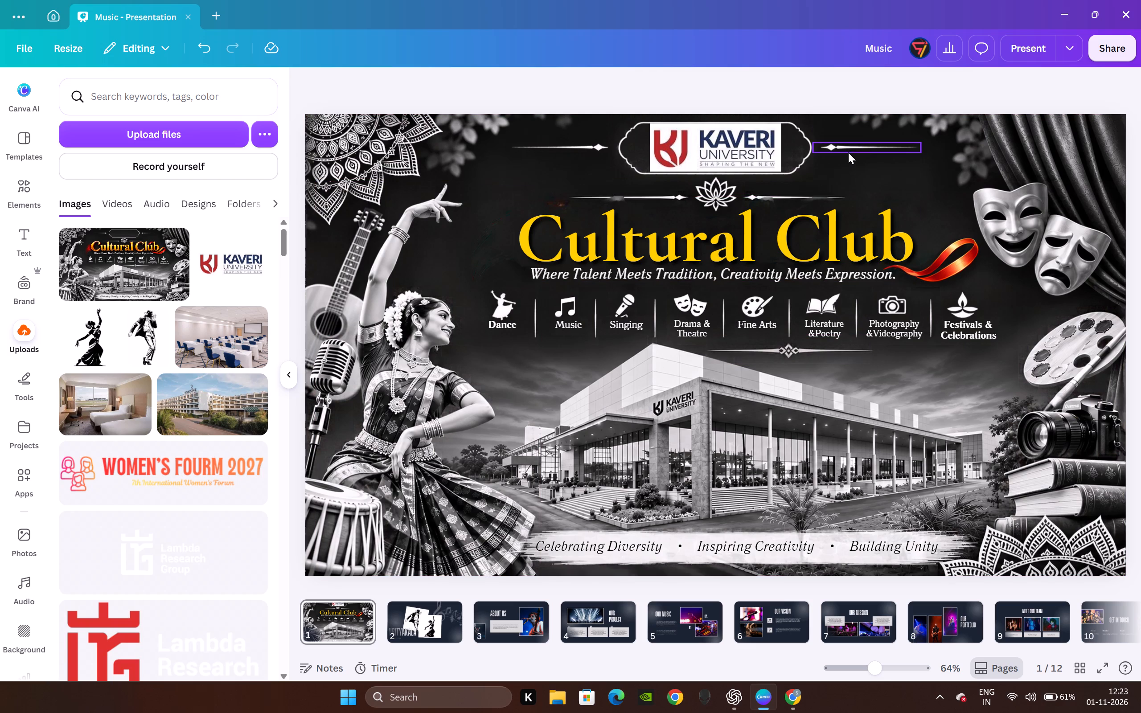
# Delete the ornate frame around the Kaveri University logo, keeping the logo itself.
pyautogui.click(797, 158)
pyautogui.press('BackSpace')
pyautogui.click(629, 82)
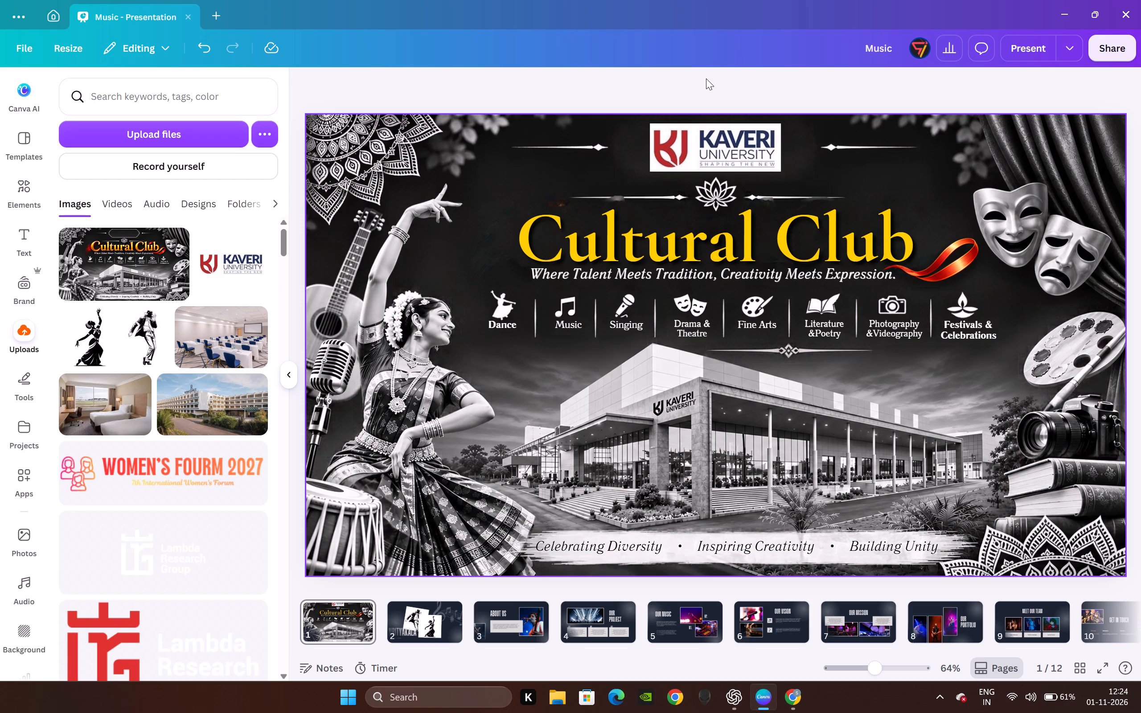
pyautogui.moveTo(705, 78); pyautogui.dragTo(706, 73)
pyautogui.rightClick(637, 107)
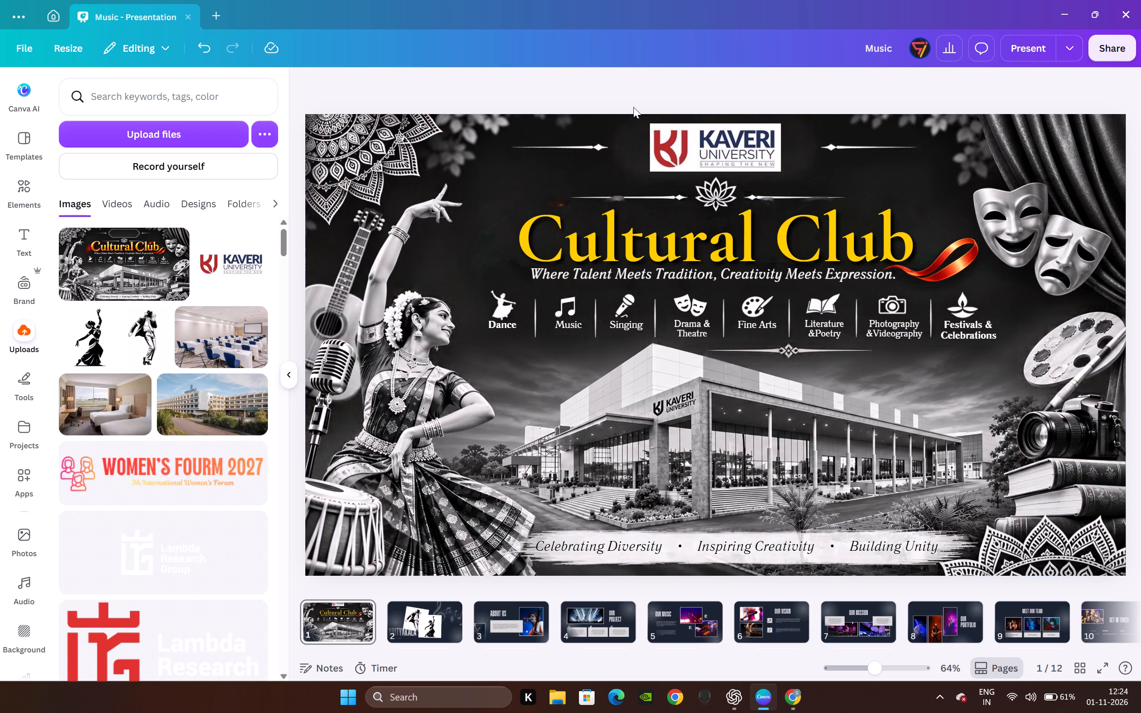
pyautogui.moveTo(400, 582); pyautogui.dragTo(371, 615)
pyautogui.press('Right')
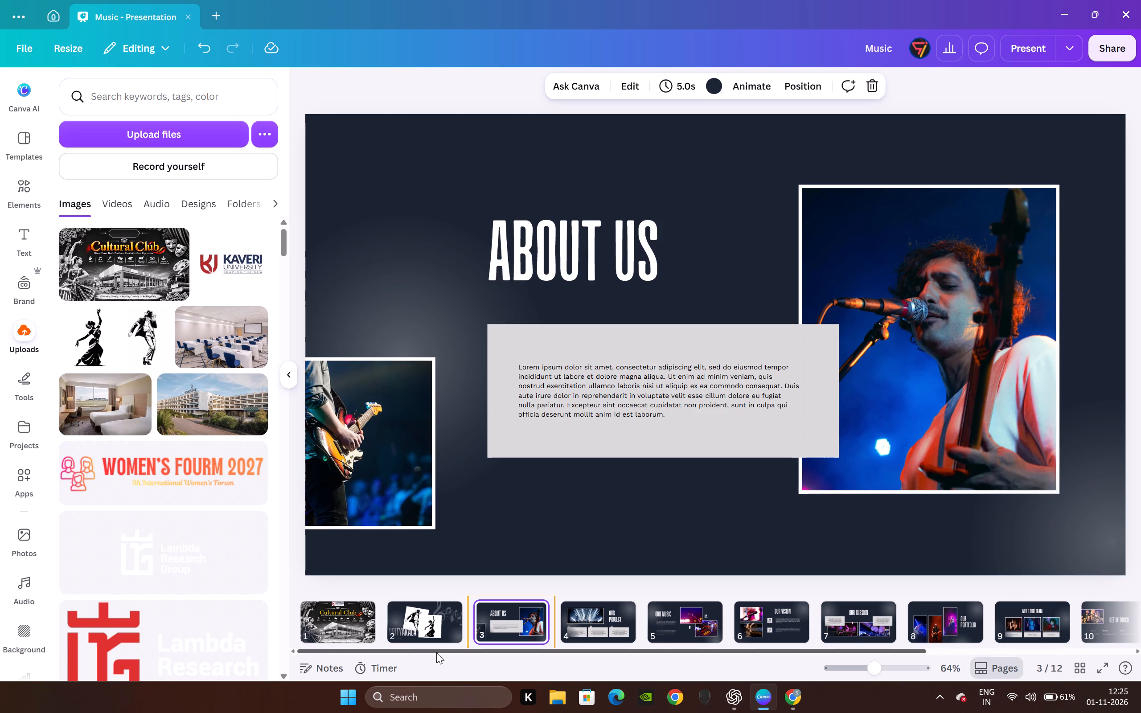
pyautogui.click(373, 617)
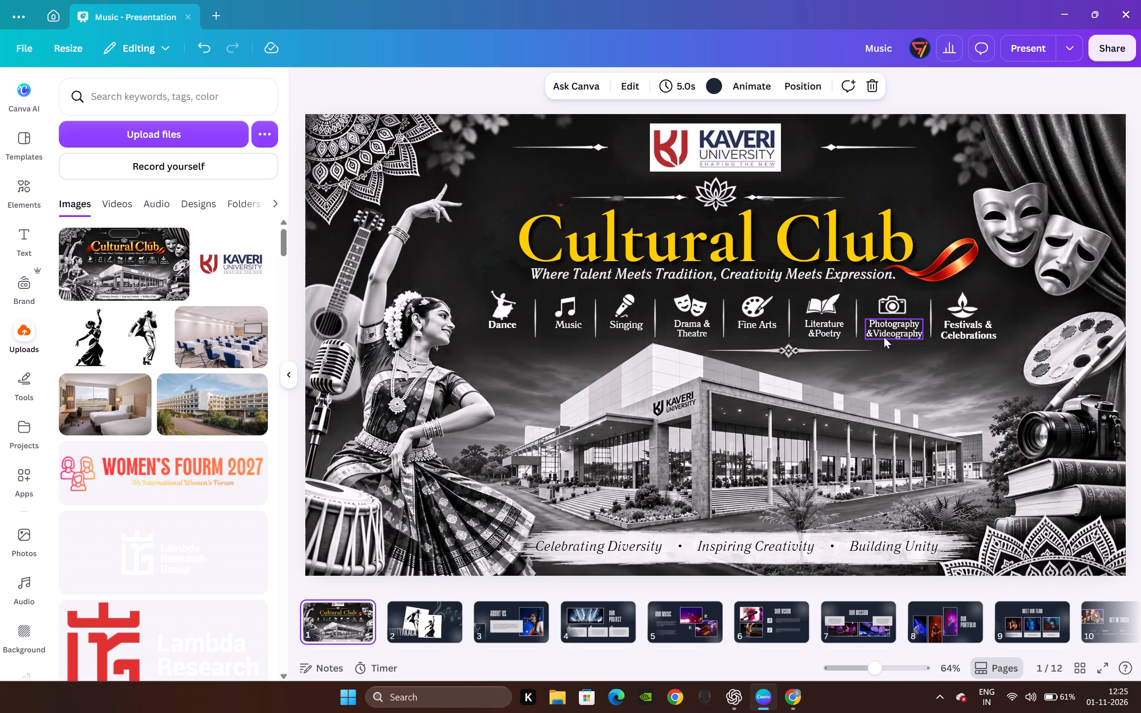
# Delete the Literature & Poetry label, its icon and the vertical separator before Photography & Videography.
pyautogui.click(825, 332)
pyautogui.press('BackSpace')
pyautogui.click(826, 312)
pyautogui.press('BackSpace')
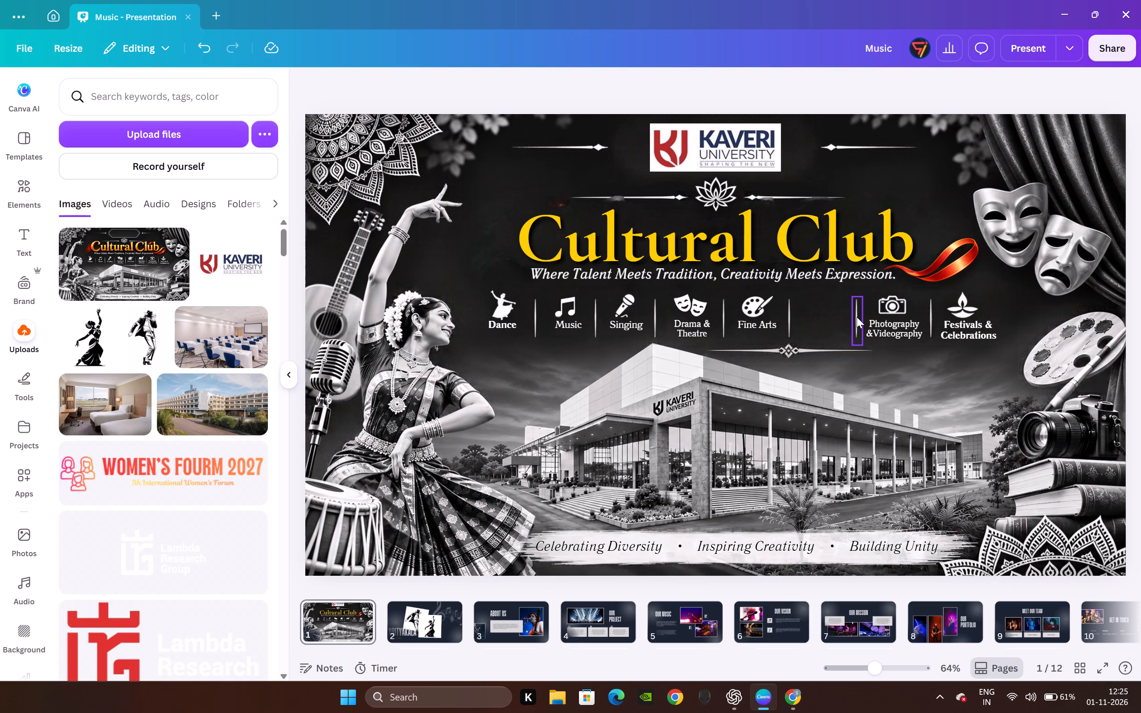
pyautogui.click(857, 317)
pyautogui.press('BackSpace')
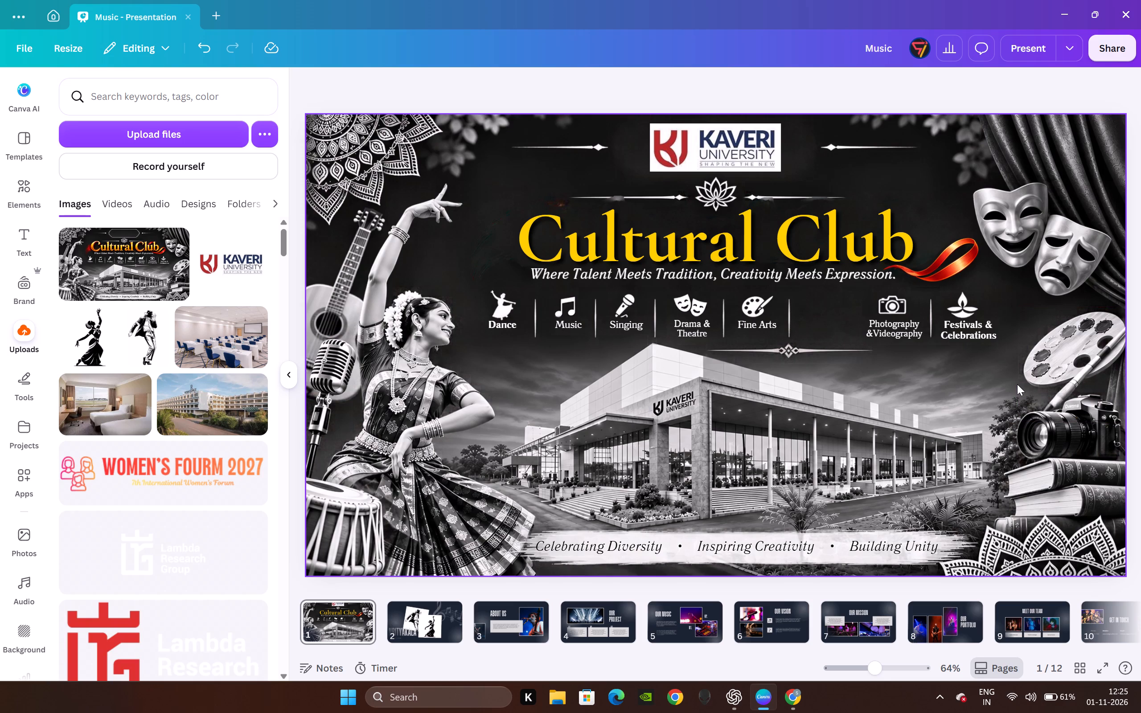
# Delete the Festivals & Celebrations label, its lamp icon and the vertical separator beside it.
pyautogui.click(959, 319)
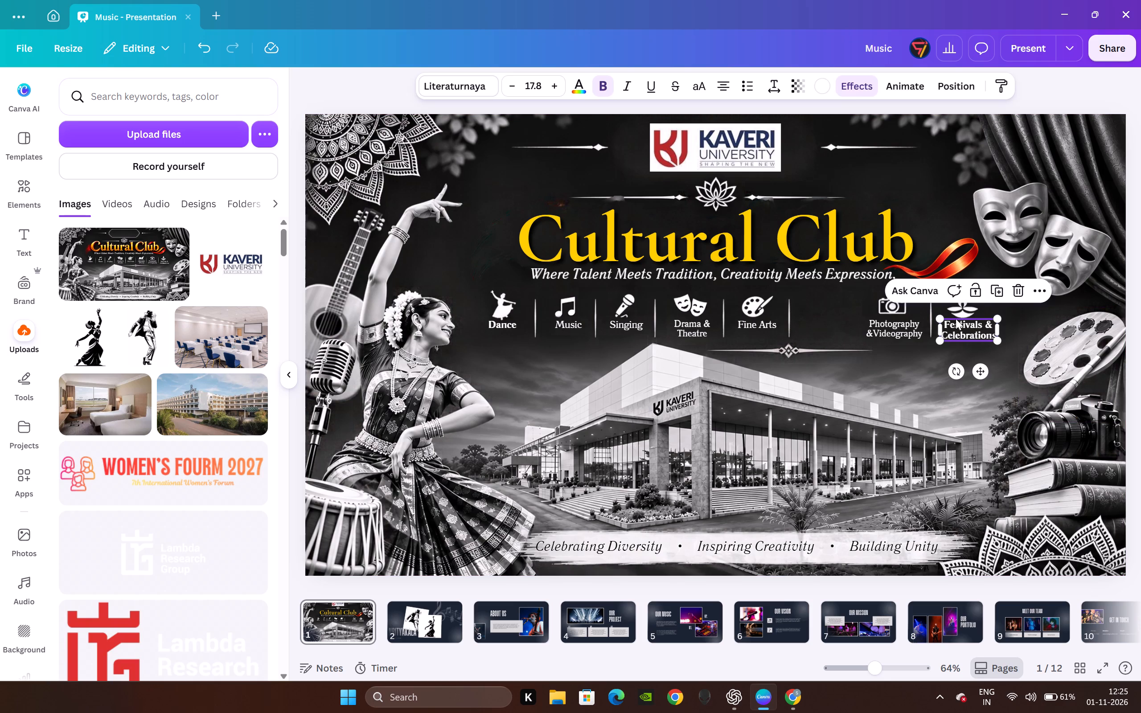
pyautogui.press('BackSpace')
pyautogui.click(963, 301)
pyautogui.press('BackSpace')
pyautogui.click(930, 305)
pyautogui.press('BackSpace')
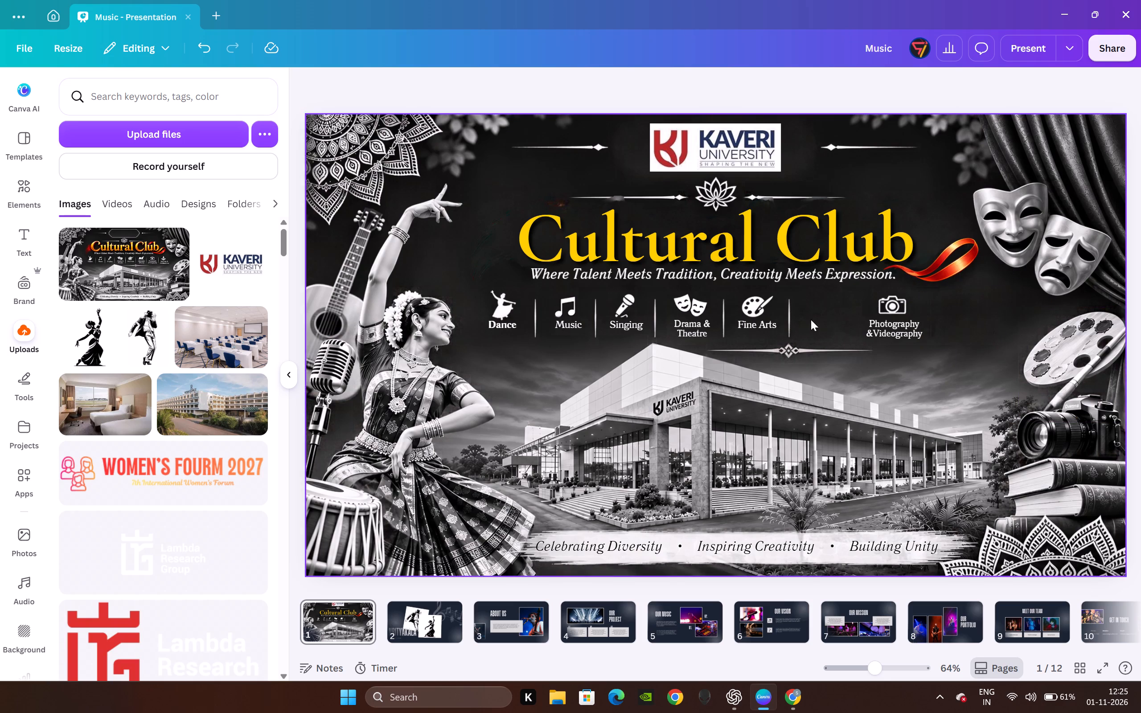
# Delete the Drama & Theatre masks icon, its label and the vertical separator between it and Singing.
pyautogui.click(701, 312)
pyautogui.press('BackSpace')
pyautogui.click(693, 328)
pyautogui.press('BackSpace')
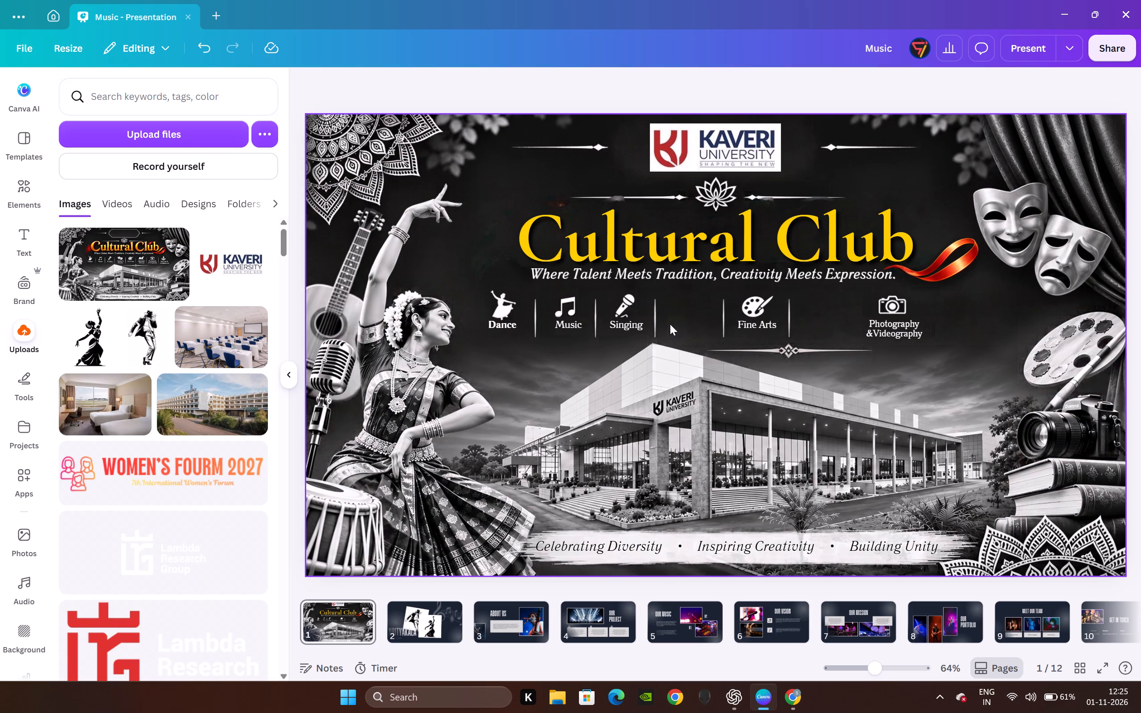
pyautogui.click(654, 313)
pyautogui.press('BackSpace')
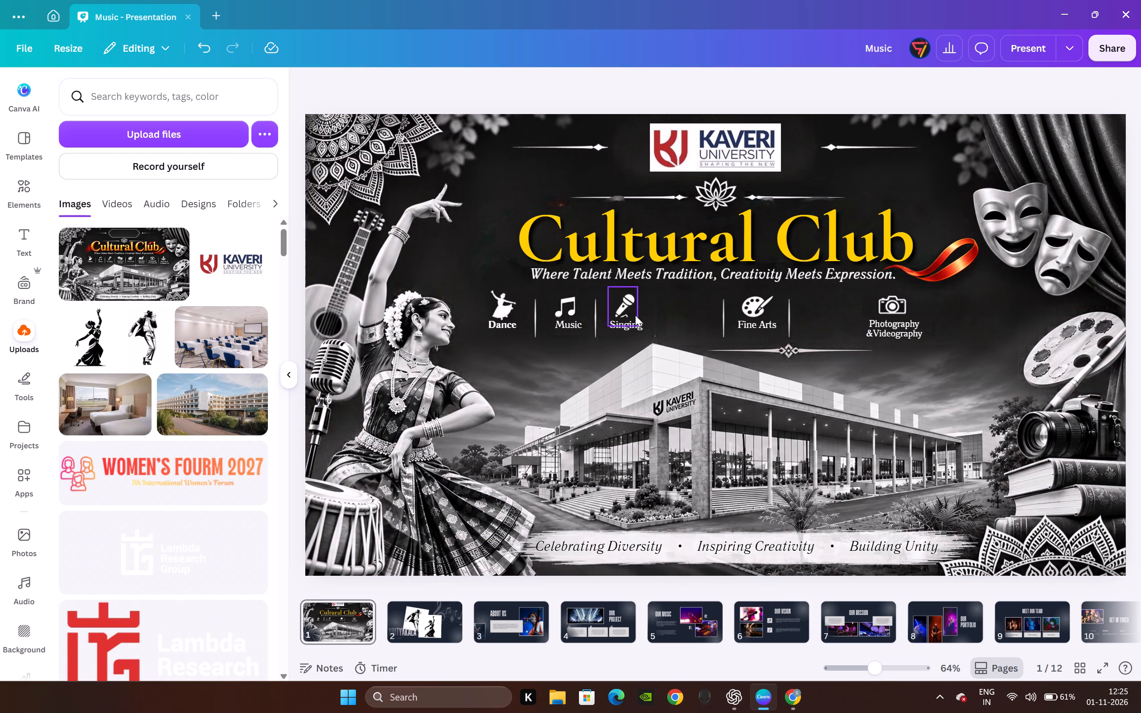
# Delete the Singing microphone icon and its label from the activity row.
pyautogui.click(635, 315)
pyautogui.press('BackSpace')
pyautogui.click(632, 325)
pyautogui.press('BackSpace')
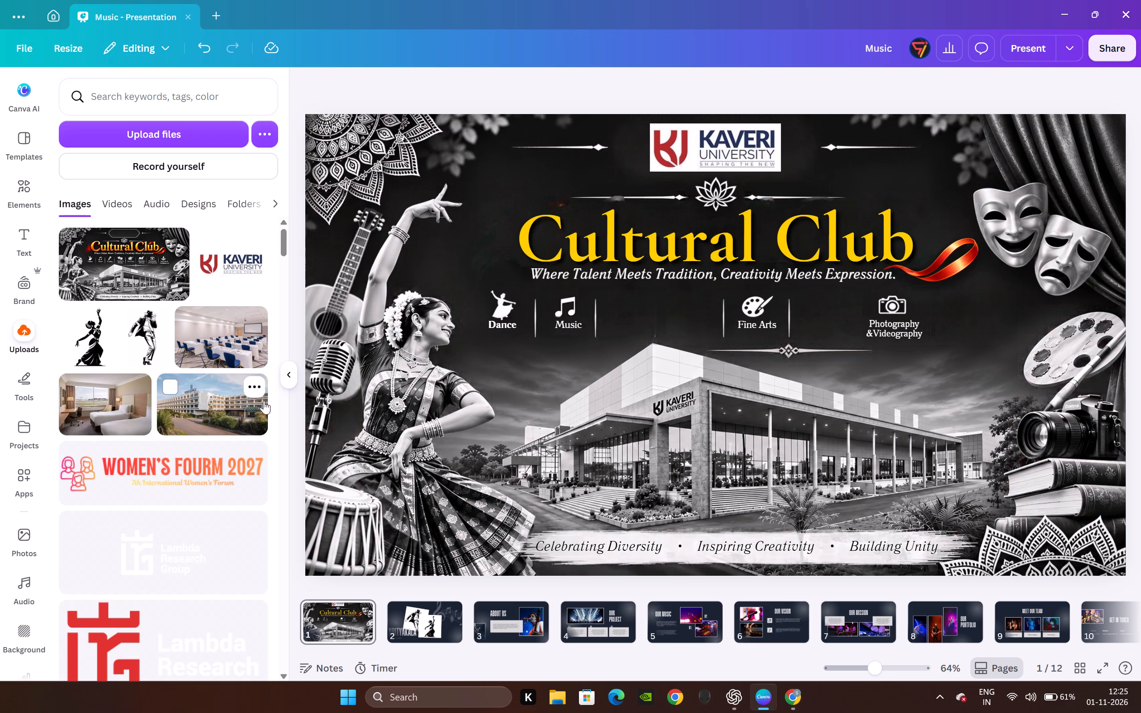
# Move the large dancer cut-out sideways toward the slide's left edge, away from the Dance icon.
pyautogui.moveTo(438, 362); pyautogui.dragTo(361, 369)
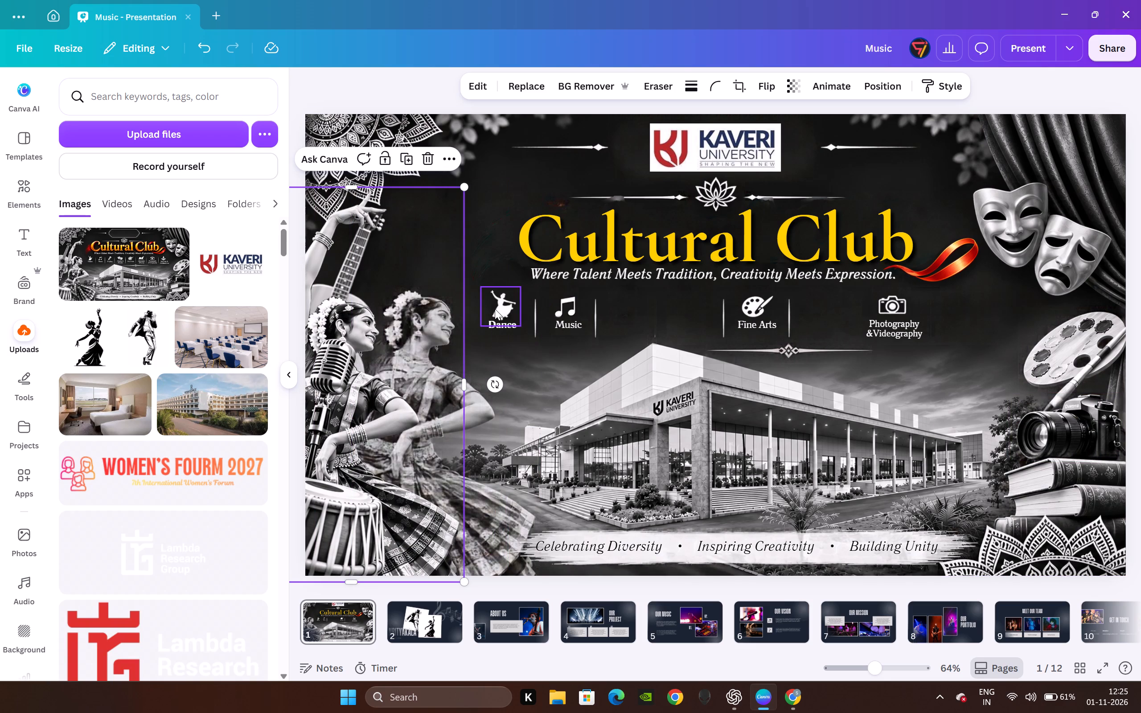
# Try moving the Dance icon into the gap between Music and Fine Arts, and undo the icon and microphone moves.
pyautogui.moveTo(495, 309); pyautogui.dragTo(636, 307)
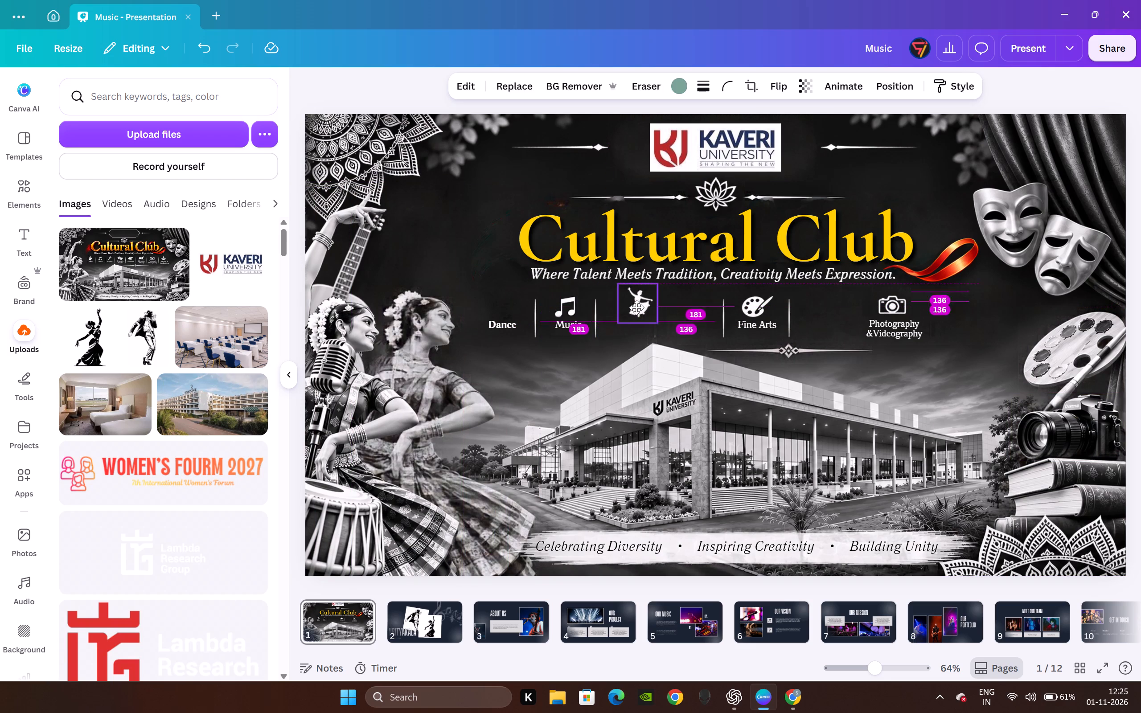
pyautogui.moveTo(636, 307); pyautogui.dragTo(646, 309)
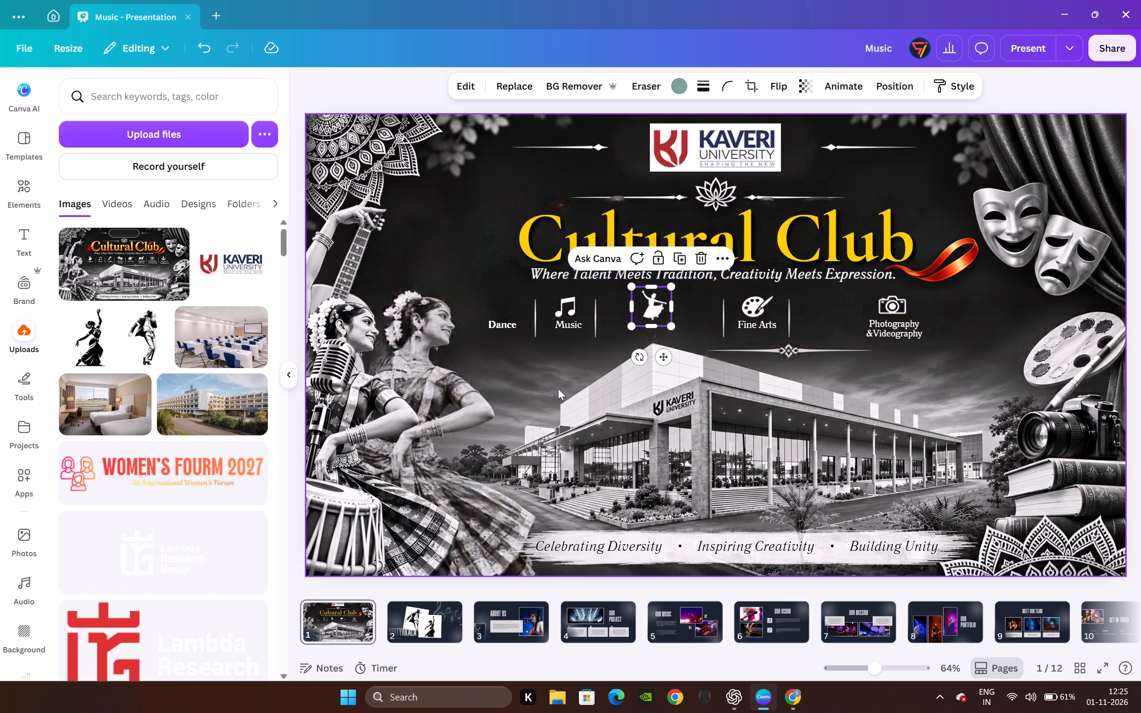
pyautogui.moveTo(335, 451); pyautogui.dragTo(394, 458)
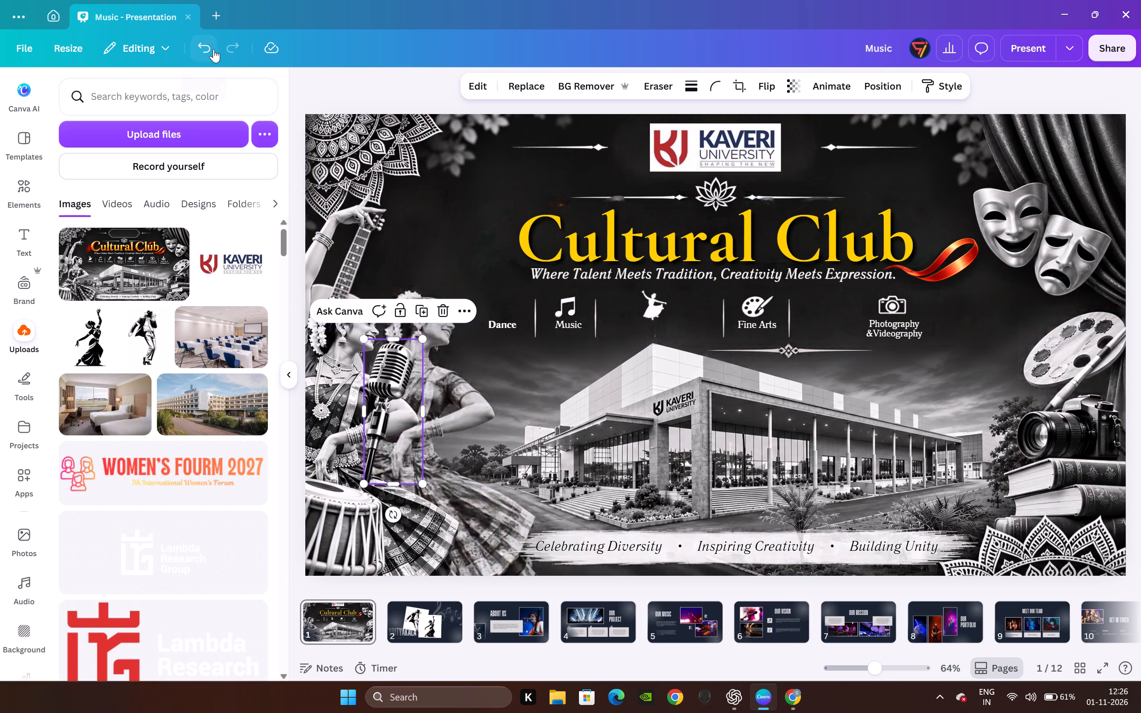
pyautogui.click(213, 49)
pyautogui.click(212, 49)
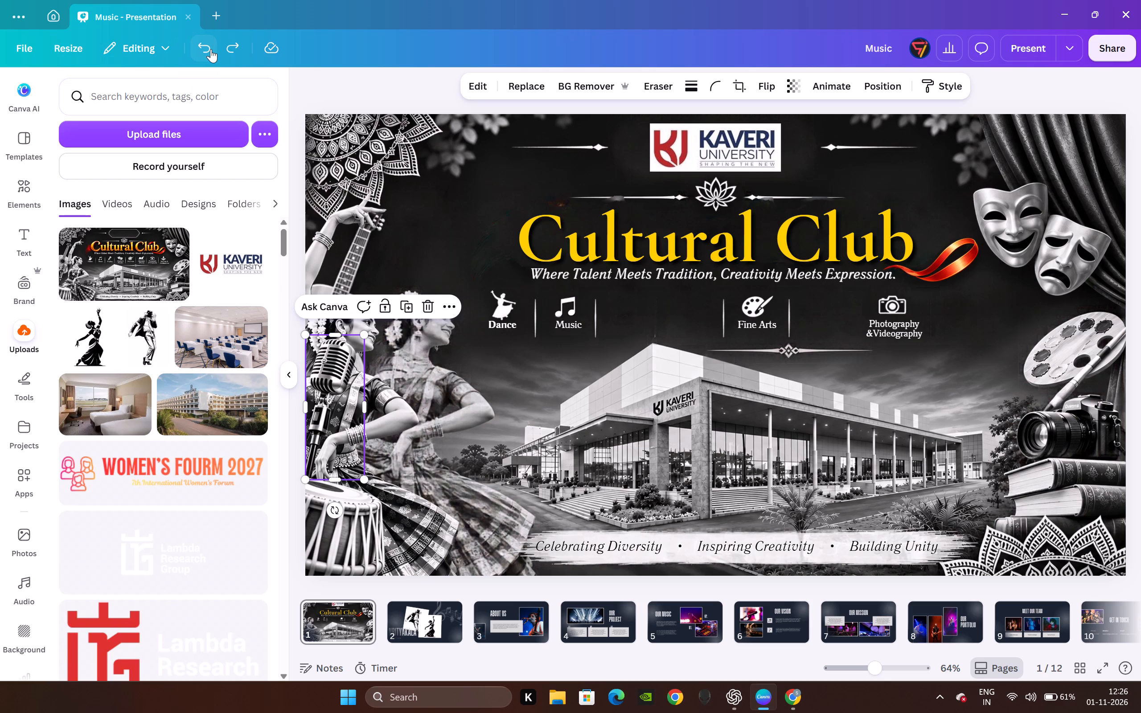
# Move the Dance icon into the empty space between Music and Fine Arts.
pyautogui.moveTo(517, 305); pyautogui.dragTo(647, 313)
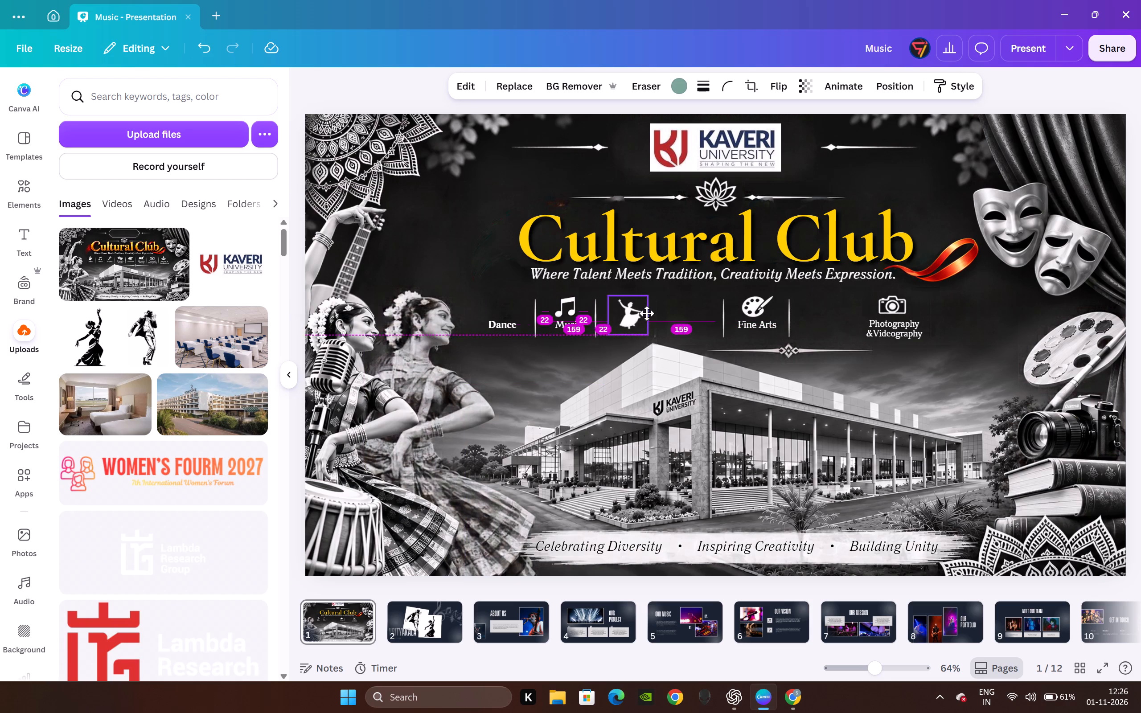
pyautogui.moveTo(647, 313); pyautogui.dragTo(676, 310)
# Move the large dancer cut-out back over the matching dancer in the background picture.
pyautogui.moveTo(414, 393); pyautogui.dragTo(415, 393)
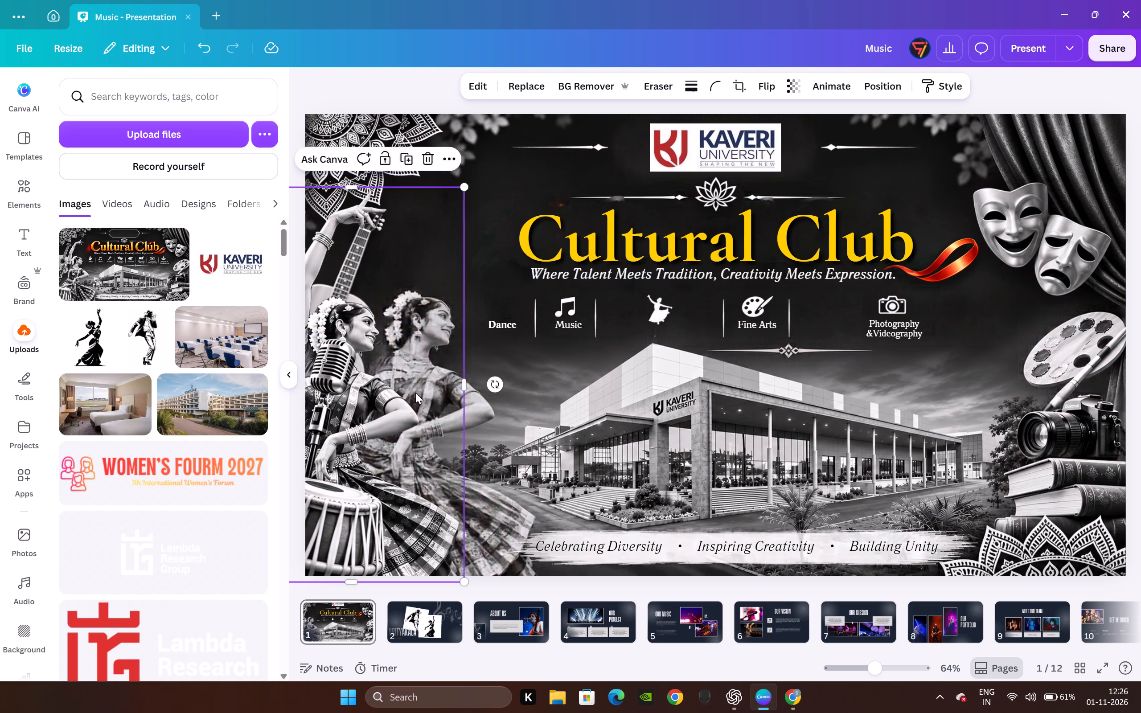
pyautogui.moveTo(415, 393); pyautogui.dragTo(492, 385)
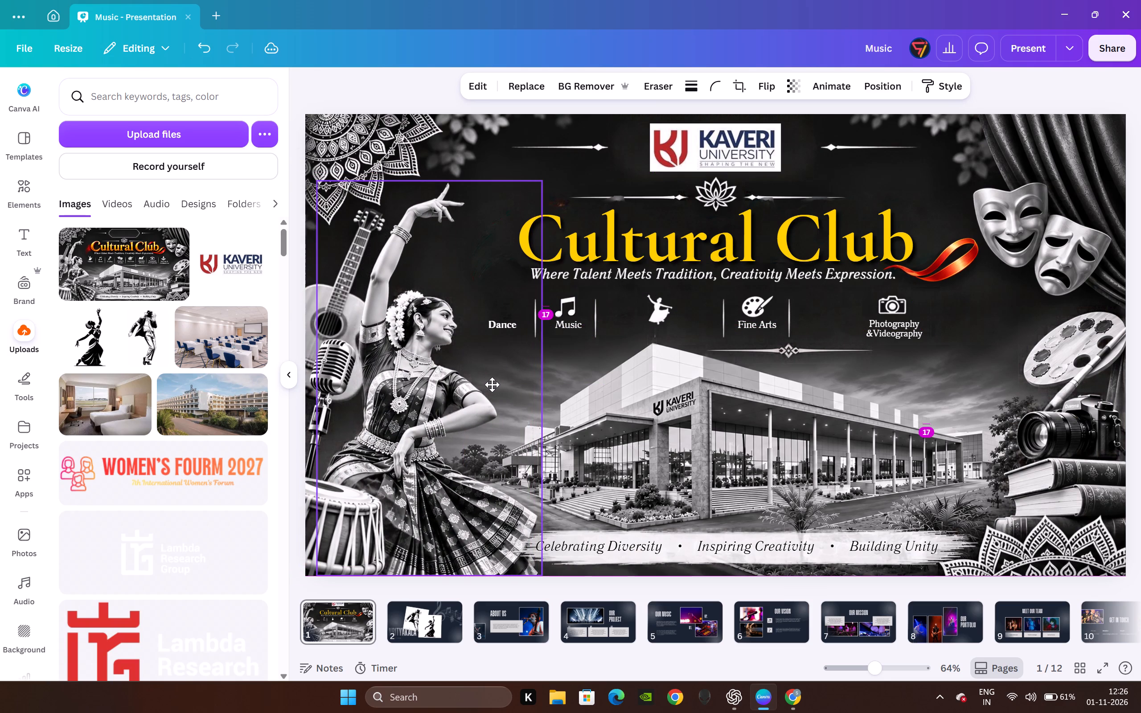
pyautogui.moveTo(492, 385); pyautogui.dragTo(490, 383)
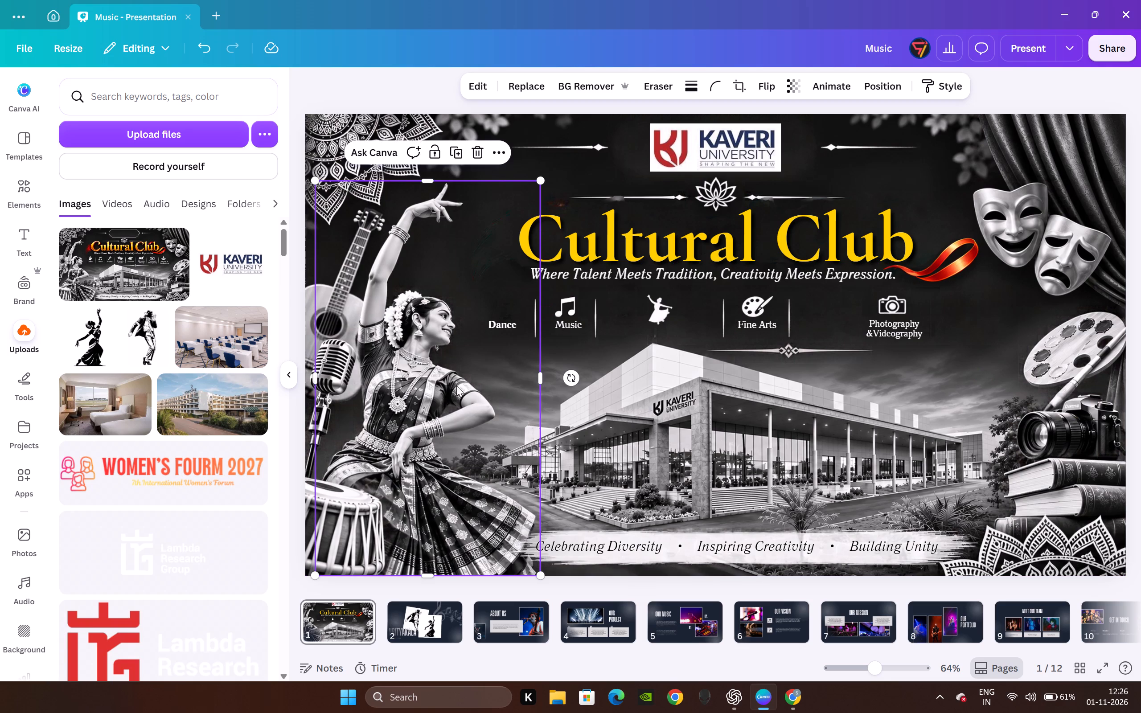
pyautogui.click(389, 79)
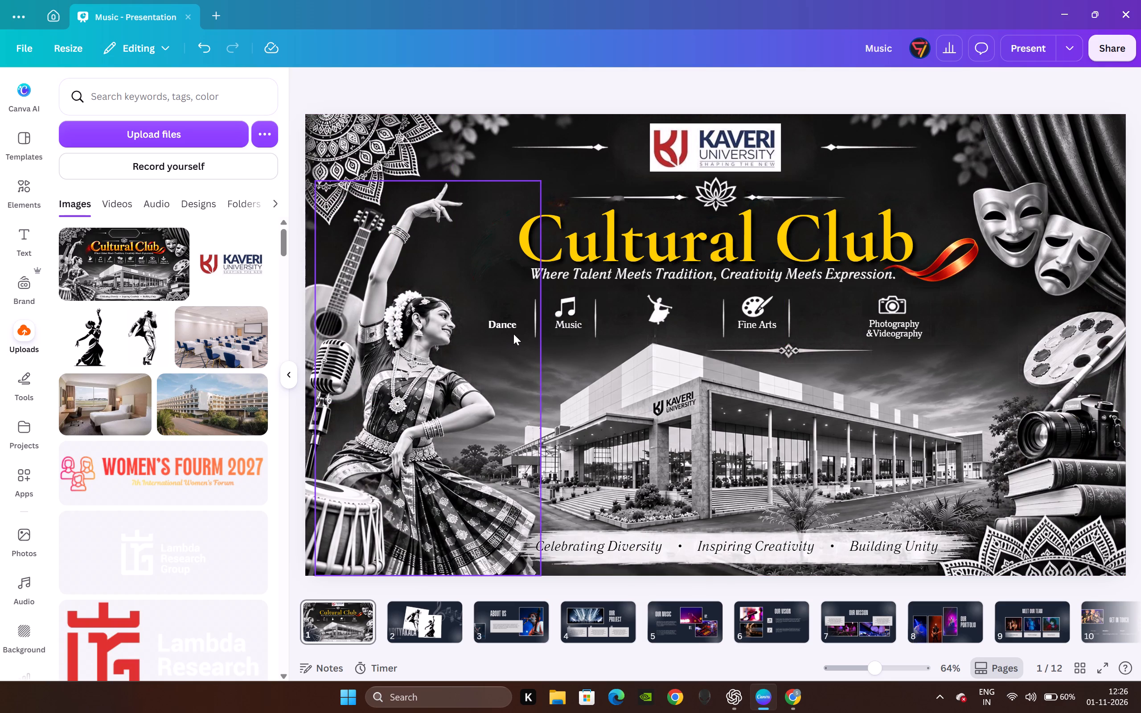
# Move the Dance label beneath the relocated Dance icon, centred under it.
pyautogui.moveTo(515, 327); pyautogui.dragTo(672, 338)
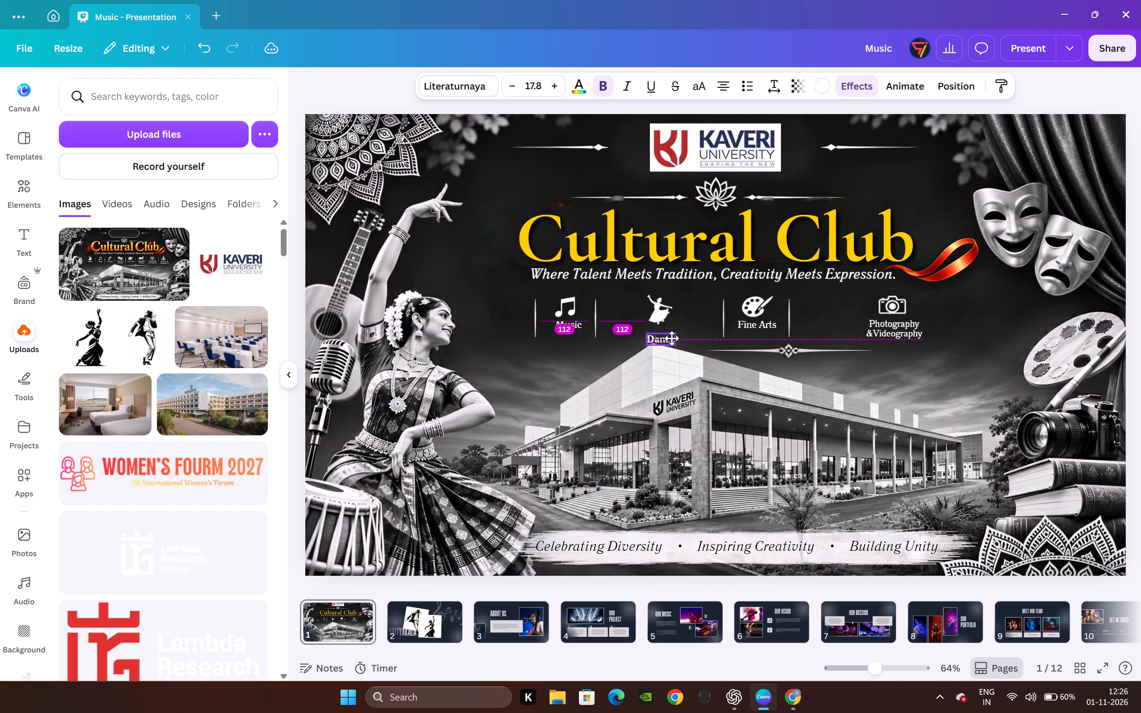
pyautogui.moveTo(672, 338); pyautogui.dragTo(672, 337)
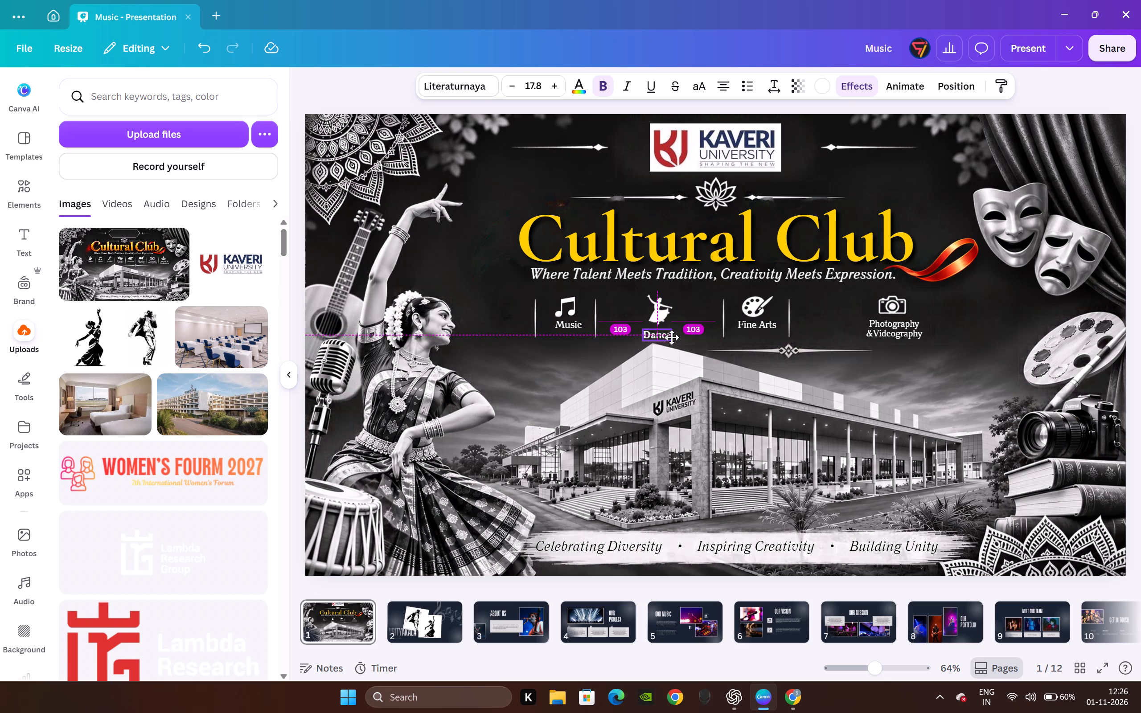
pyautogui.moveTo(672, 337); pyautogui.dragTo(672, 335)
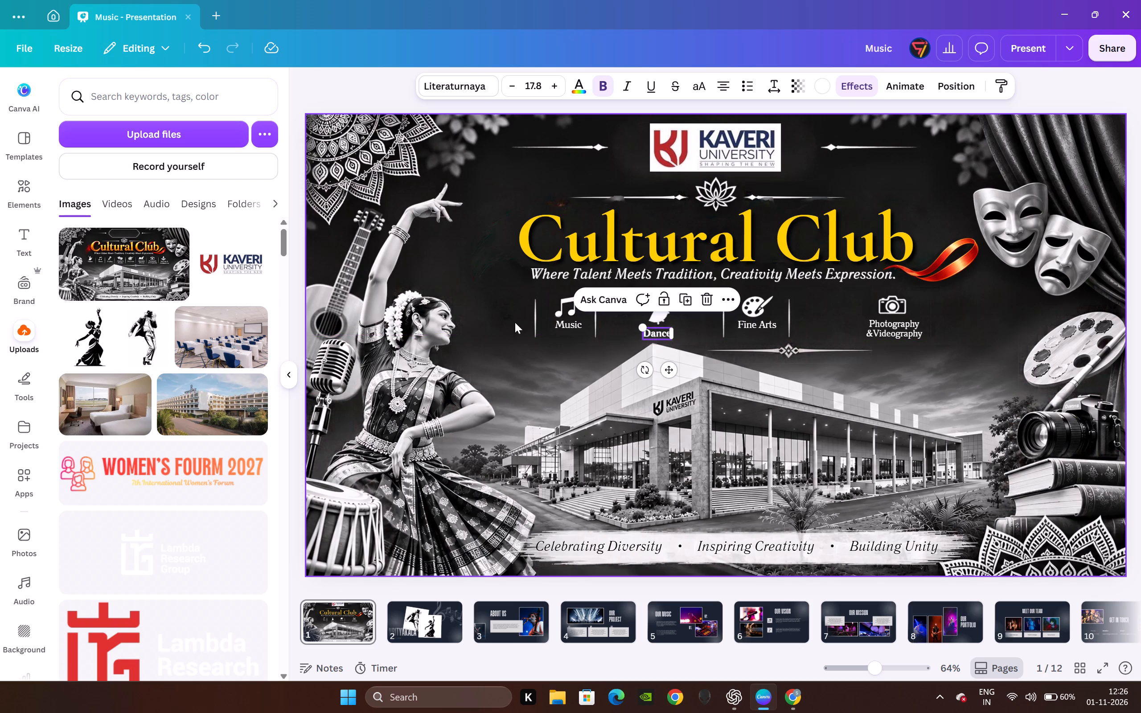
# Delete the vertical separator before the Music icon, moving the overlapping dancer cut-out out of the way.
pyautogui.click(556, 345)
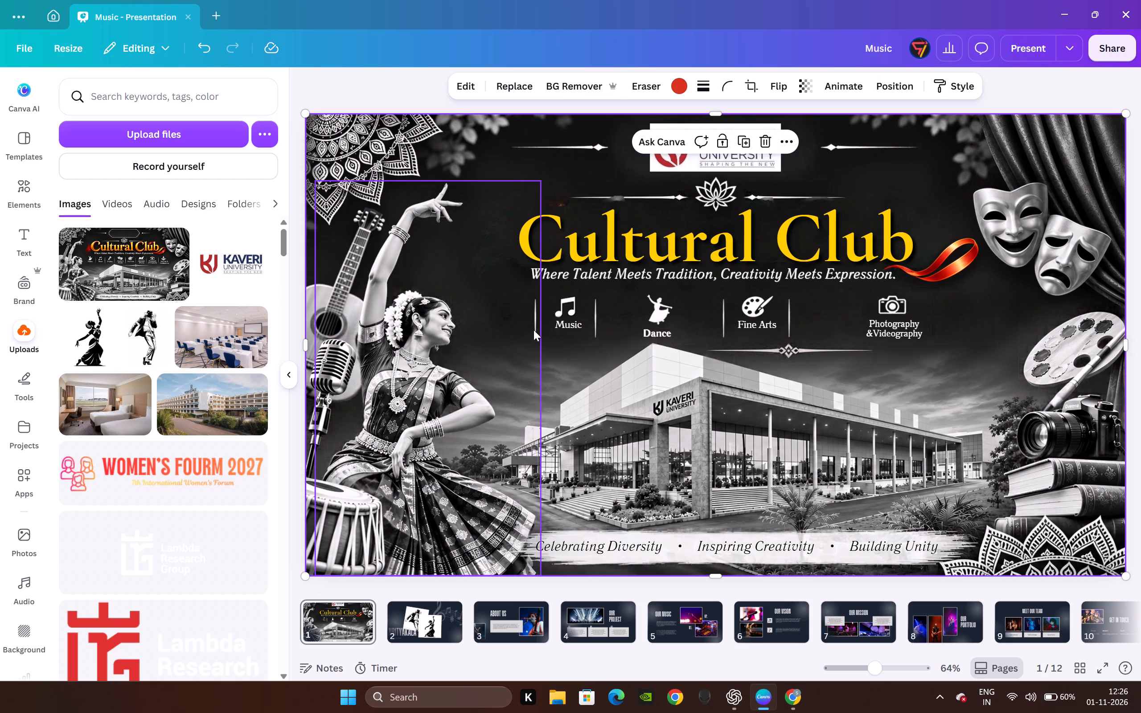
pyautogui.moveTo(534, 330); pyautogui.dragTo(516, 322)
pyautogui.click(540, 330)
pyautogui.press('BackSpace')
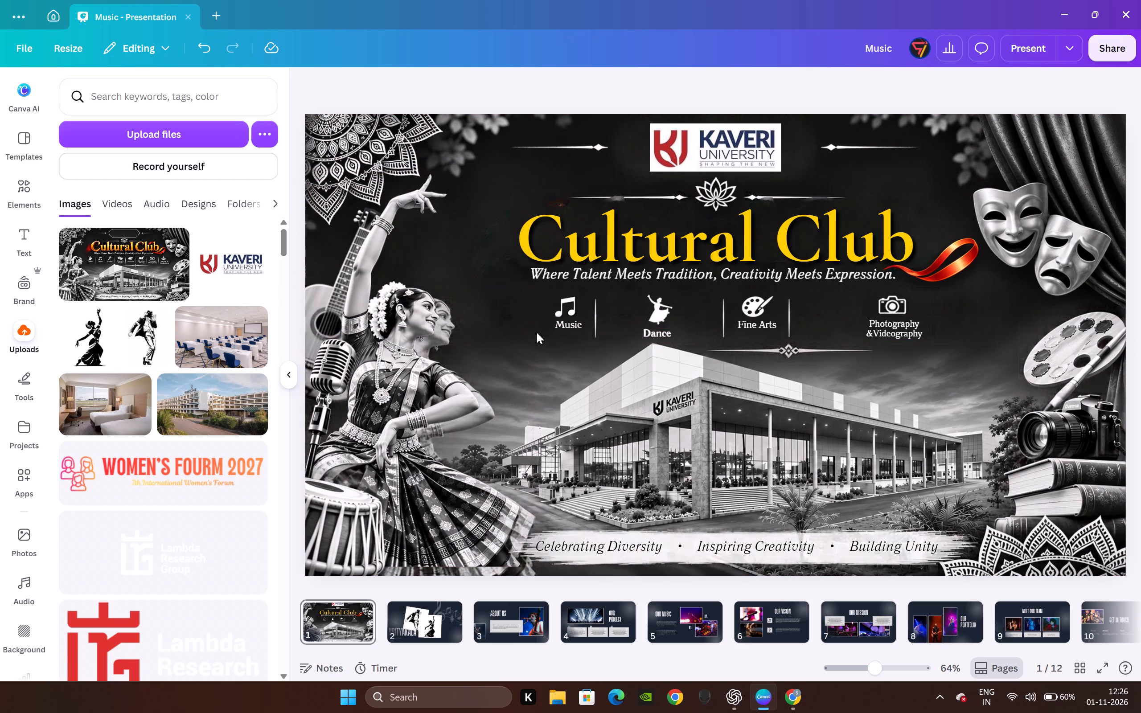
# Realign the large dancer cut-out with the matching dancer in the background picture.
pyautogui.moveTo(402, 393); pyautogui.dragTo(414, 400)
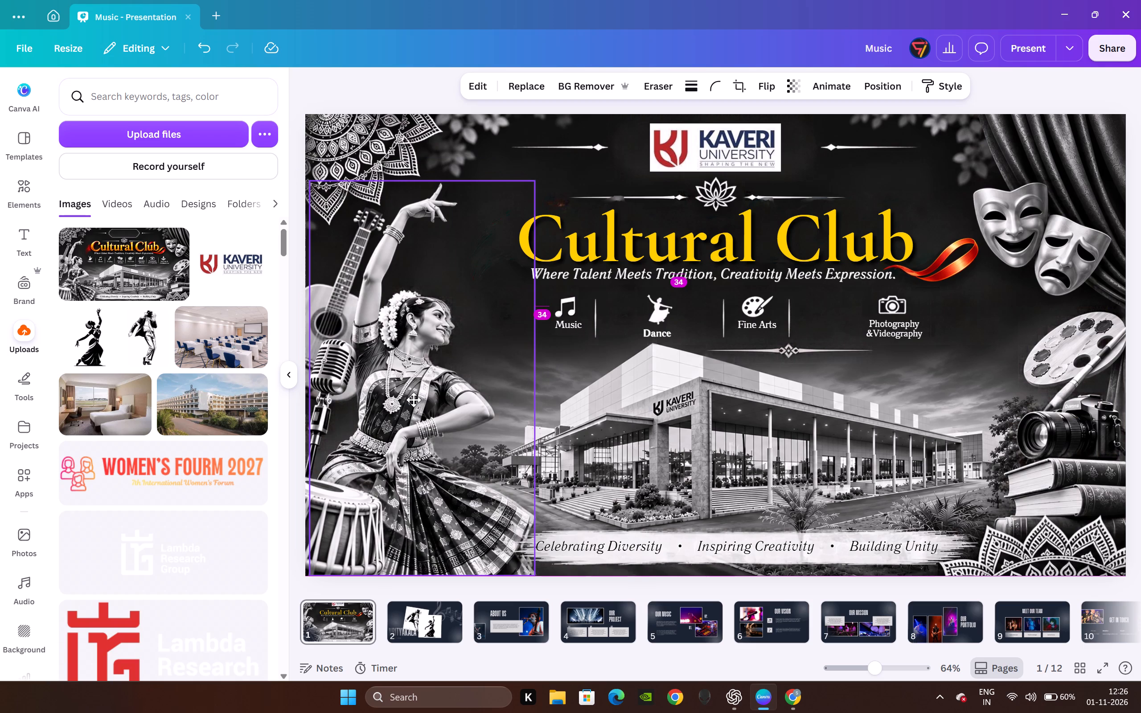
pyautogui.moveTo(414, 400); pyautogui.dragTo(419, 399)
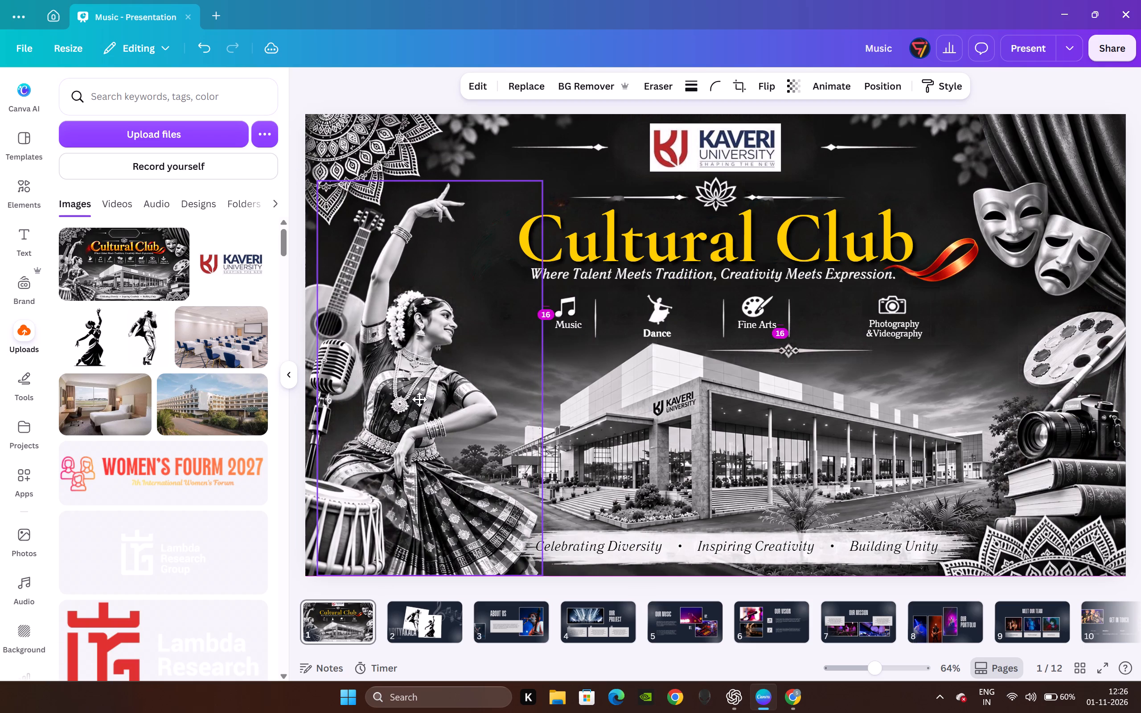
pyautogui.moveTo(419, 399); pyautogui.dragTo(420, 395)
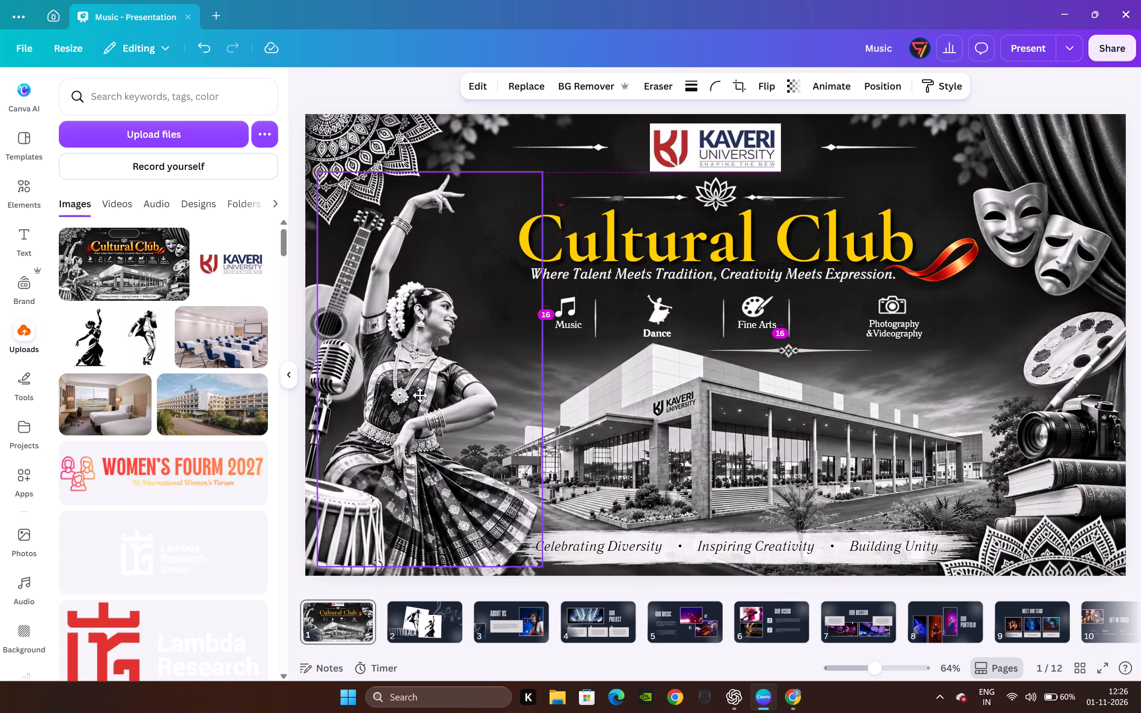
pyautogui.moveTo(420, 395); pyautogui.dragTo(417, 401)
pyautogui.click(406, 86)
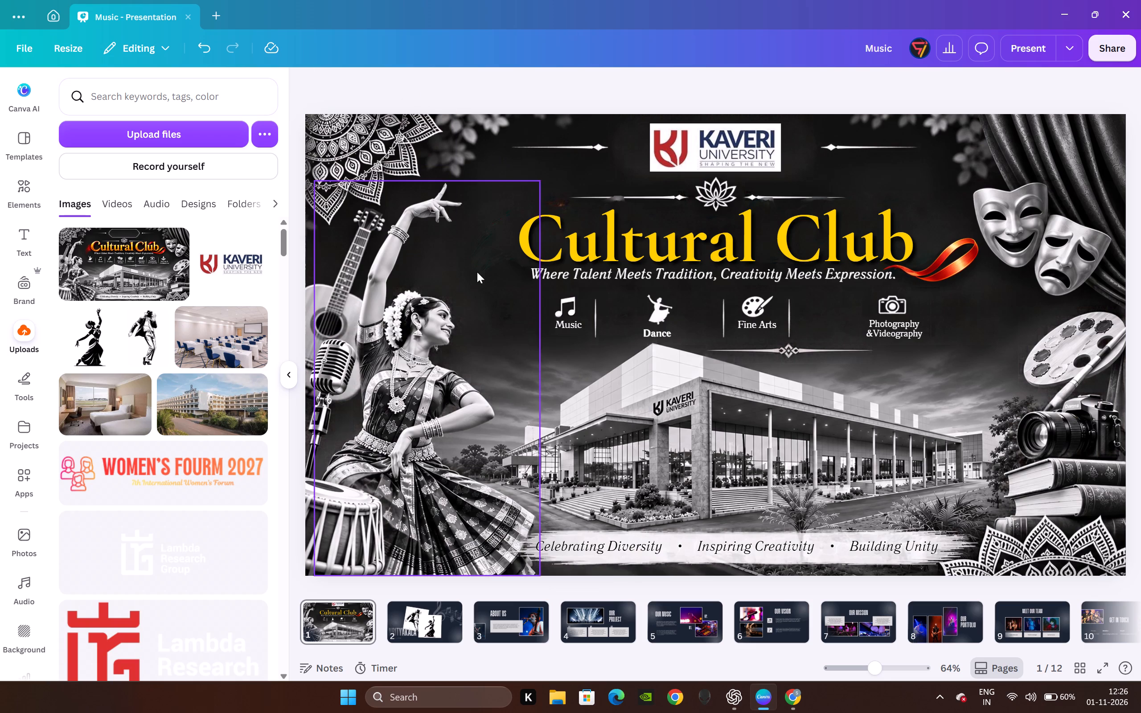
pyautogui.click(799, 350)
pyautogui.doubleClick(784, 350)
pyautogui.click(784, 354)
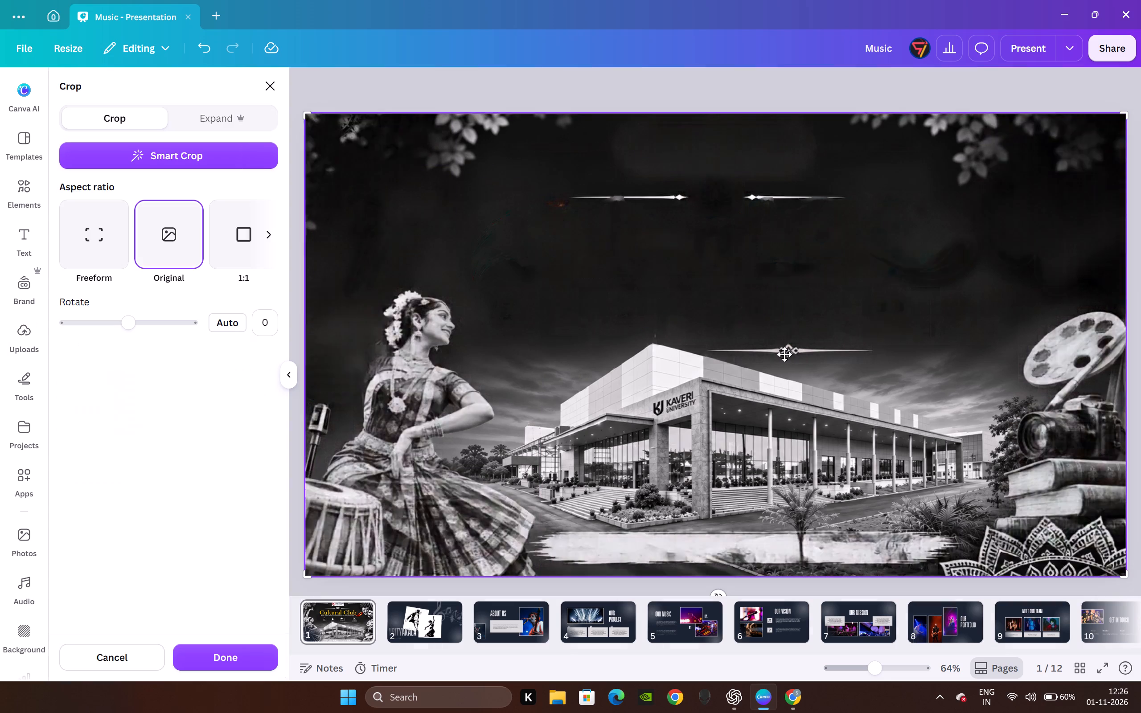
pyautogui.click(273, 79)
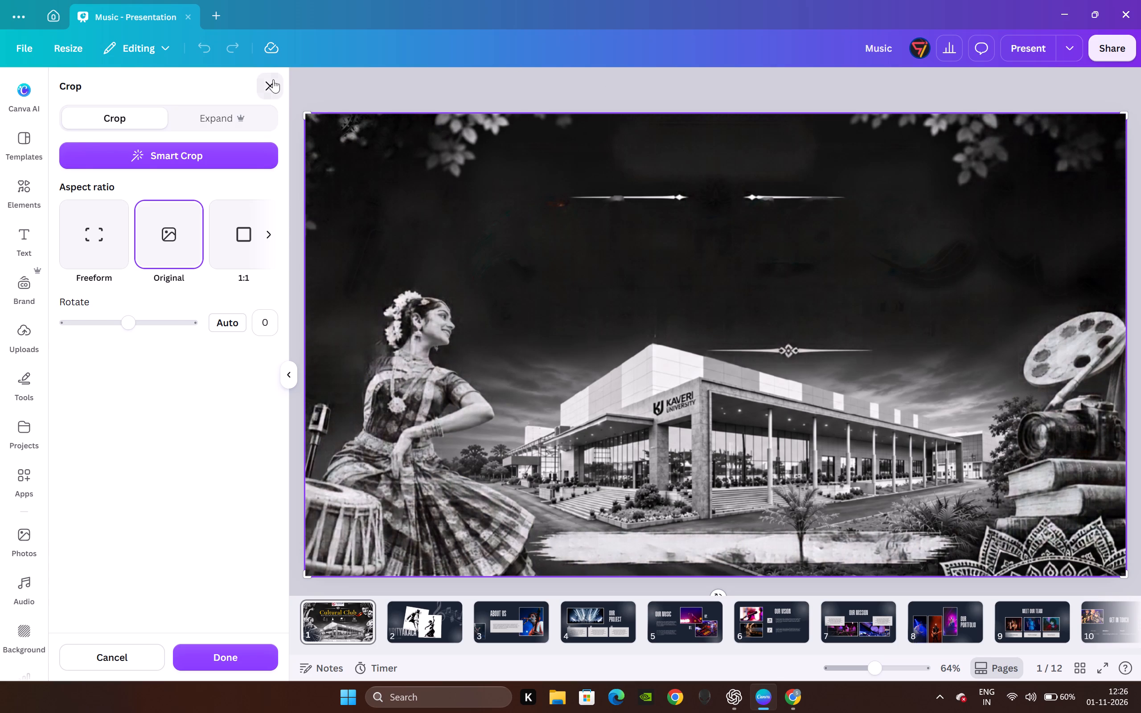